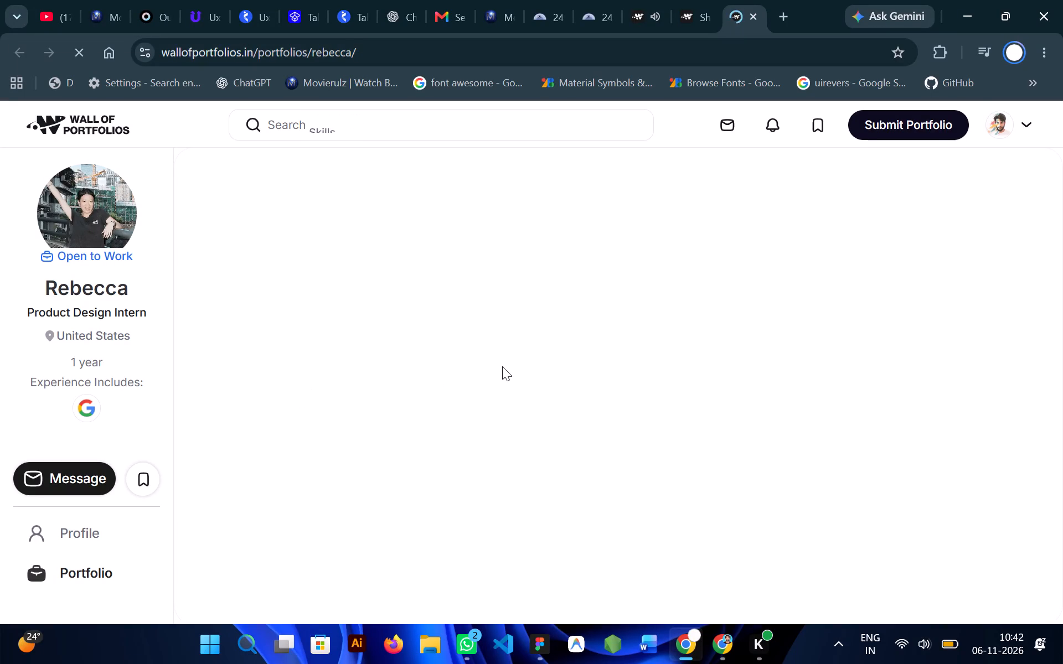
Skip the intro animation of Rebecca's portfolio to reach its home board of notes.
scroll(502, 366, down, 1)
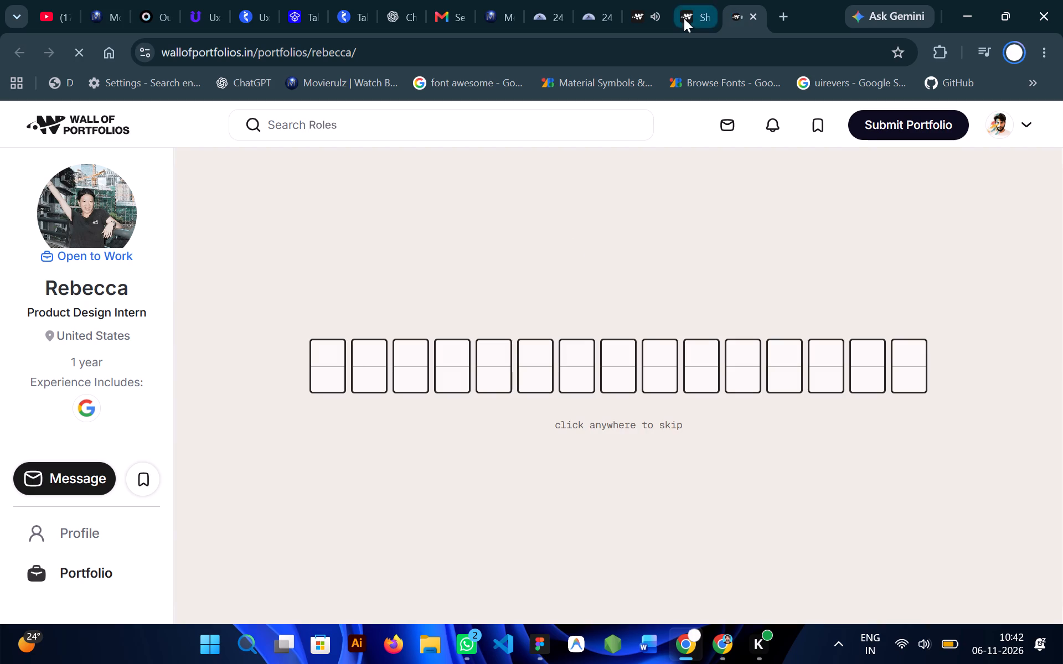
click(393, 362)
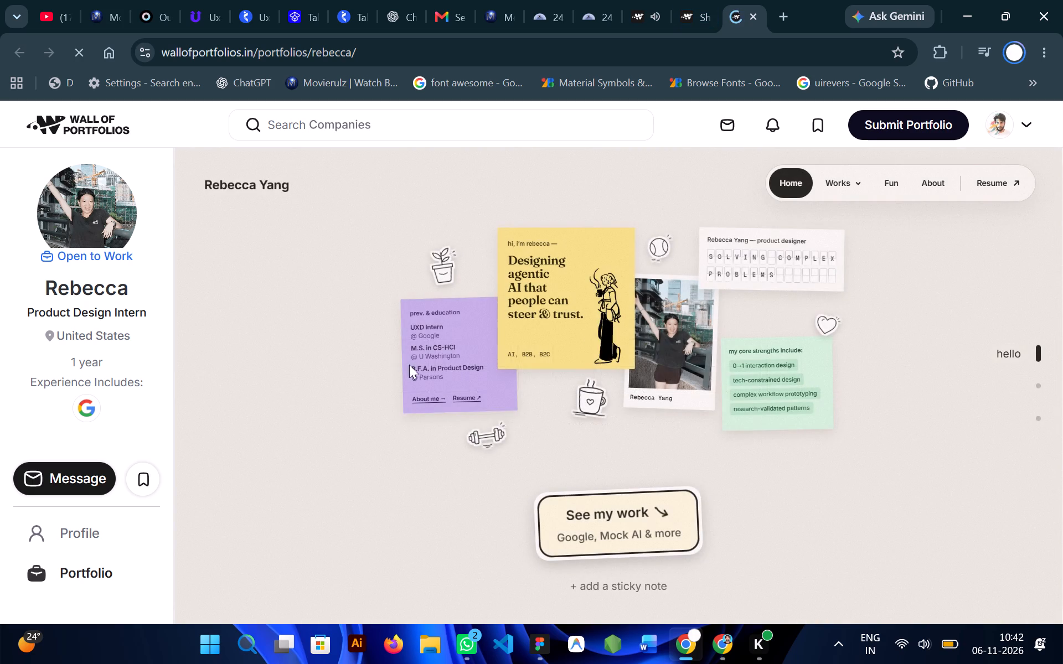
click(747, 262)
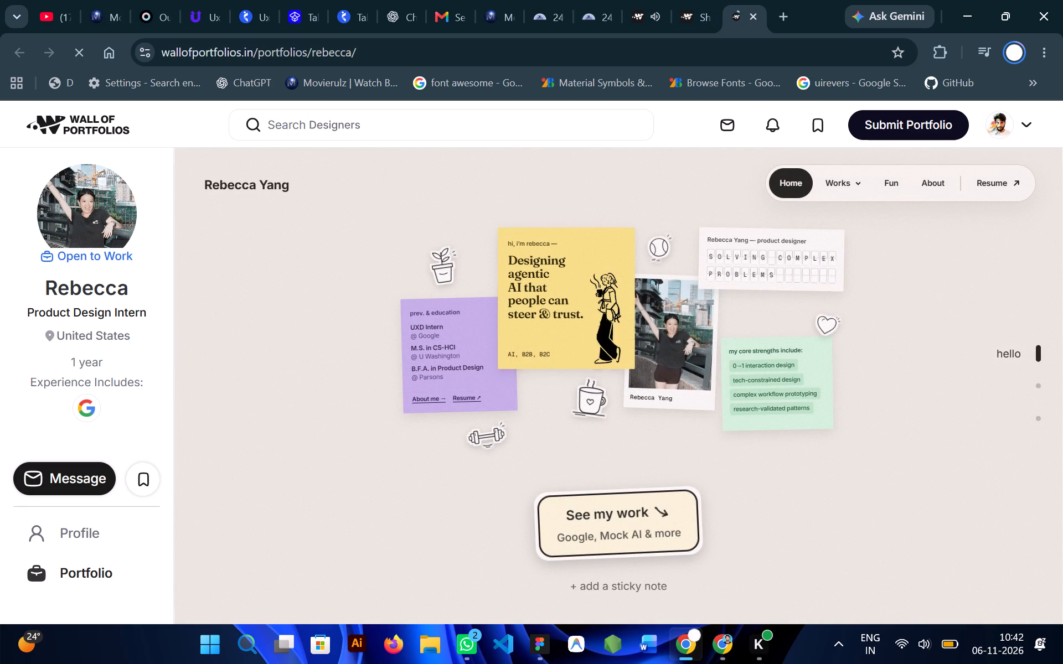
Rearrange the home board: shift the yellow intro note upward, and spread the purple education note and plant sticker away from the centre.
drag(597, 305, 321, 255)
drag(321, 255, 553, 269)
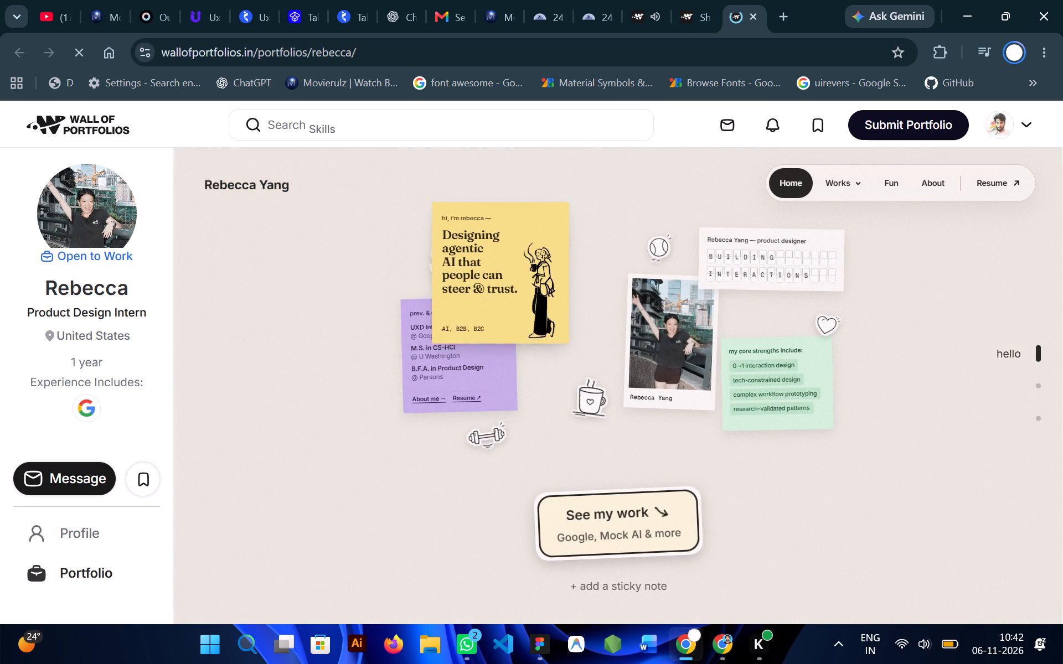
drag(553, 269, 576, 253)
drag(430, 398, 378, 412)
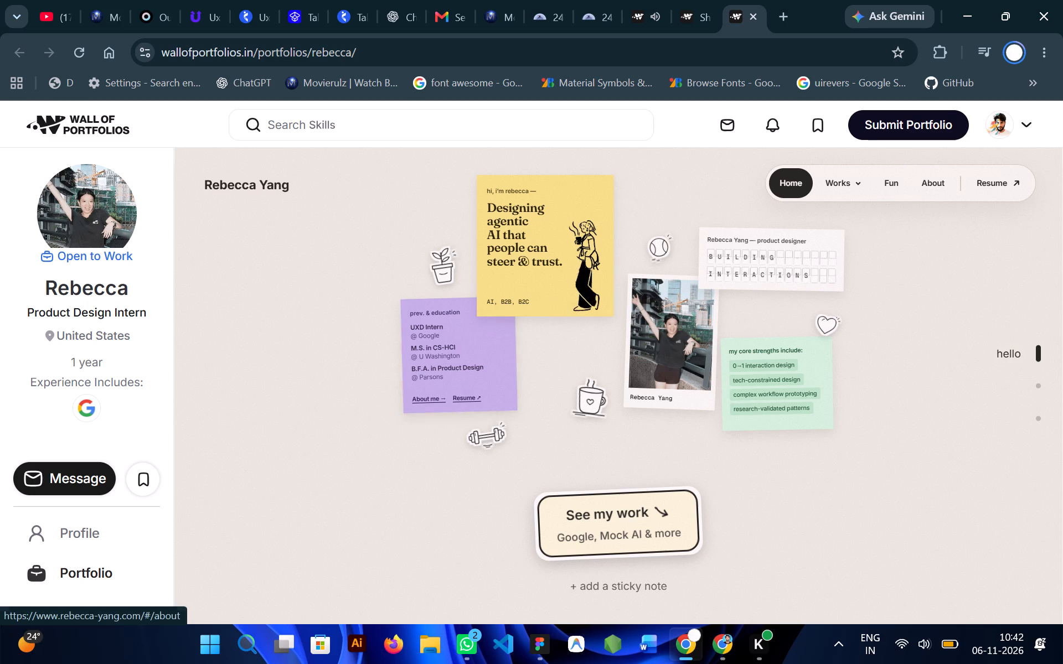
drag(435, 363, 337, 401)
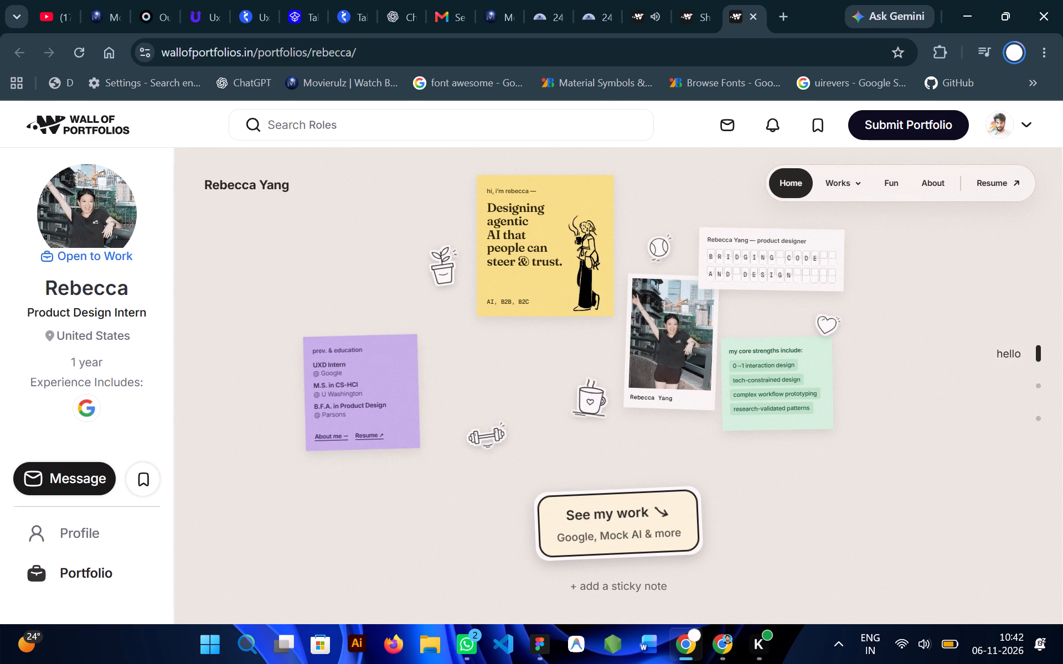
drag(440, 276, 395, 267)
Look through the home page's hello, Selected work and contact sections down to the footer links.
scroll(523, 428, down, 1)
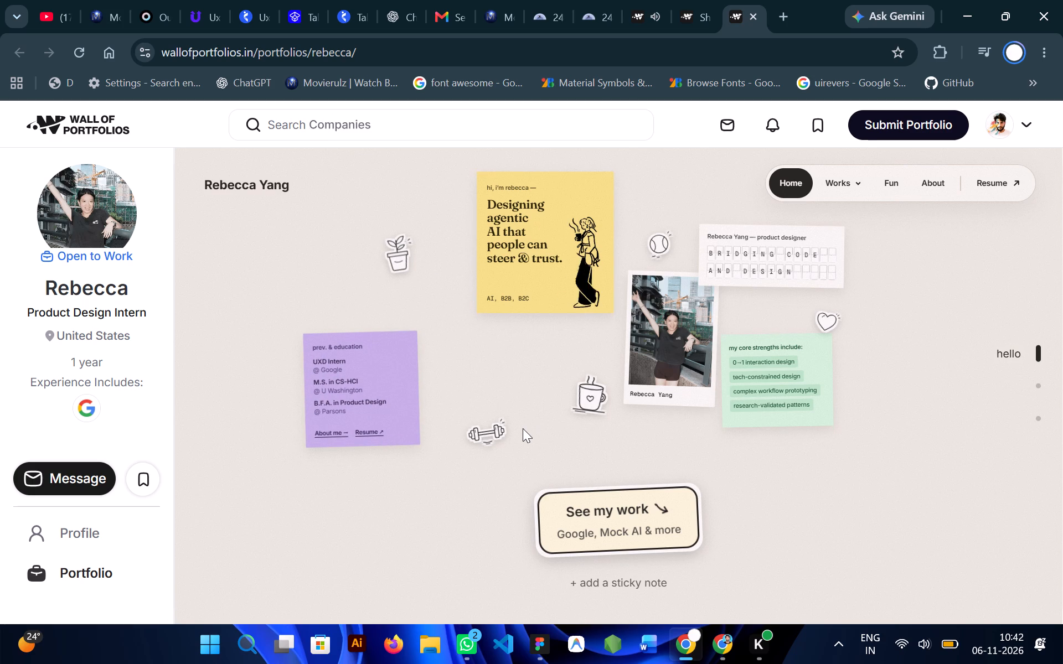
scroll(523, 428, up, 3)
scroll(523, 428, down, 1)
scroll(523, 428, up, 2)
scroll(523, 428, down, 1)
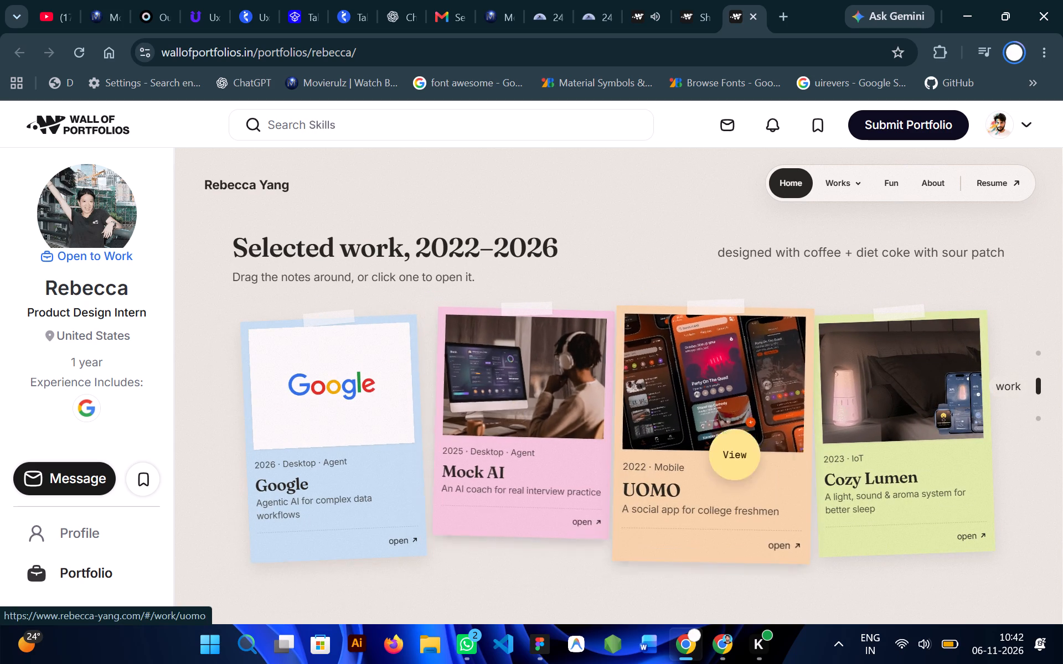
scroll(179, 414, up, 2)
scroll(179, 414, down, 1)
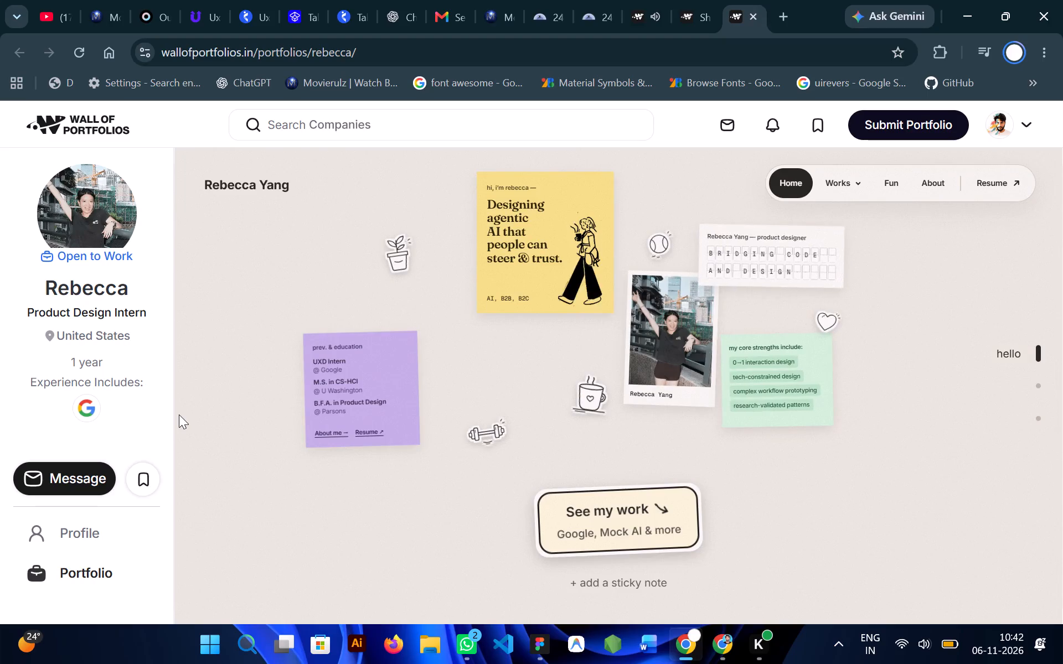
scroll(179, 414, down, 2)
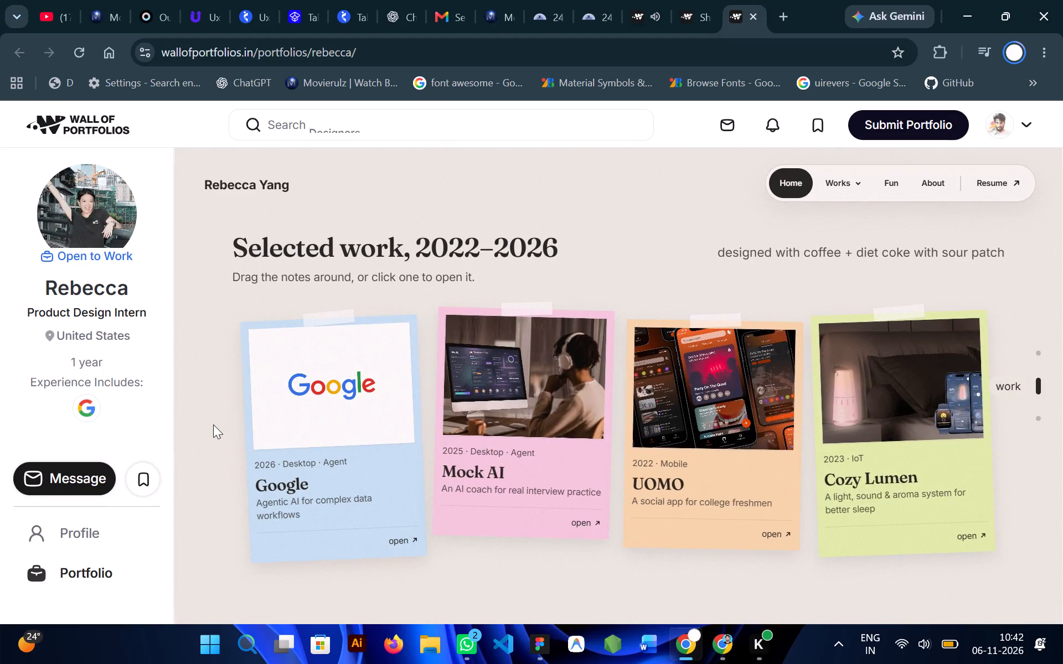
scroll(213, 424, down, 2)
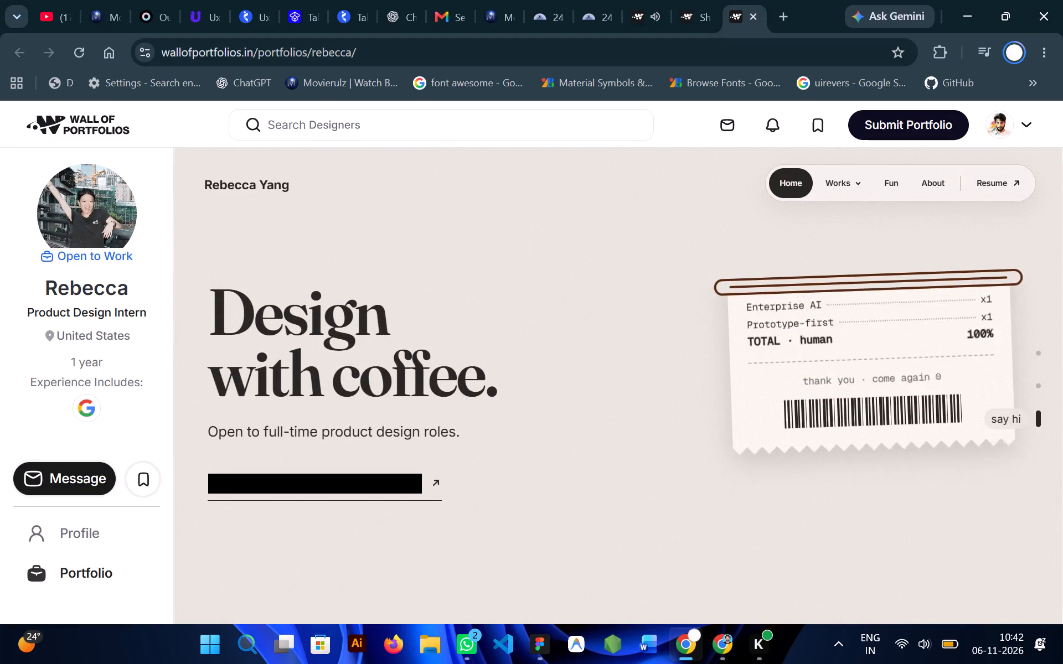
scroll(438, 456, down, 5)
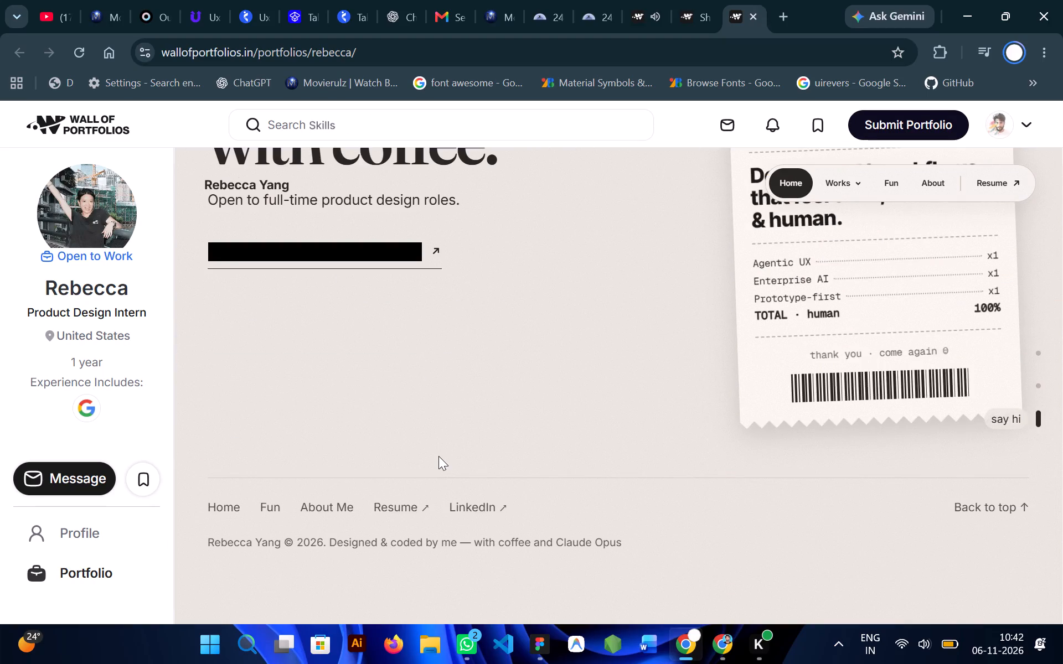
scroll(438, 456, down, 2)
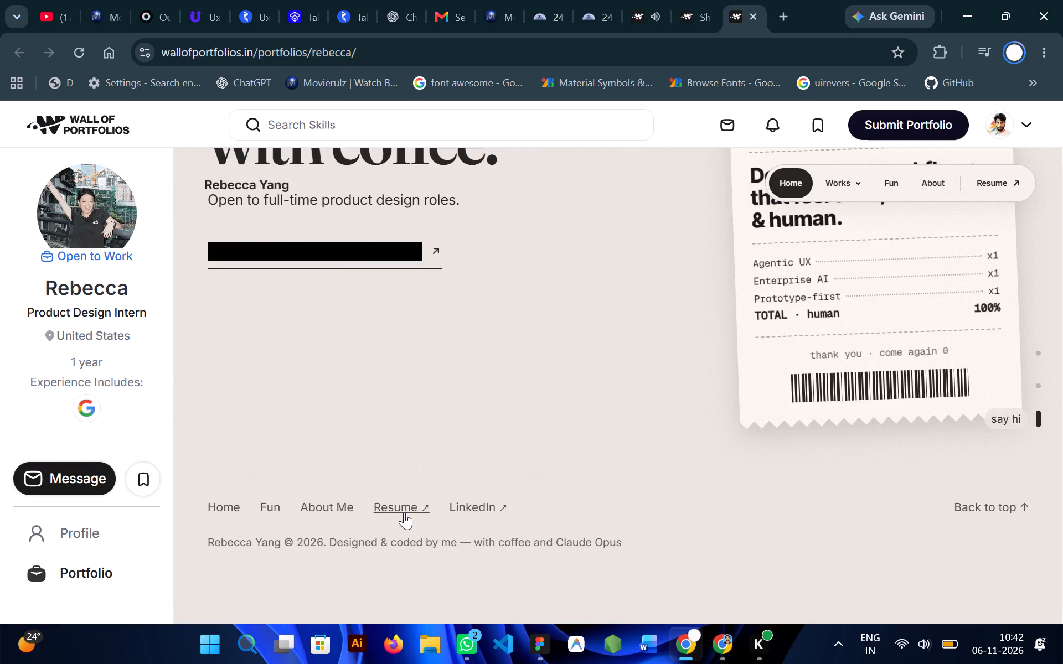
Open the Summer at Google case study from the portfolio's works and review it through to its footer.
scroll(639, 292, up, 2)
click(842, 185)
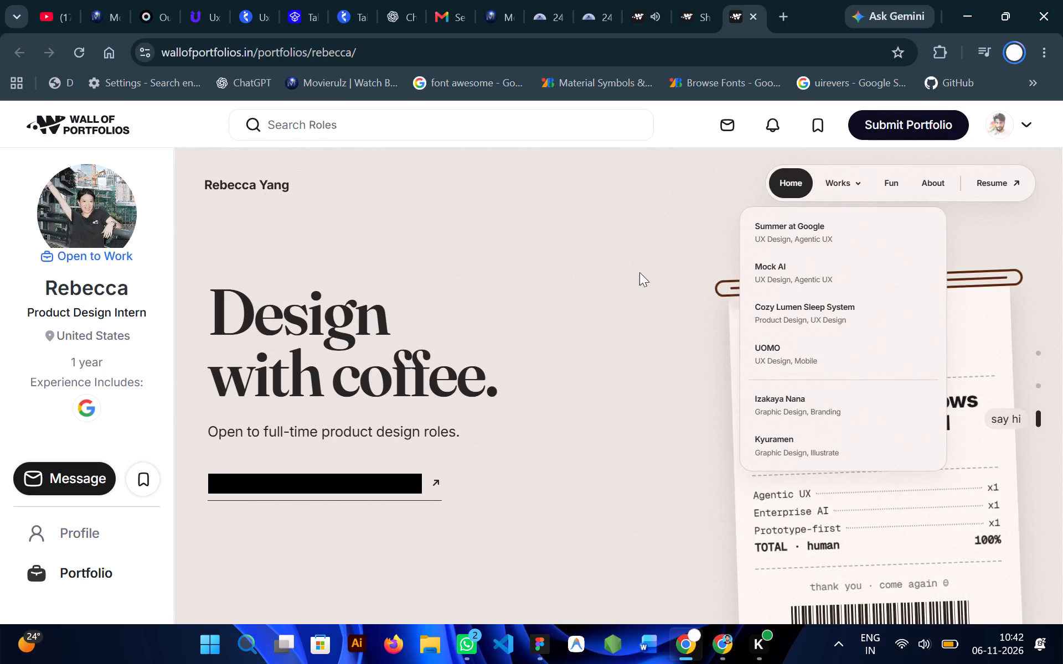
click(814, 235)
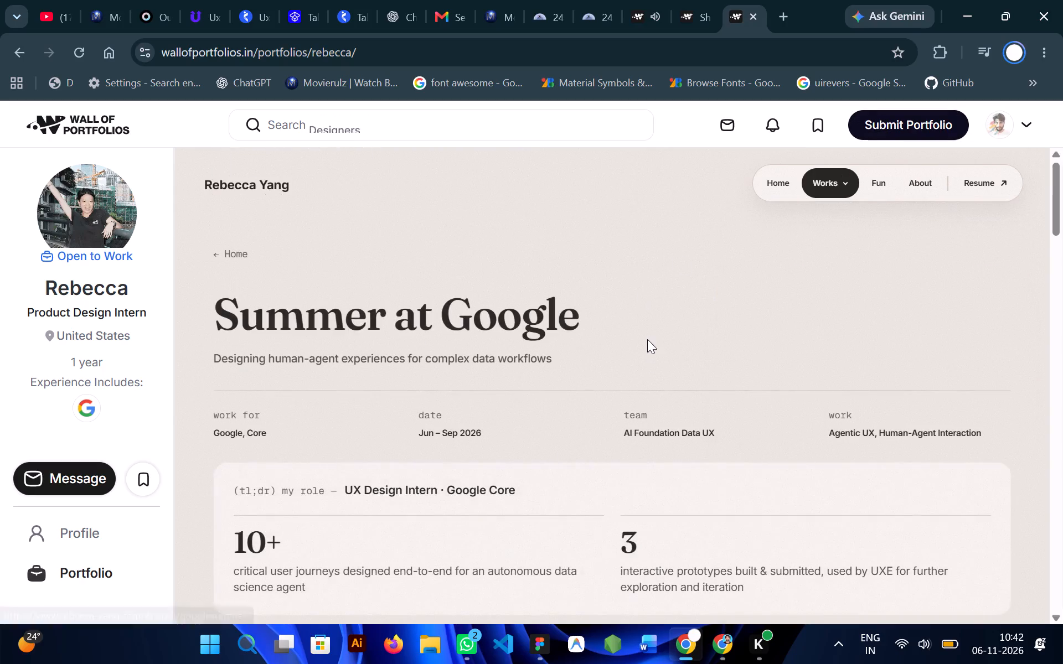
scroll(633, 303, down, 3)
scroll(633, 303, up, 2)
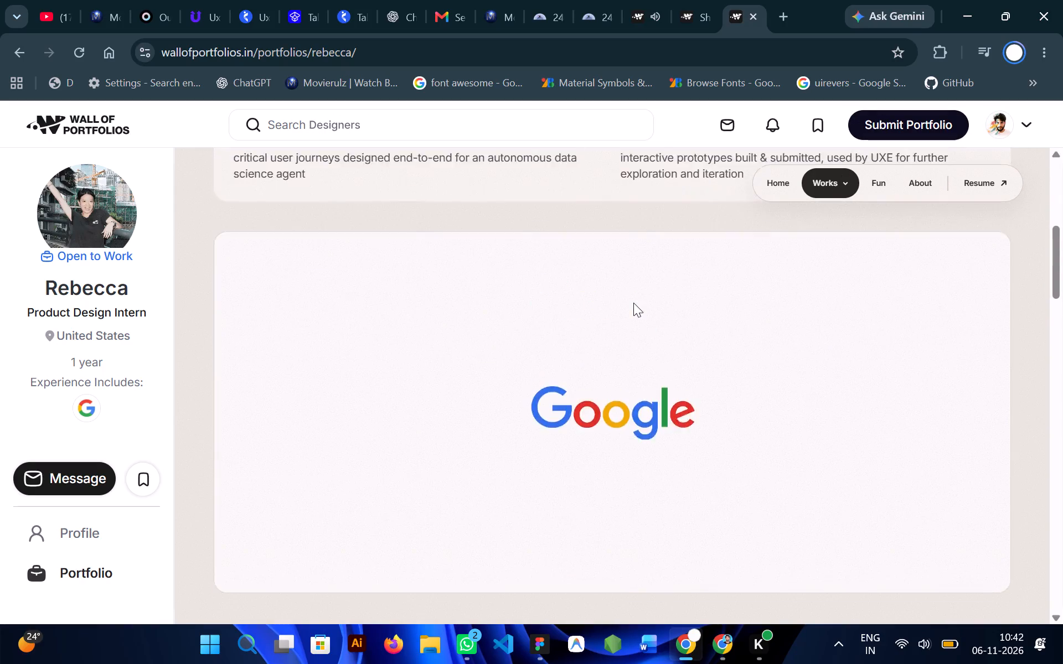
scroll(633, 303, down, 6)
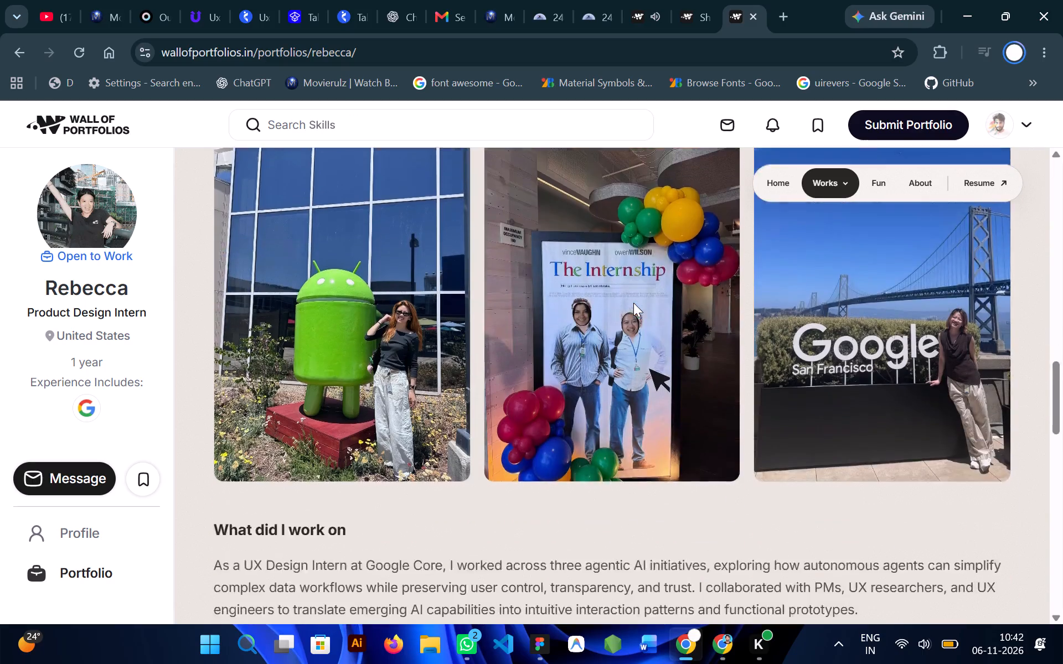
scroll(633, 303, down, 4)
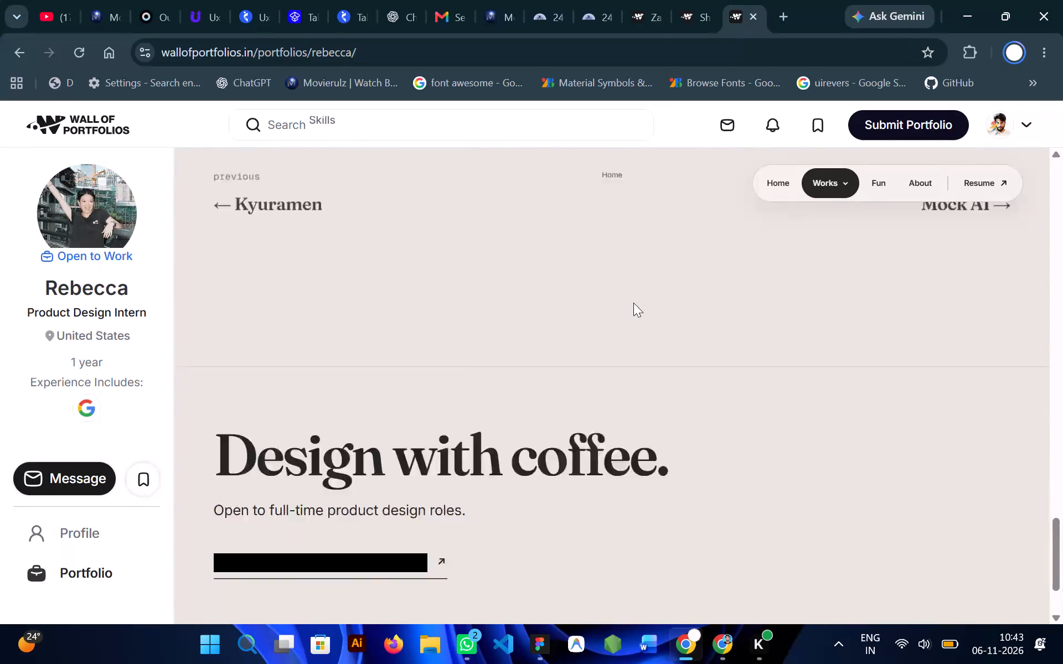
scroll(633, 303, down, 1)
scroll(633, 303, up, 2)
scroll(633, 303, down, 2)
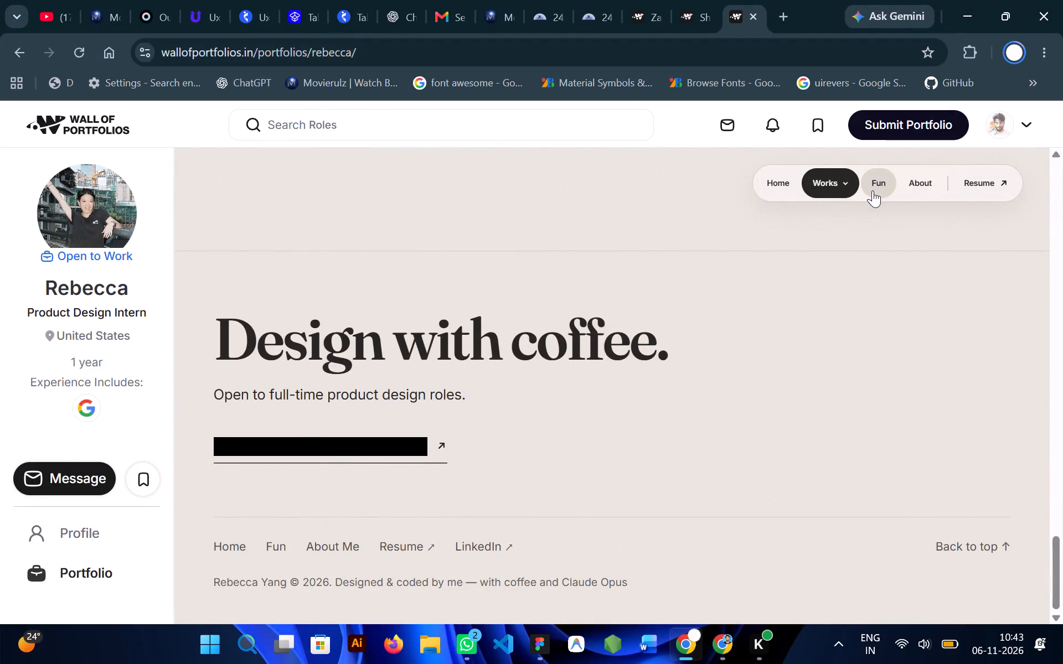
Open the Fun page and browse the Playground projects.
click(873, 190)
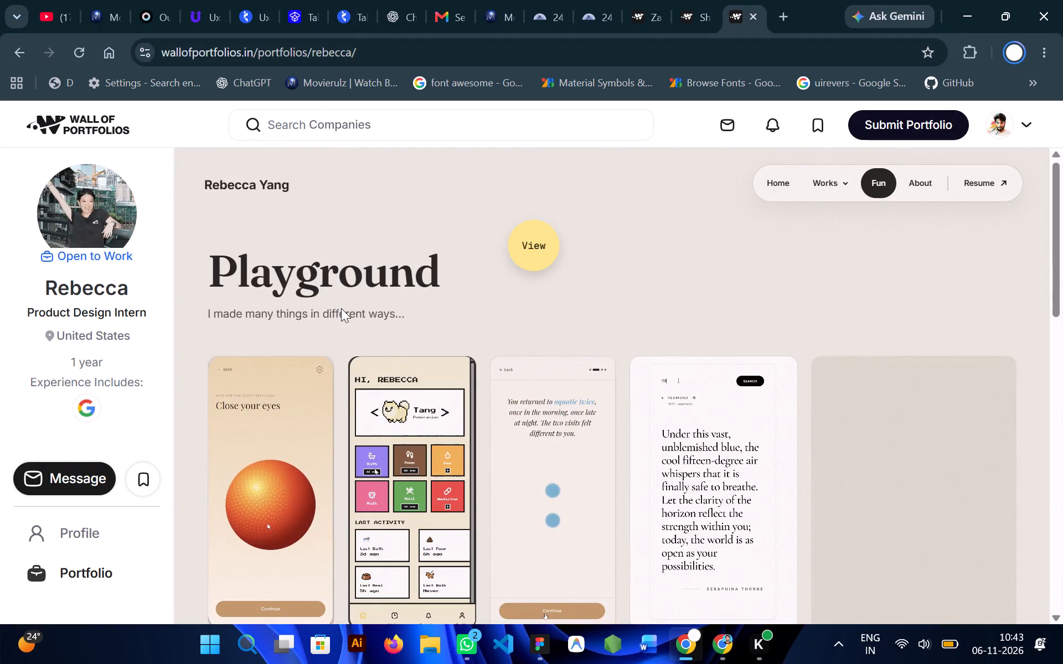
scroll(768, 437, down, 4)
scroll(768, 437, up, 2)
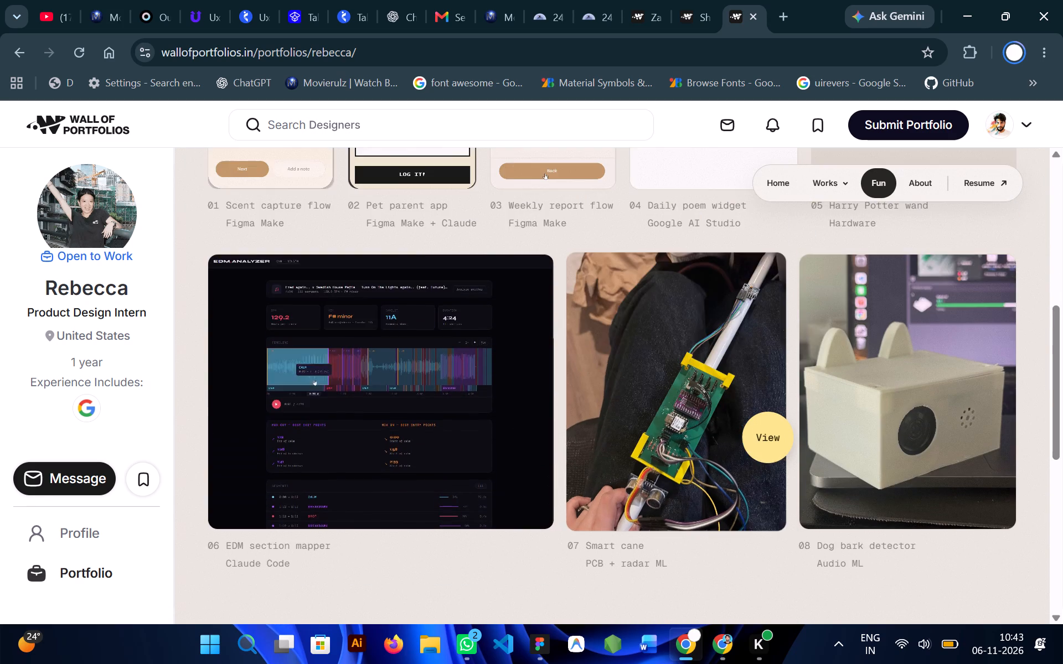
scroll(768, 437, up, 2)
Open the About page and flip through the stack of polaroid photos beside the introduction.
click(923, 188)
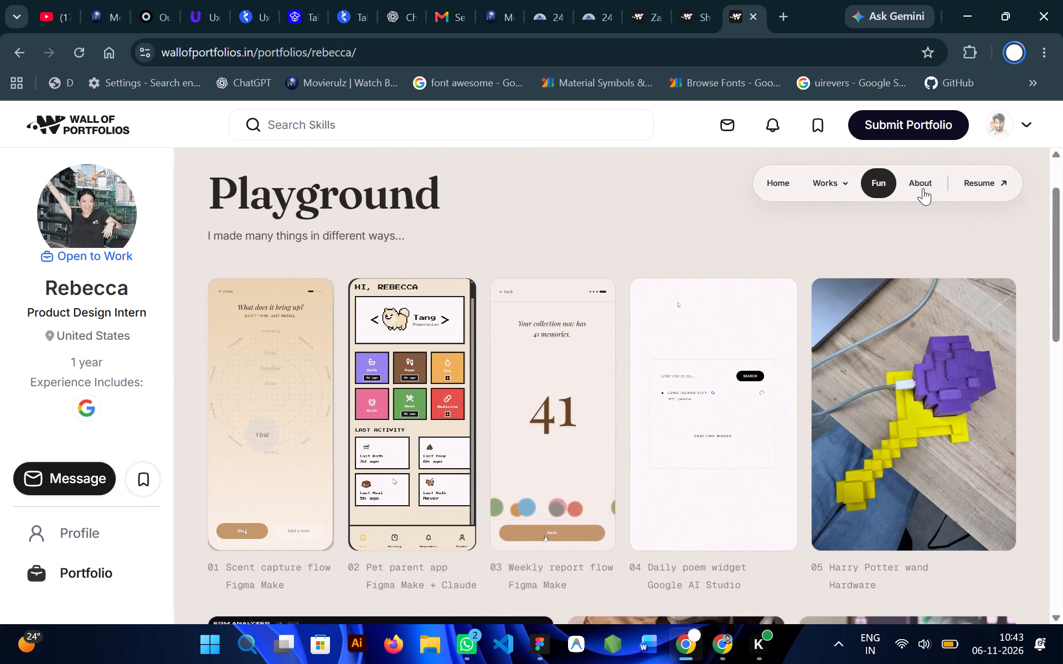
drag(852, 427, 579, 308)
drag(859, 342, 752, 367)
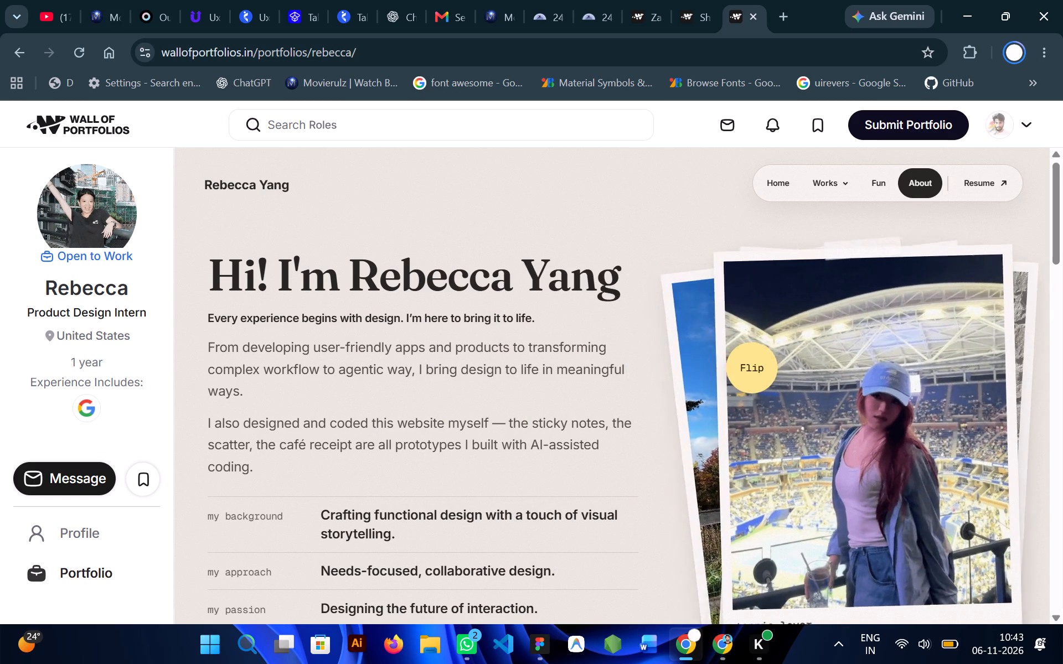
scroll(861, 494, down, 1)
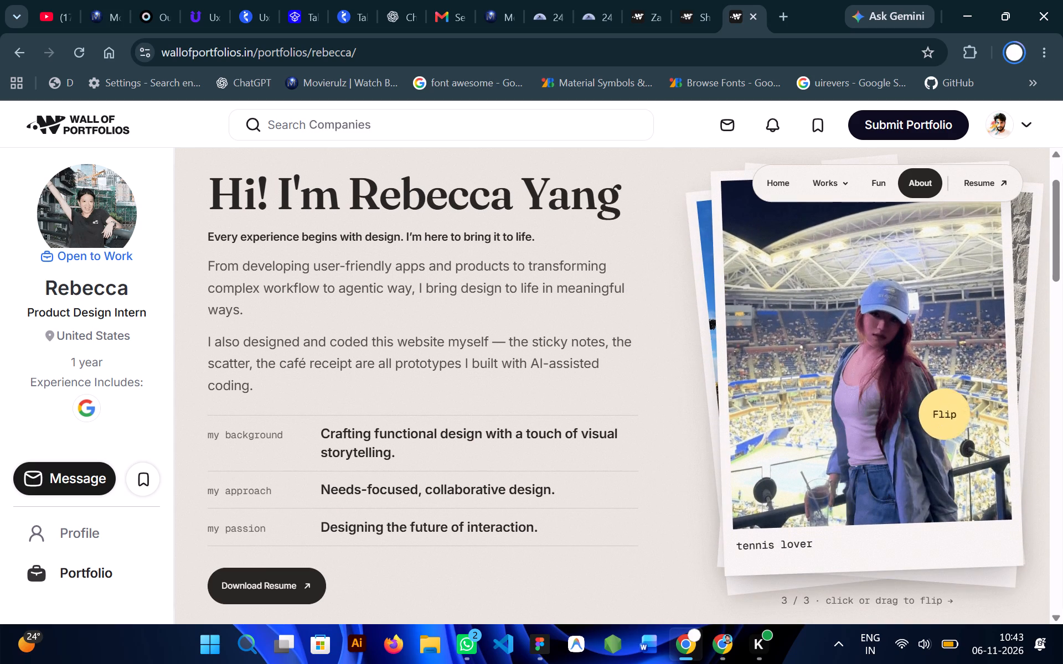
drag(927, 427, 846, 427)
drag(901, 409, 824, 425)
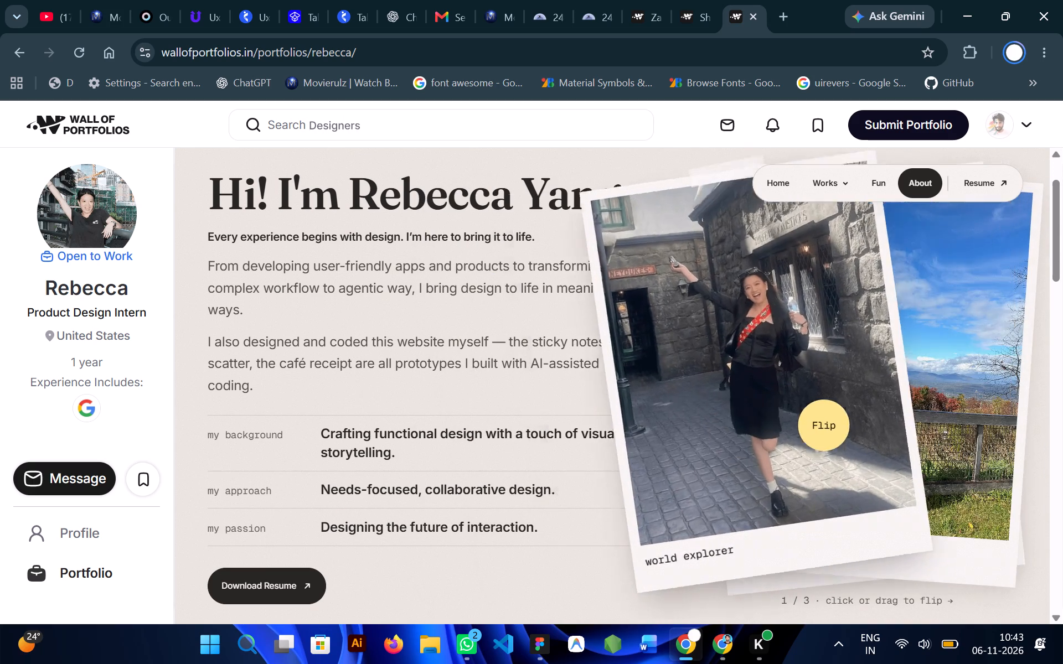
drag(909, 415, 823, 418)
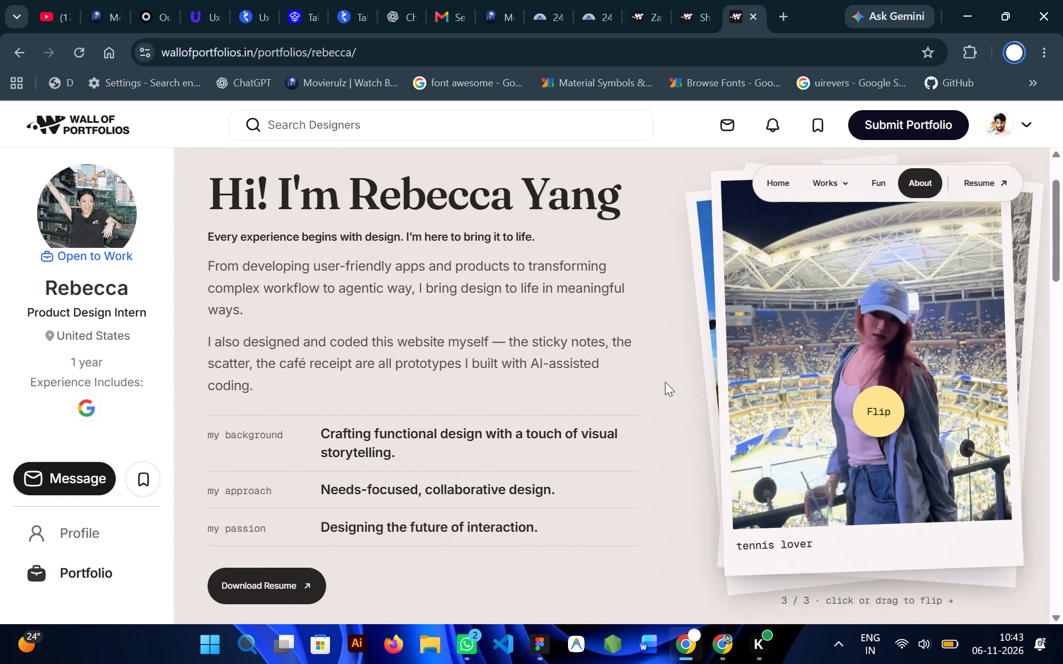
Examine the My Journey, Education and Awards sections of the About page down to the footer.
scroll(643, 427, down, 4)
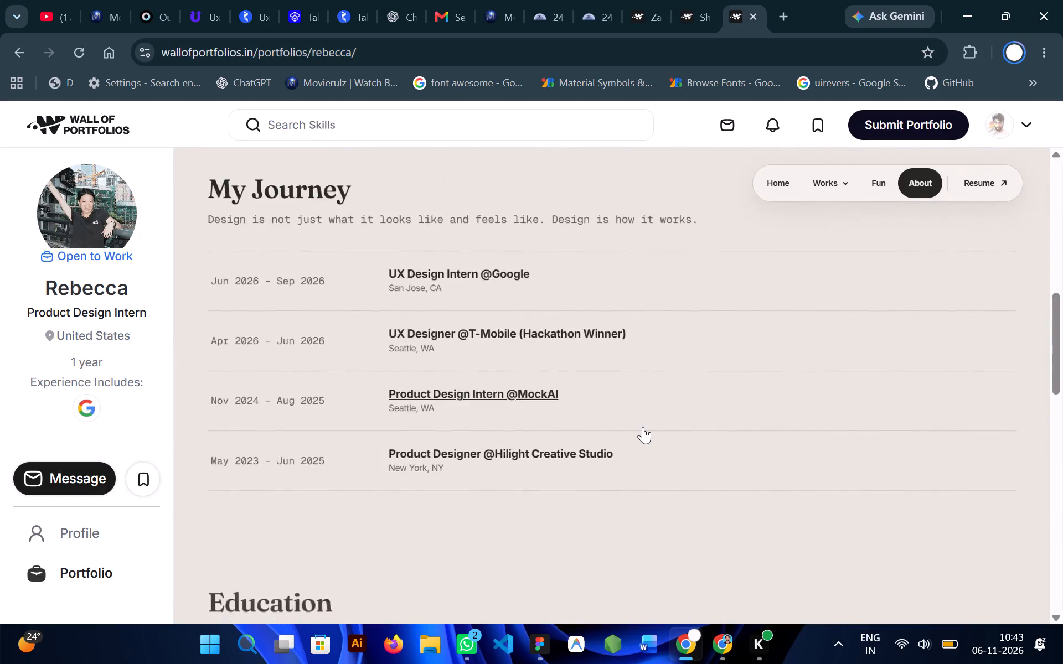
scroll(643, 427, down, 4)
drag(689, 257, 853, 318)
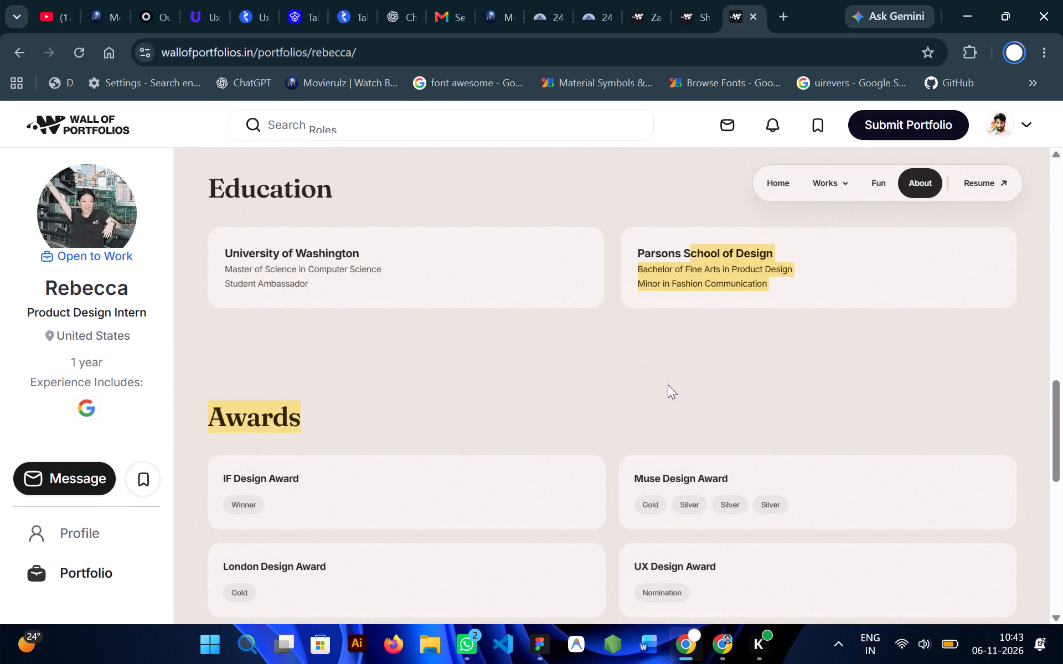
click(567, 411)
scroll(543, 434, down, 3)
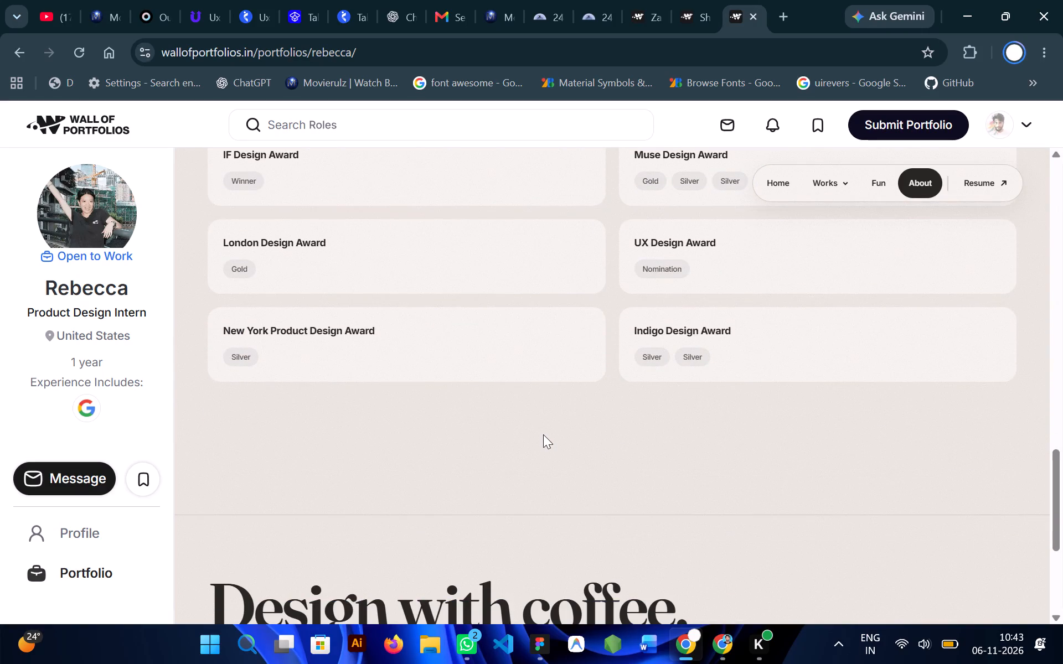
scroll(543, 434, down, 2)
drag(555, 397, 471, 386)
click(632, 437)
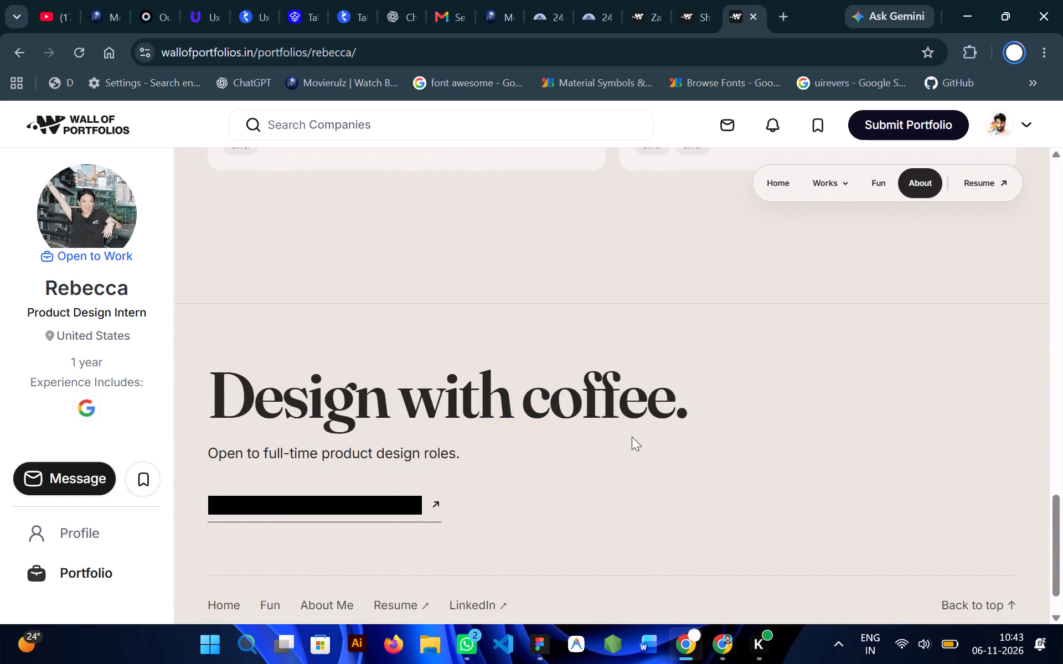
scroll(610, 465, down, 3)
Return to the home page of Rebecca's portfolio.
scroll(610, 465, up, 18)
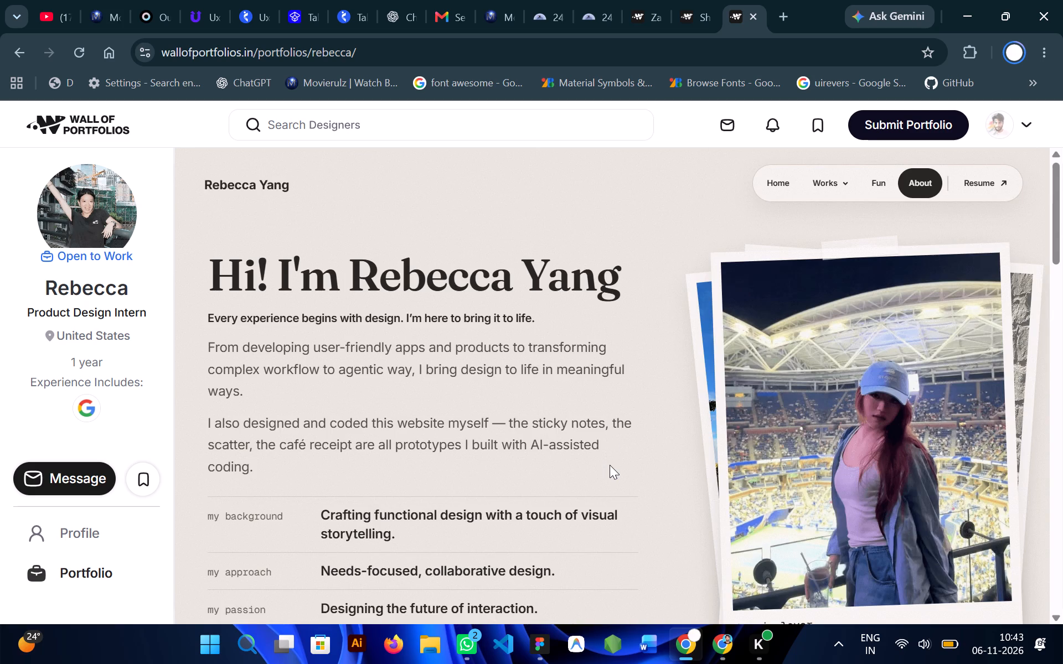
click(785, 188)
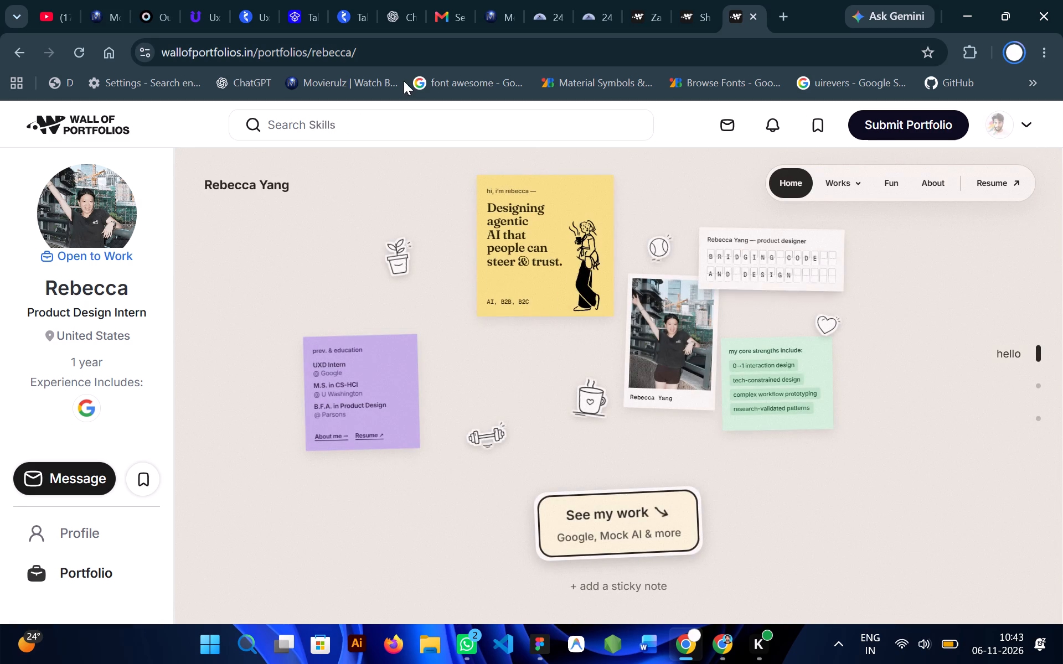
Switch to Shabnam's portfolio and review the research, insight, information architecture and trade-off sections of the claims dashboard case study.
click(688, 11)
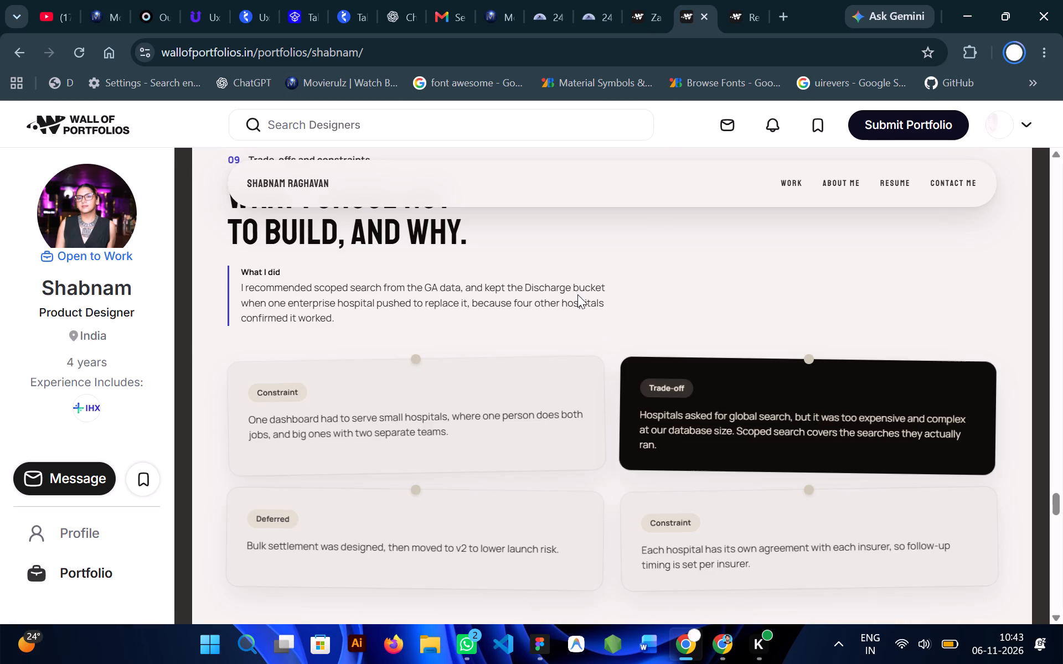
scroll(554, 420, up, 4)
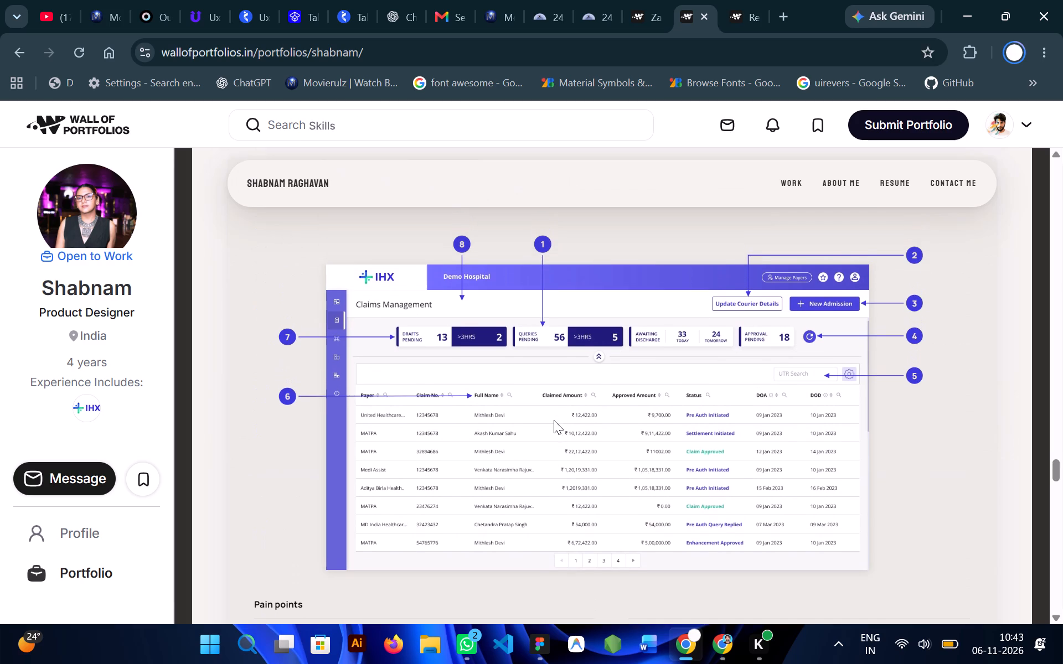
scroll(554, 420, up, 2)
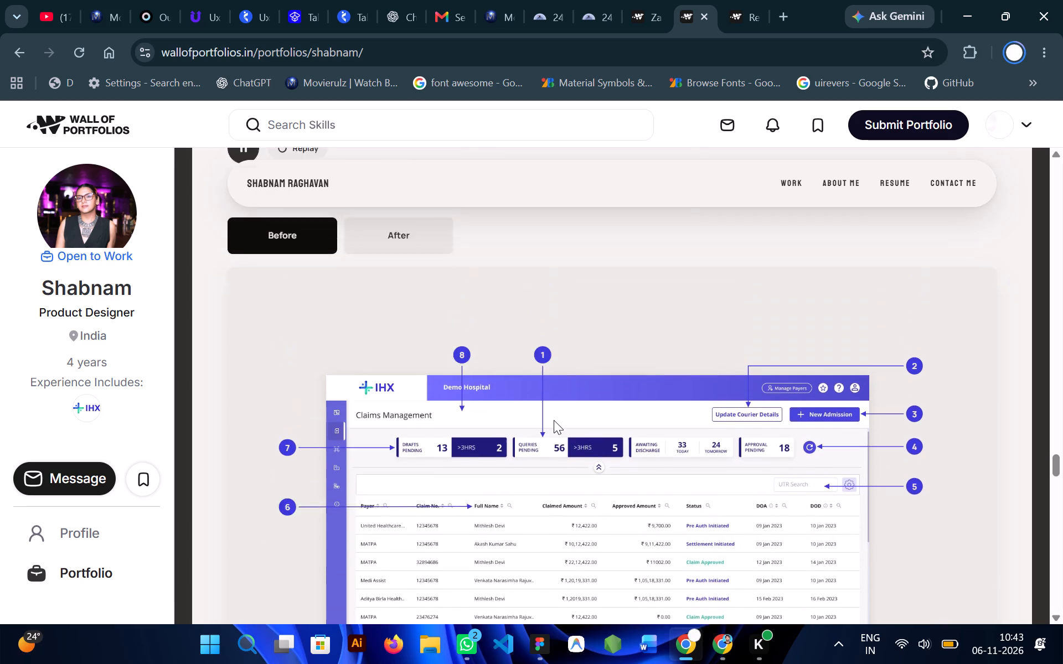
scroll(554, 420, up, 4)
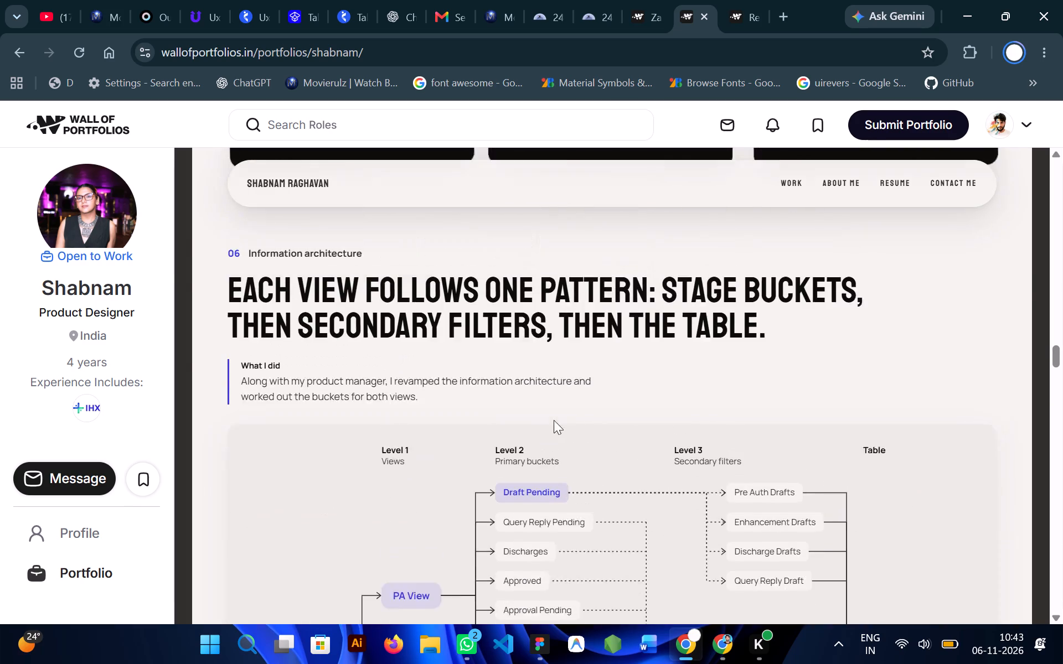
scroll(554, 420, up, 6)
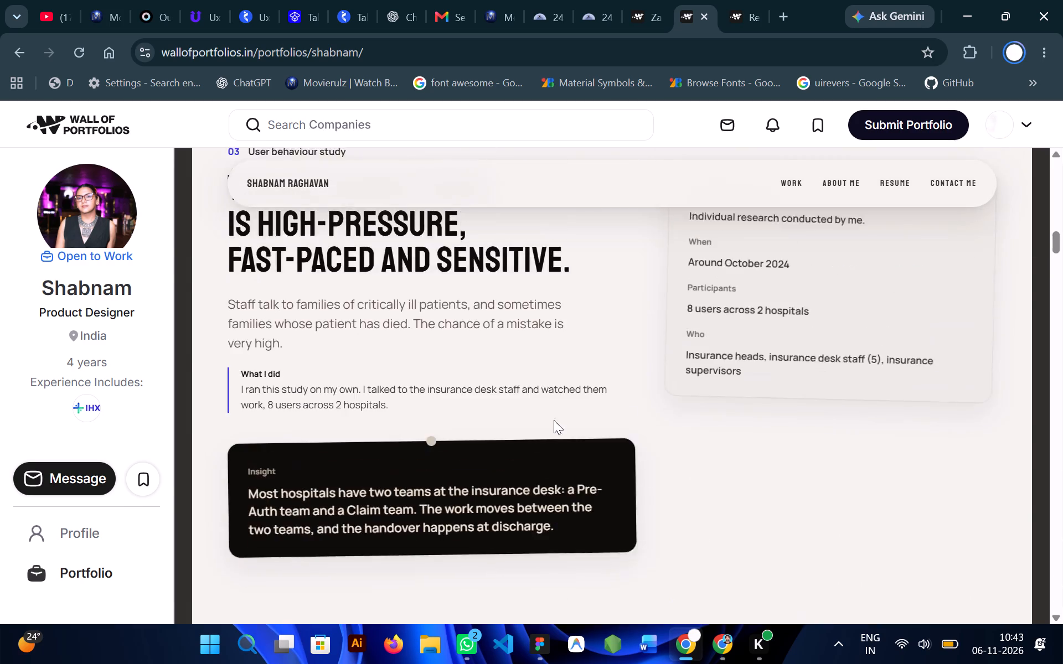
scroll(554, 420, up, 4)
scroll(554, 420, down, 12)
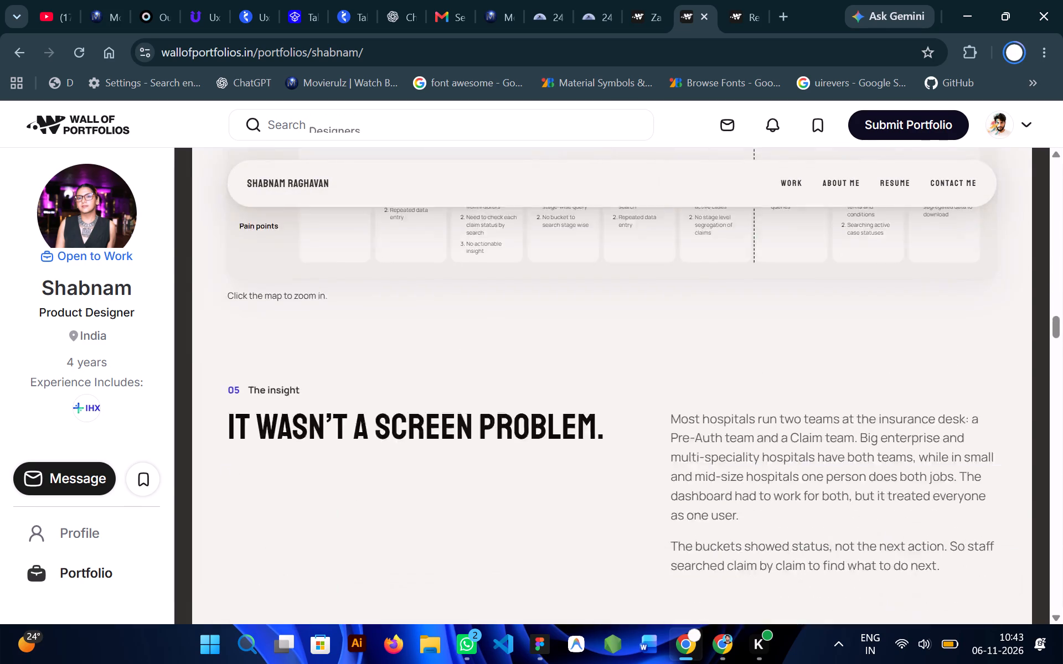
scroll(554, 420, down, 5)
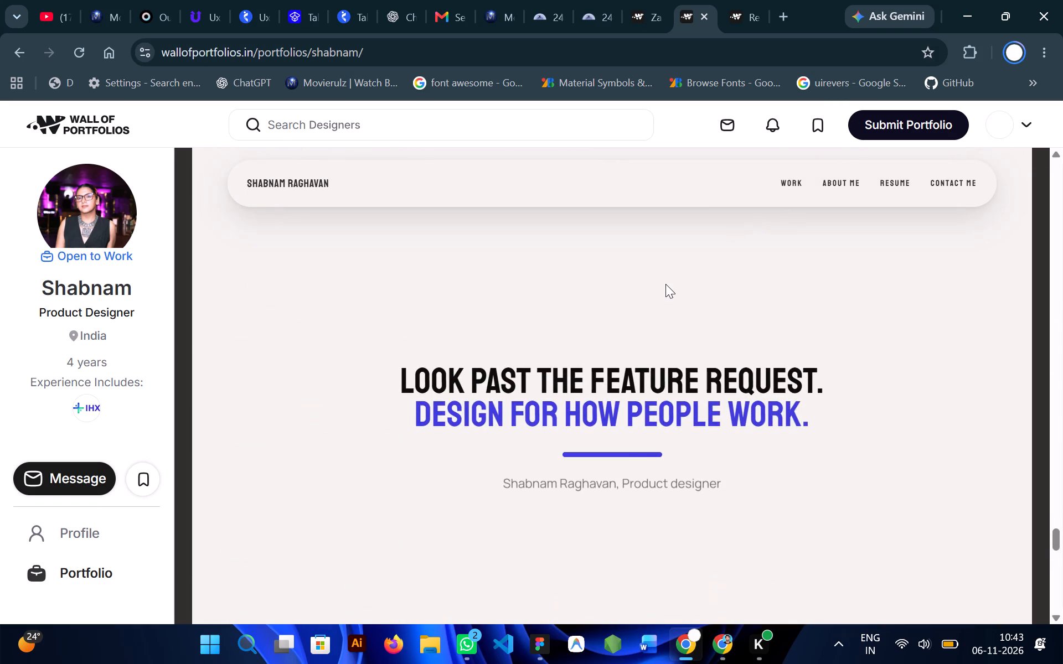
Examine the Other Case Studies and the business card contact section down to the footer of Shabnam's portfolio.
scroll(665, 284, down, 4)
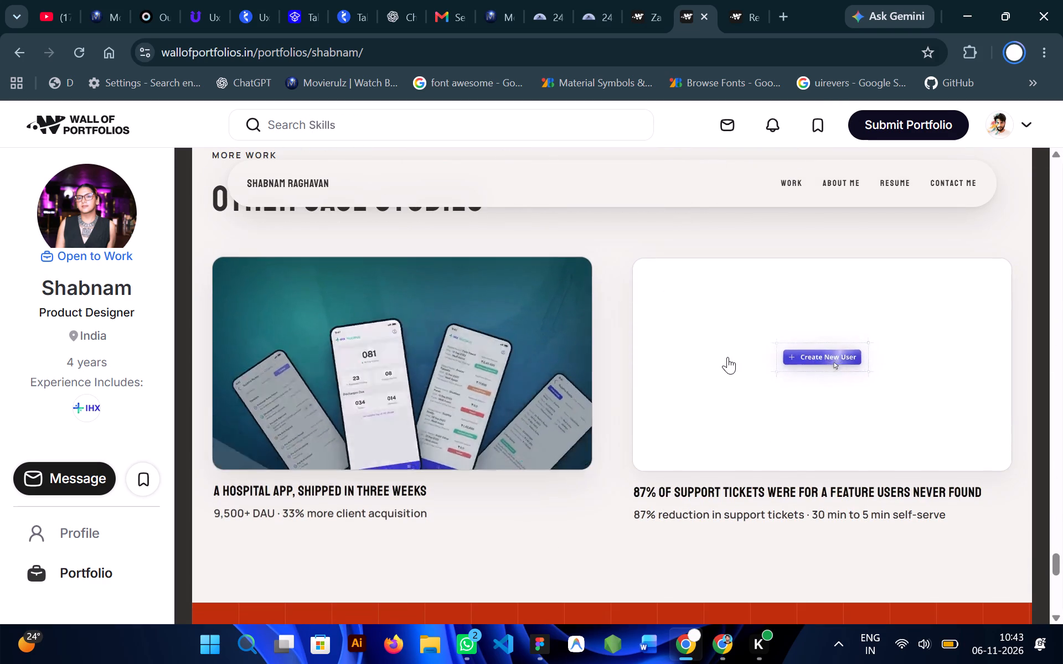
scroll(577, 378, down, 1)
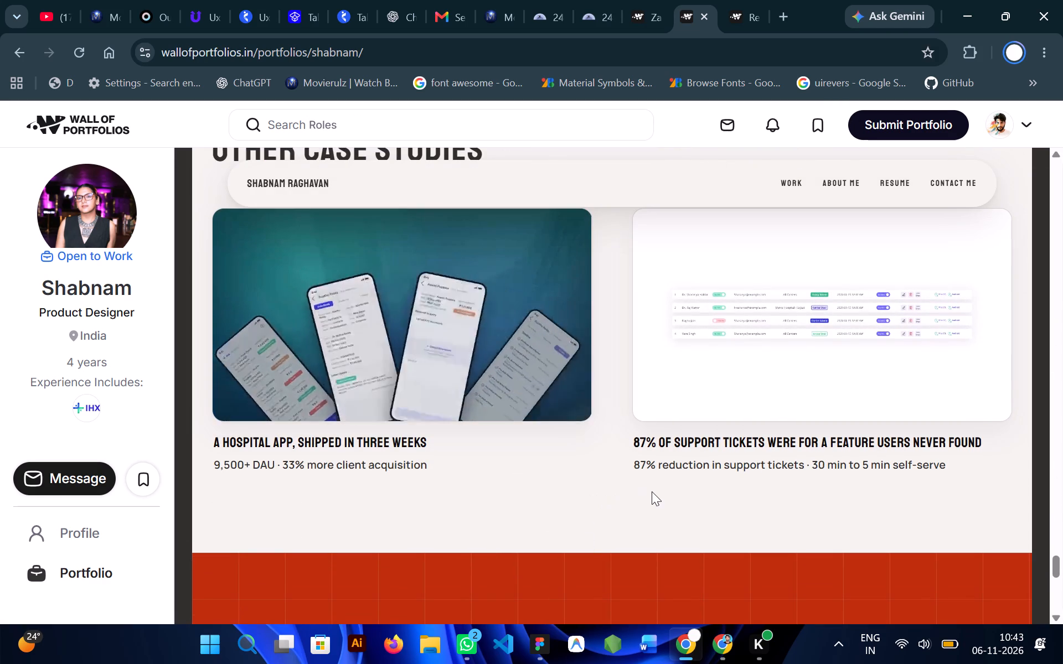
scroll(576, 483, down, 2)
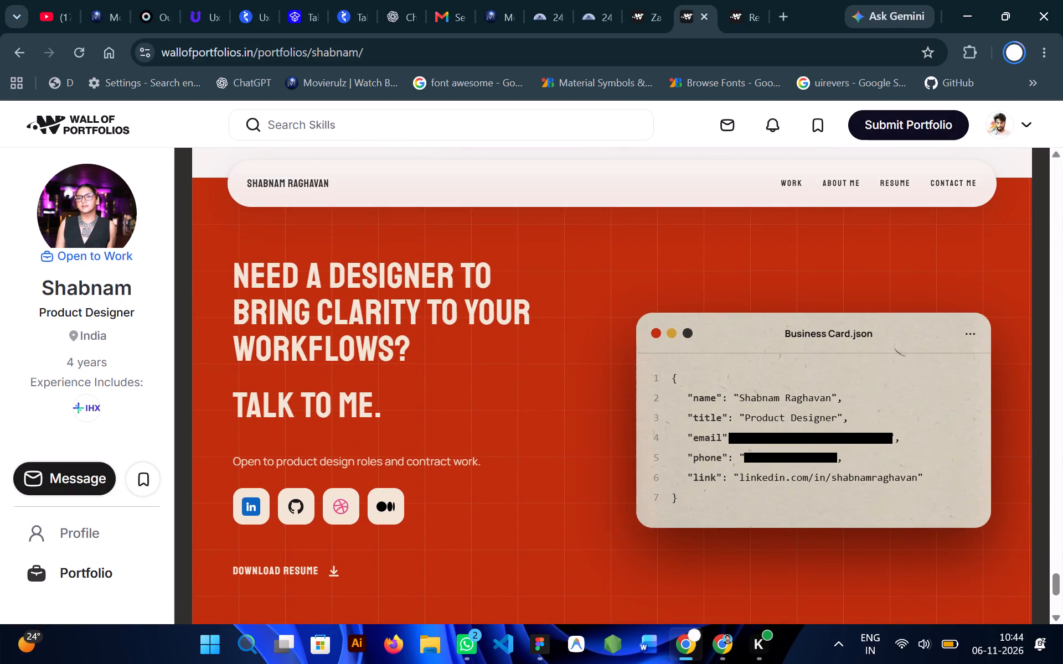
click(542, 511)
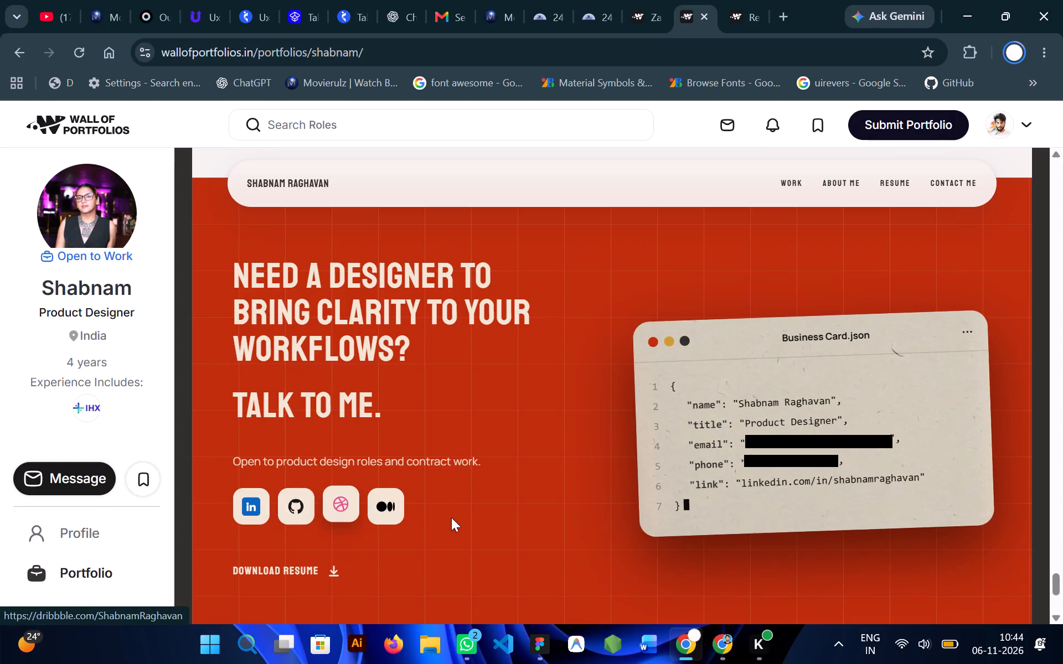
scroll(451, 517, down, 3)
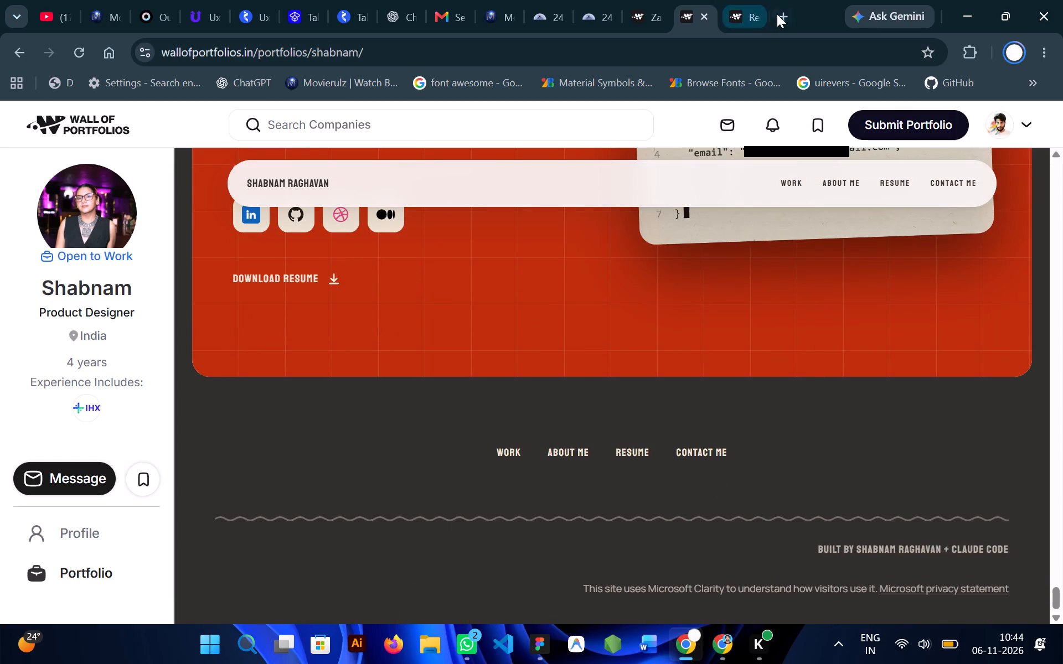
Open Dribbble in a new tab through a Google search for "bribble" and browse the design shots on its home page.
click(779, 17)
click(516, 350)
text(bribble)
key(Return)
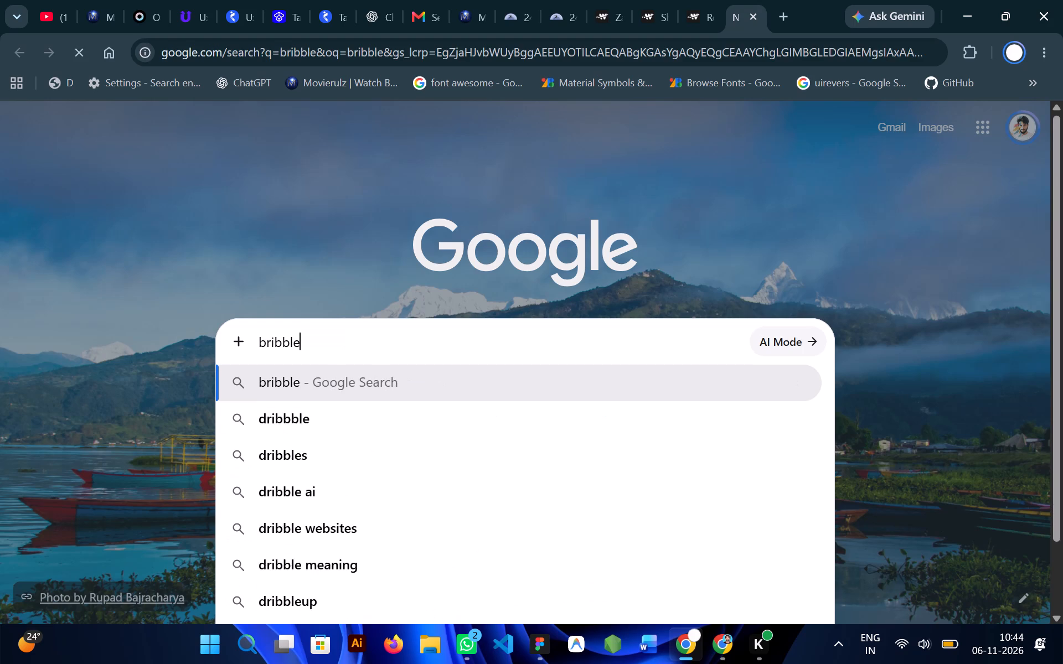
click(362, 316)
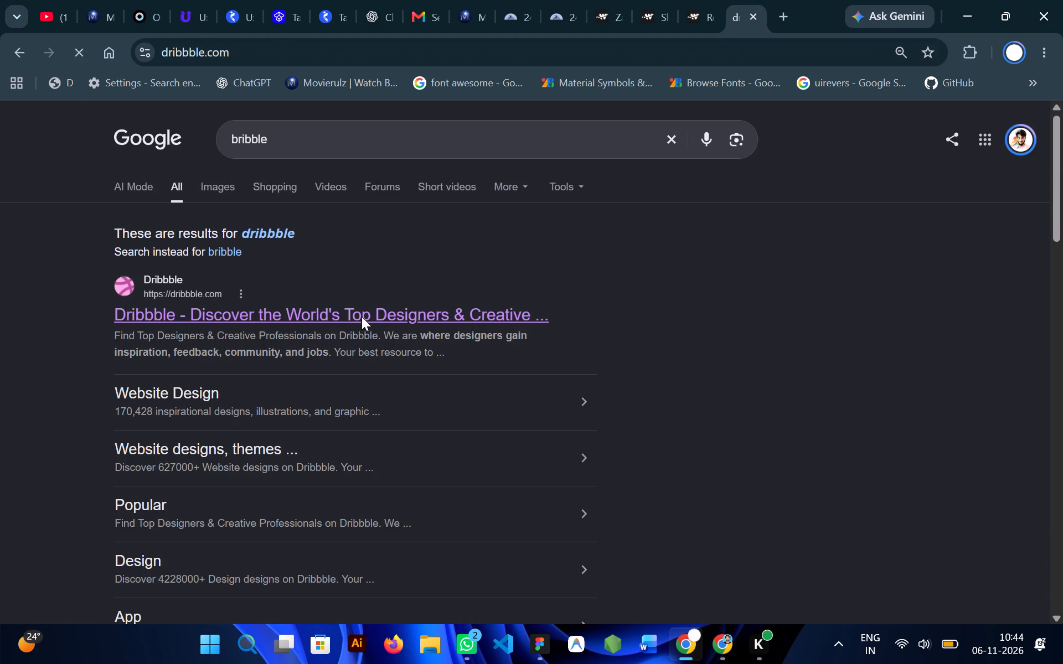
click(362, 317)
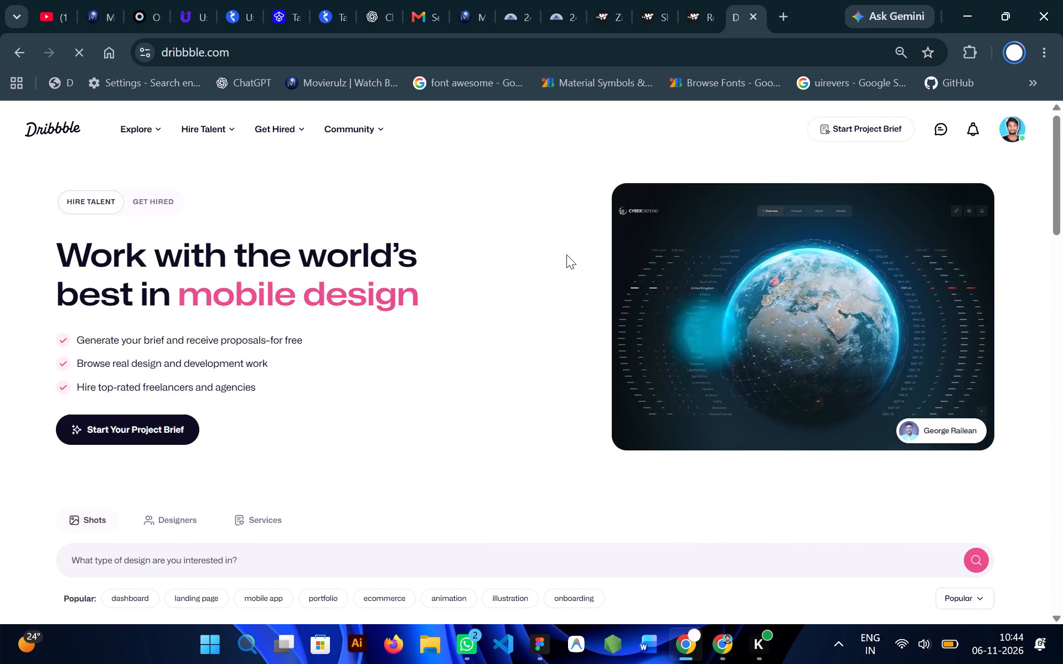
scroll(337, 308, down, 2)
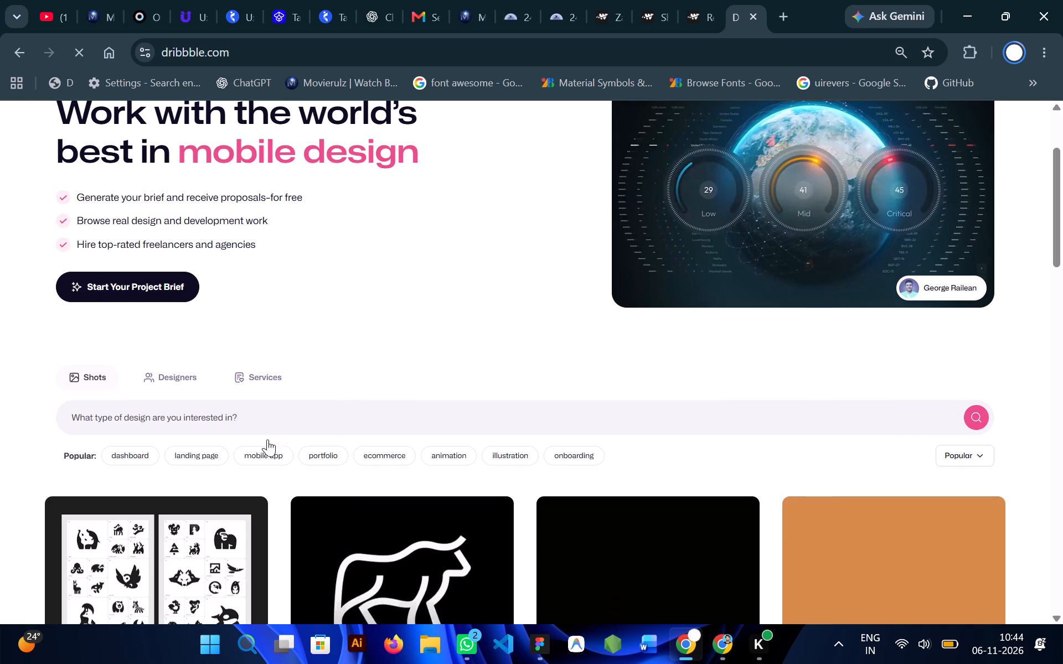
scroll(292, 443, down, 2)
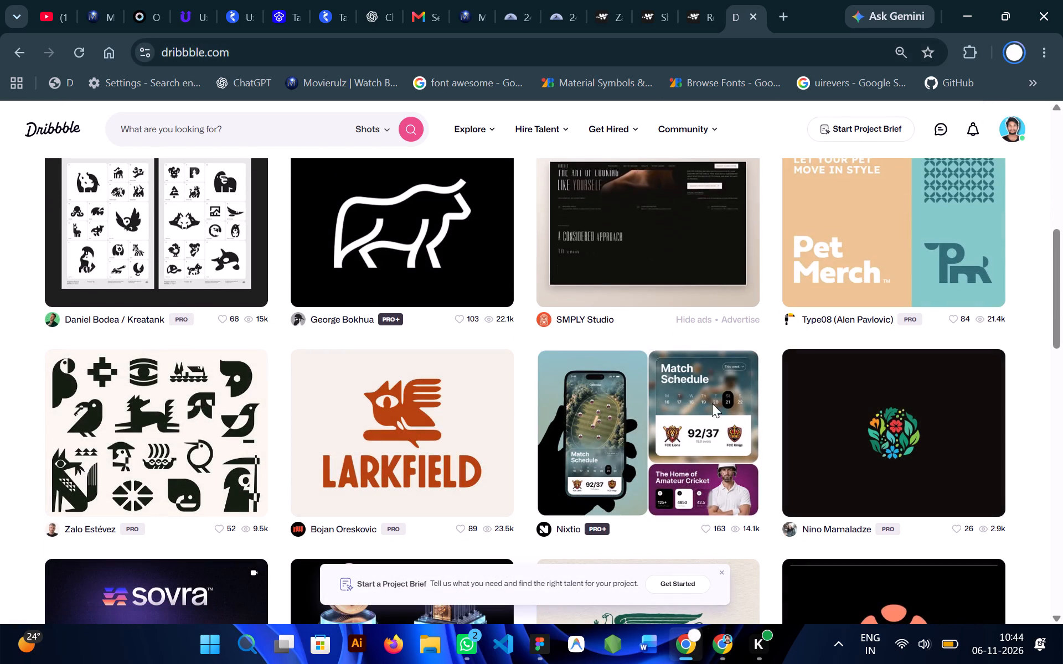
Go back to Shabnam's portfolio and return from the case study to its home page.
click(703, 14)
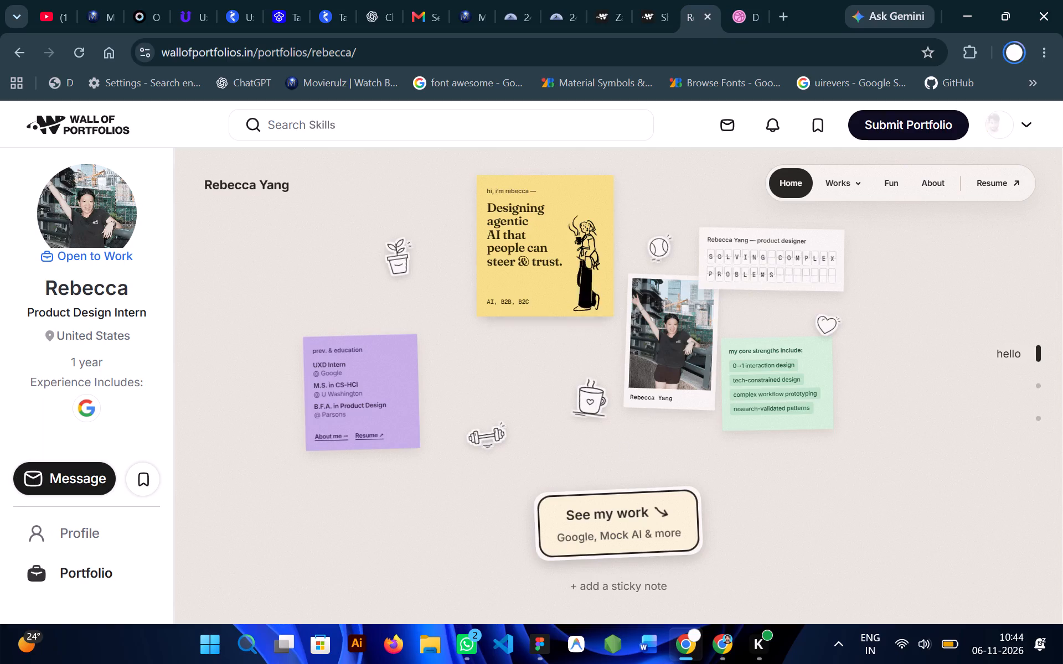
click(600, 14)
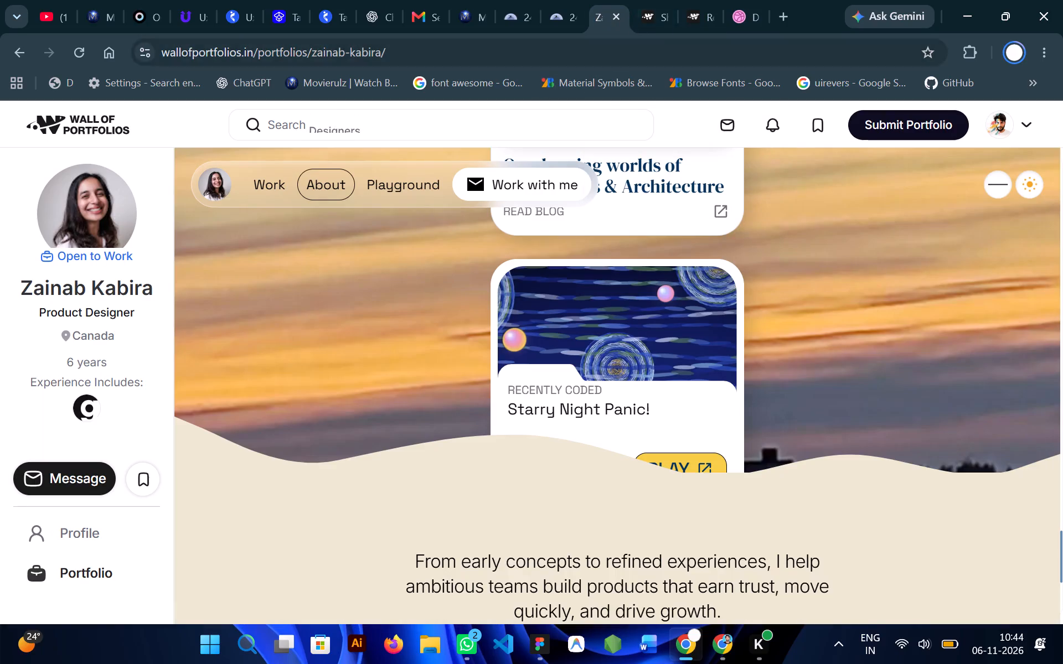
click(659, 19)
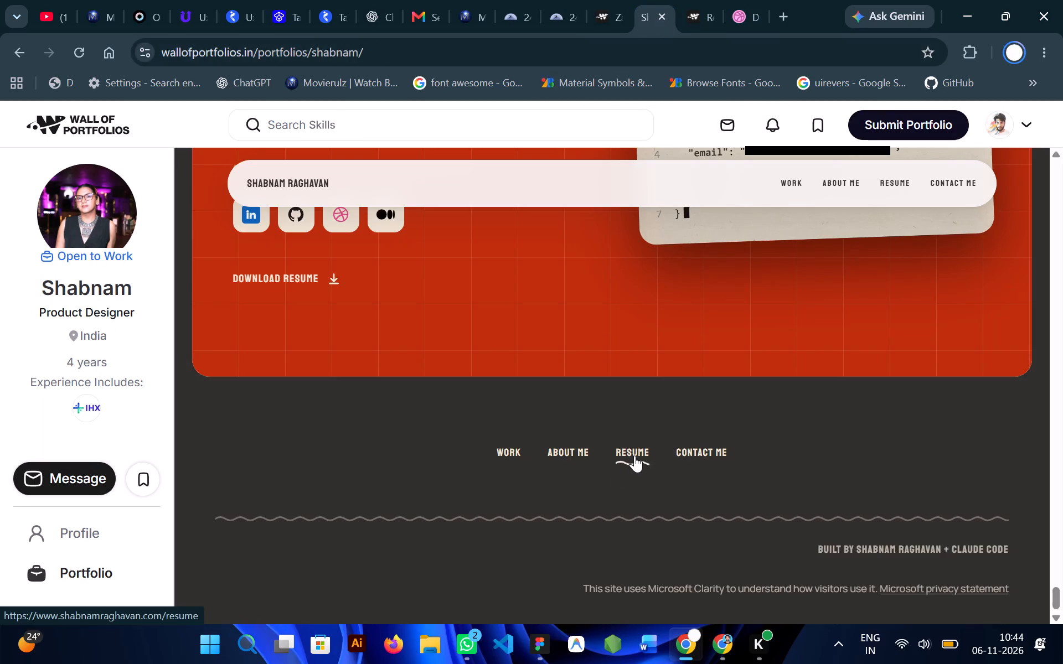
scroll(533, 440, up, 10)
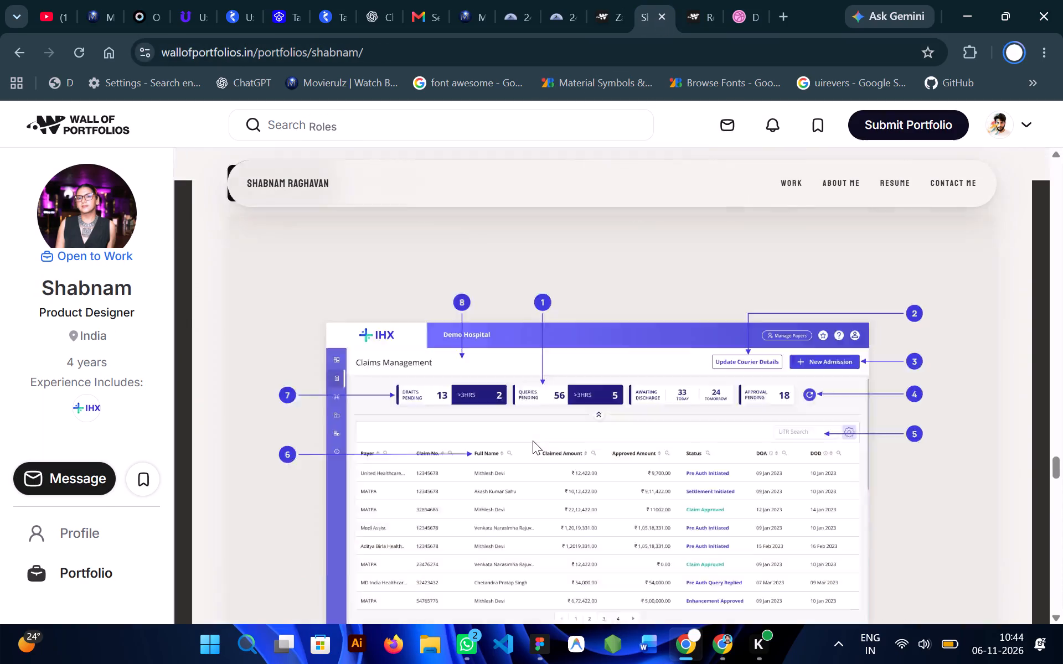
scroll(533, 440, up, 7)
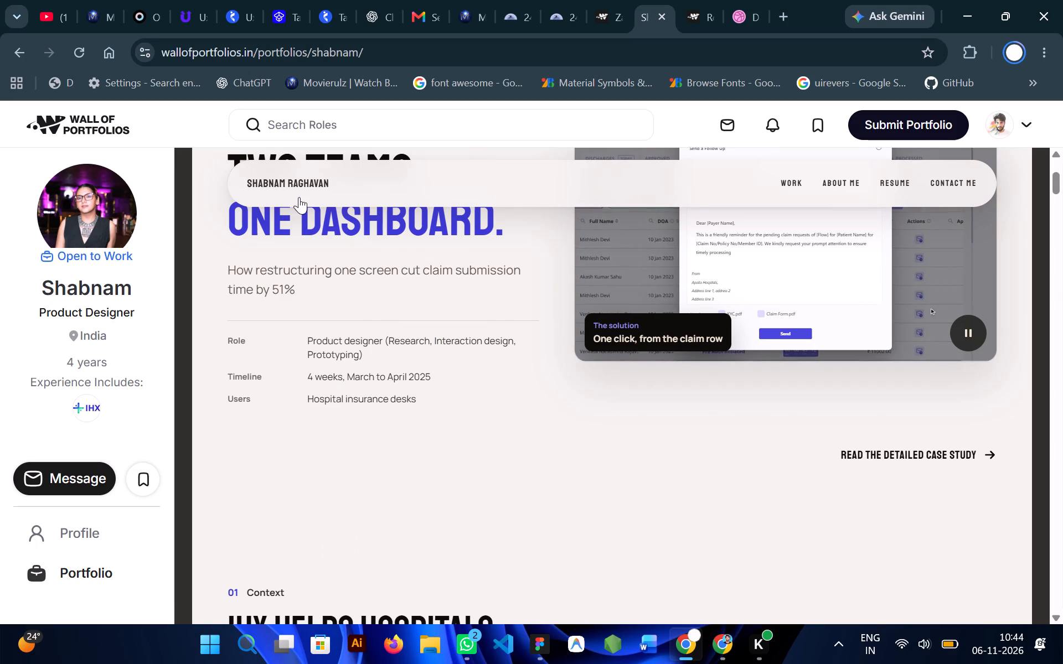
click(299, 197)
scroll(369, 333, up, 2)
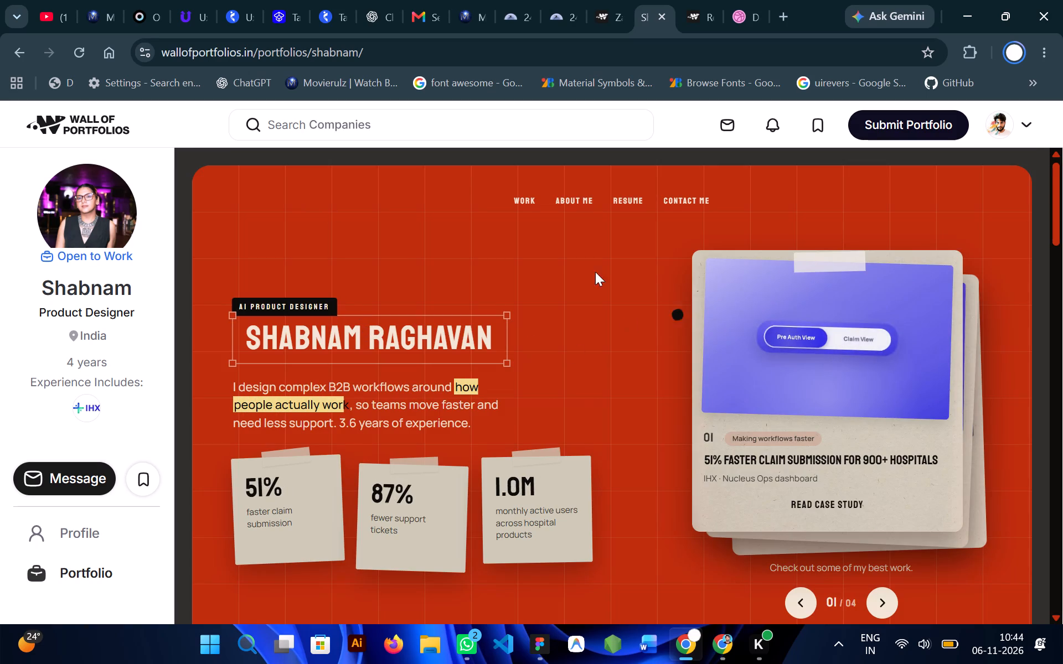
Switch to Zainab's portfolio and return from the About page to its home page.
click(601, 14)
scroll(433, 293, up, 15)
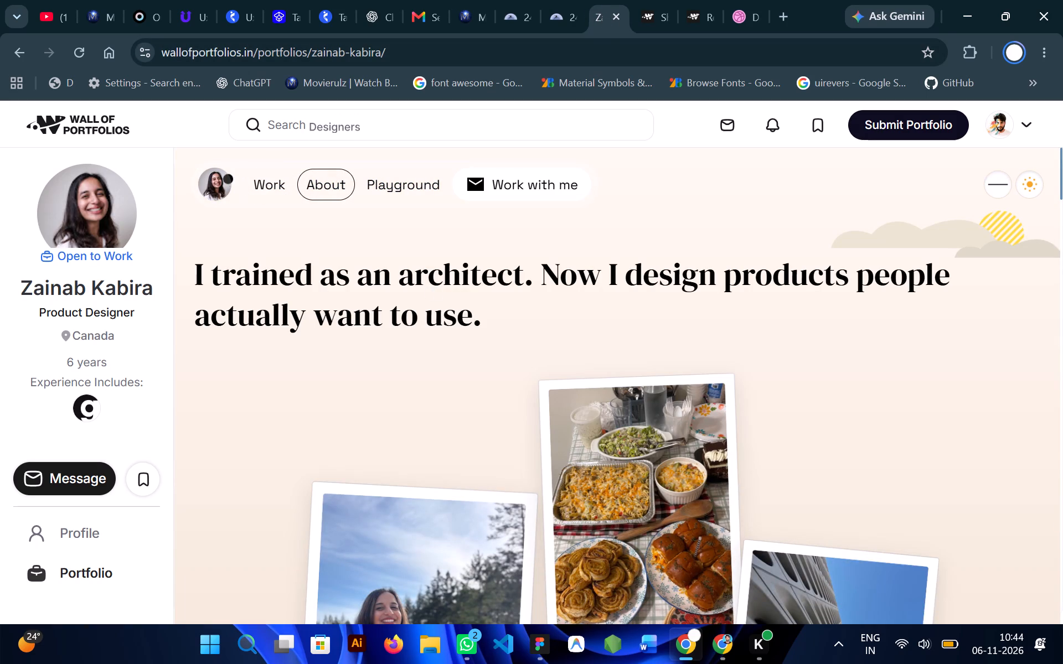
click(199, 184)
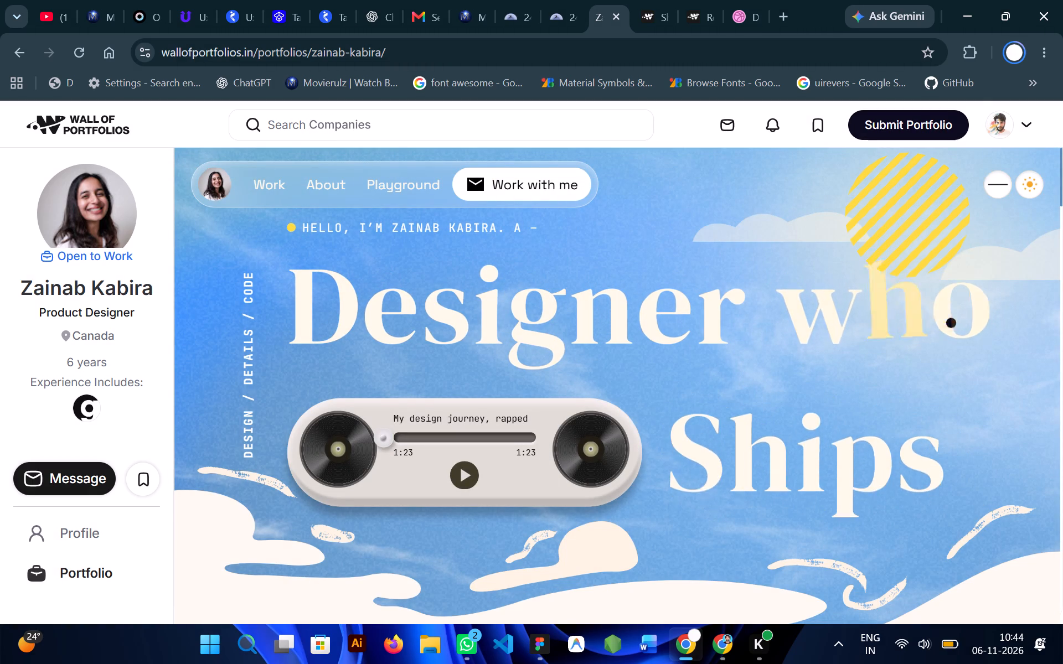
Change Zainab's portfolio to the dark night theme.
click(1036, 188)
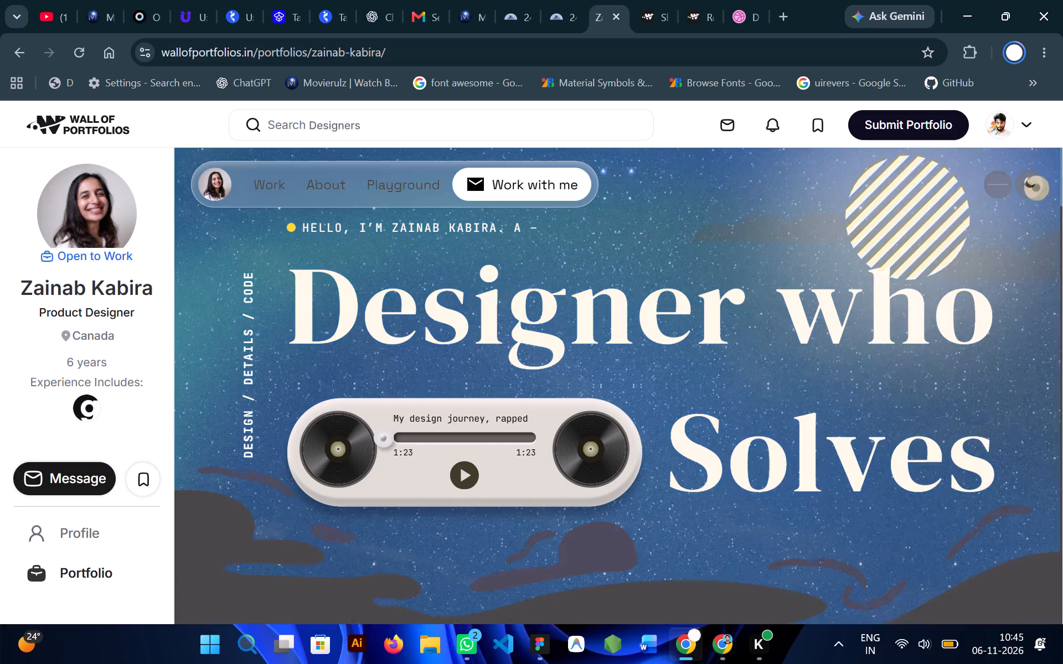
Examine the night version of Zainab's home page from the hero through the featured work and testimonials to the footer.
scroll(683, 396, down, 2)
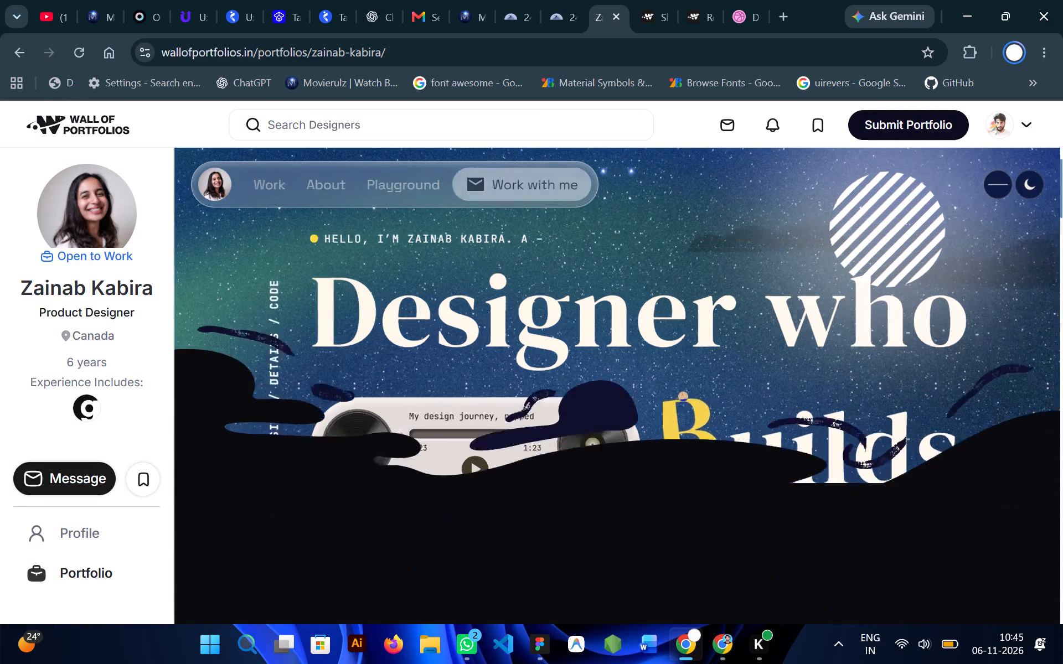
scroll(683, 396, down, 4)
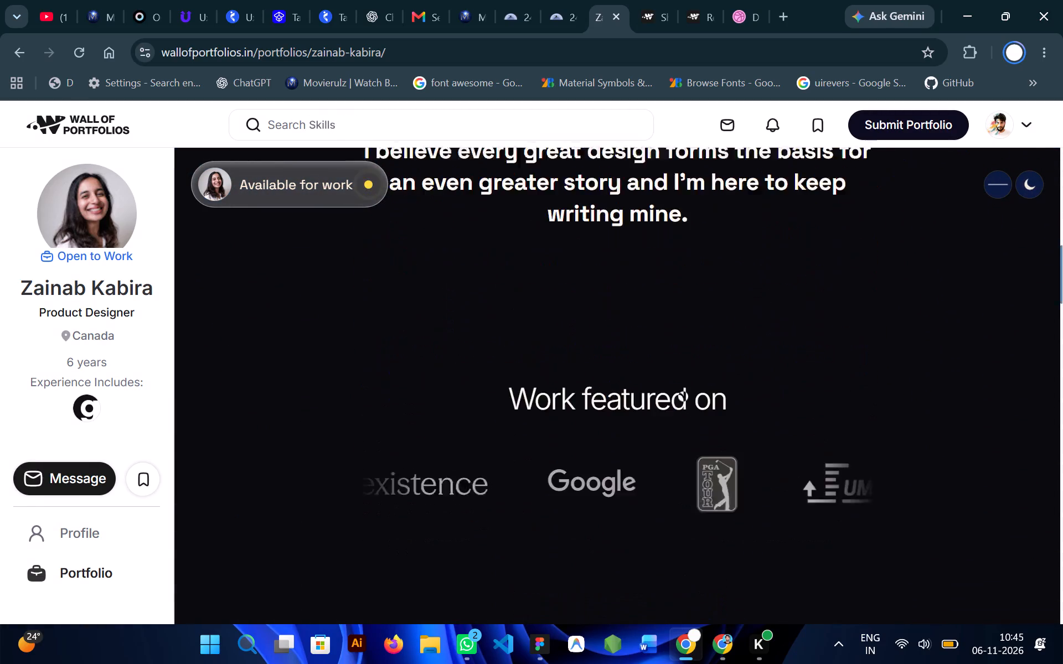
scroll(683, 396, down, 3)
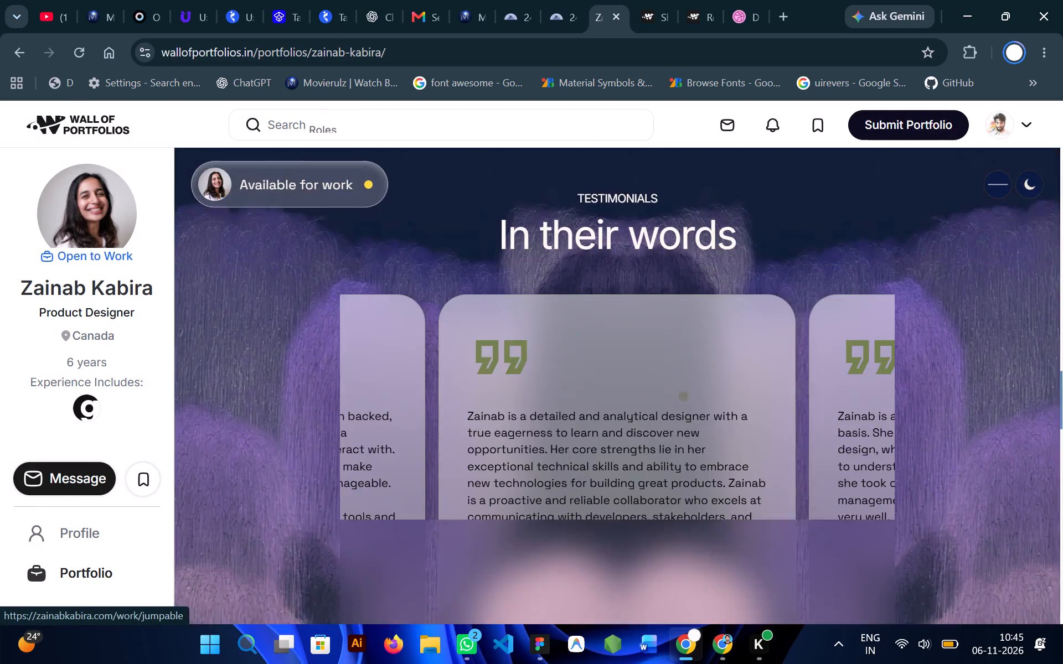
scroll(683, 396, down, 2)
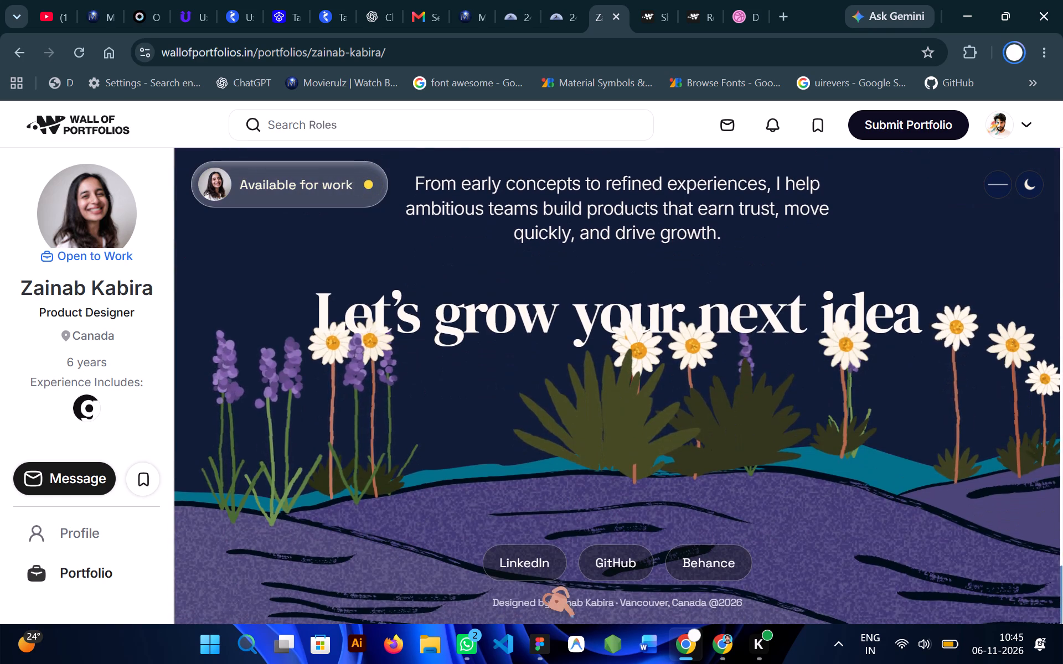
scroll(683, 396, up, 11)
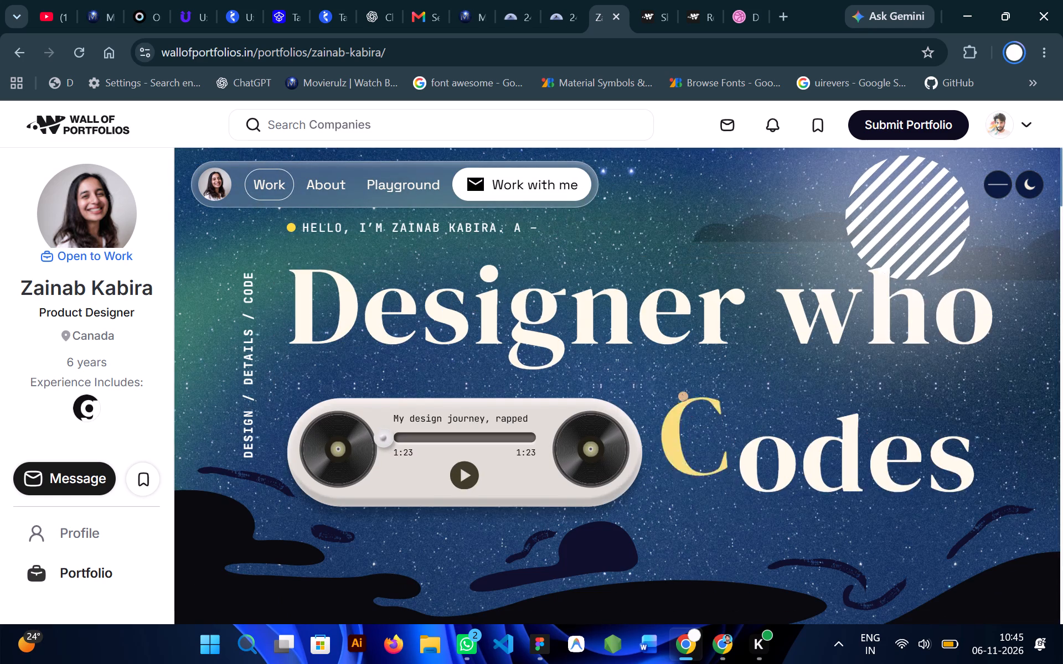
scroll(683, 396, up, 2)
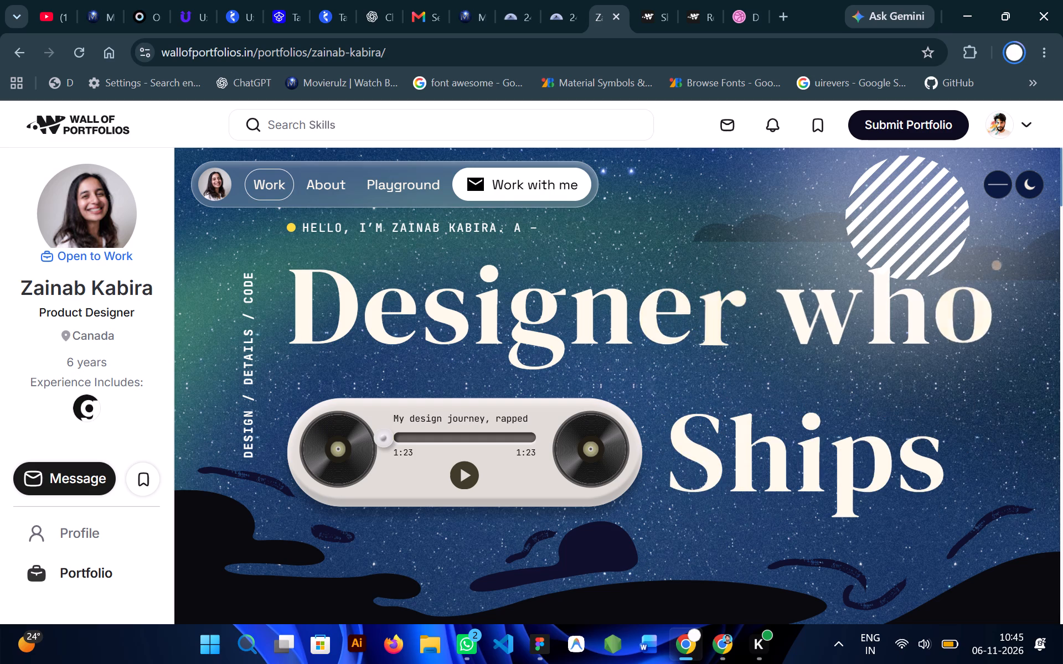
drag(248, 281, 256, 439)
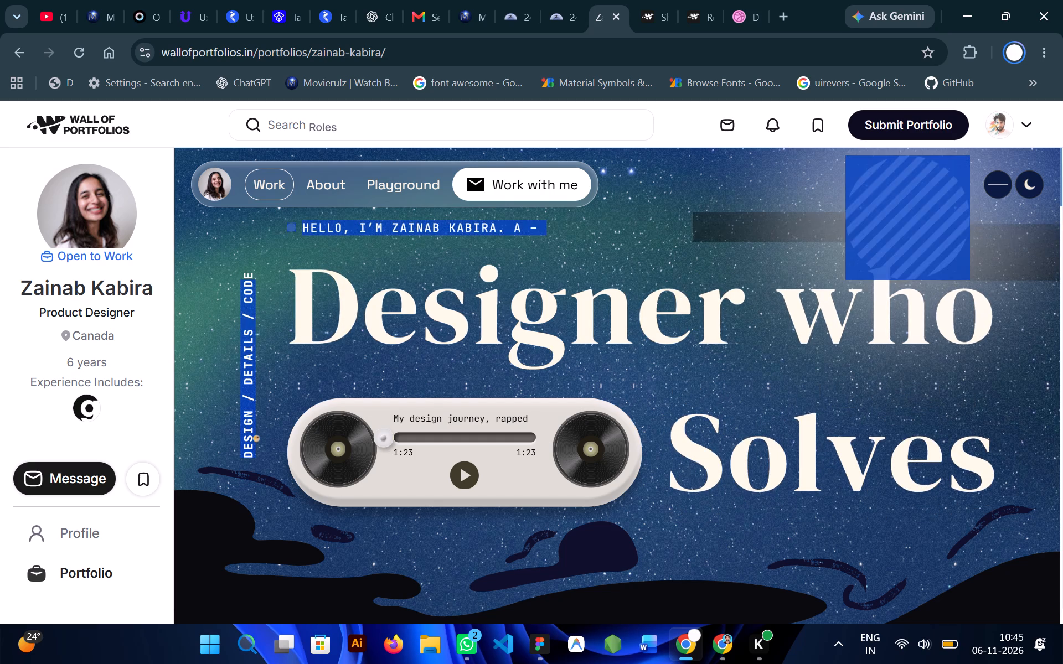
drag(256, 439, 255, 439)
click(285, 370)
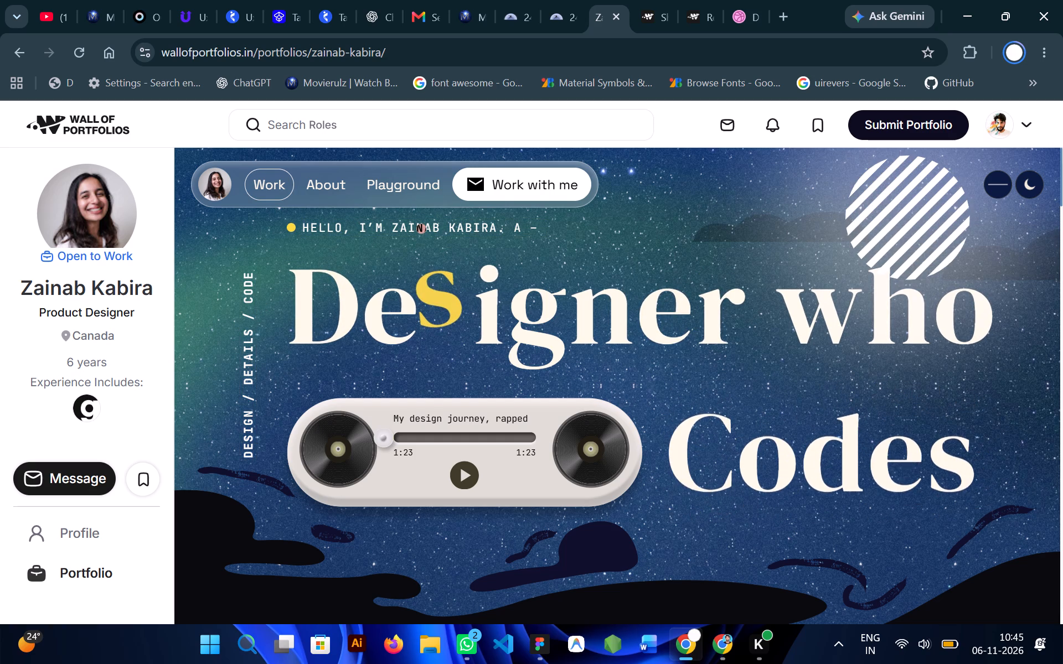
Switch to the Design Studio-3 file in Figma.
click(540, 642)
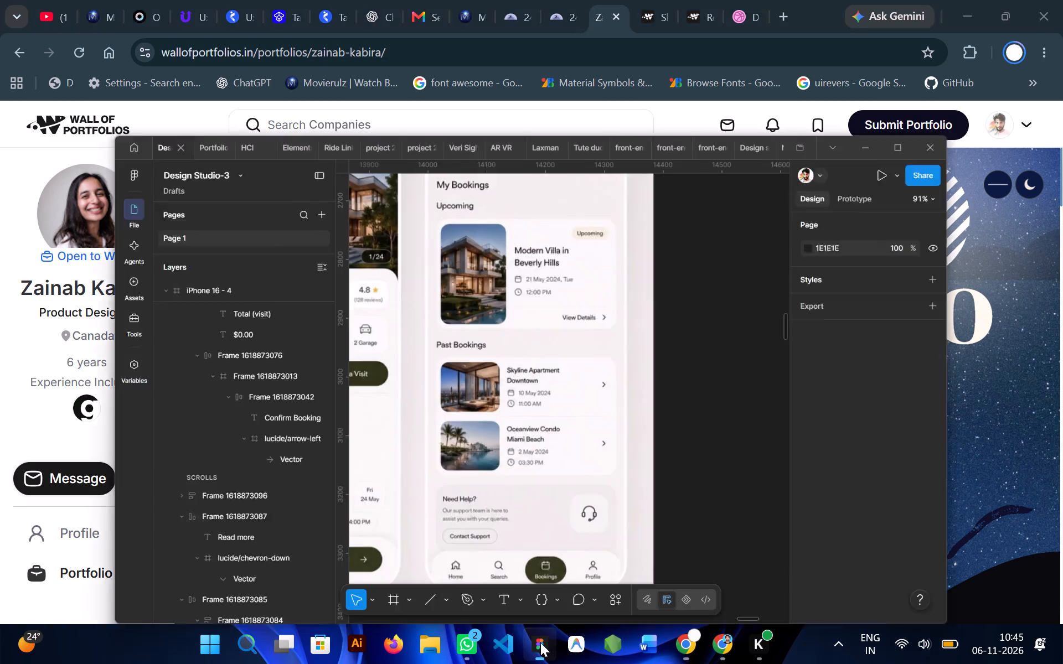
Move the two-screen villa booking reference image well away from the iPhone 16 - 4 frame to clear space beside it.
scroll(696, 321, left, 1)
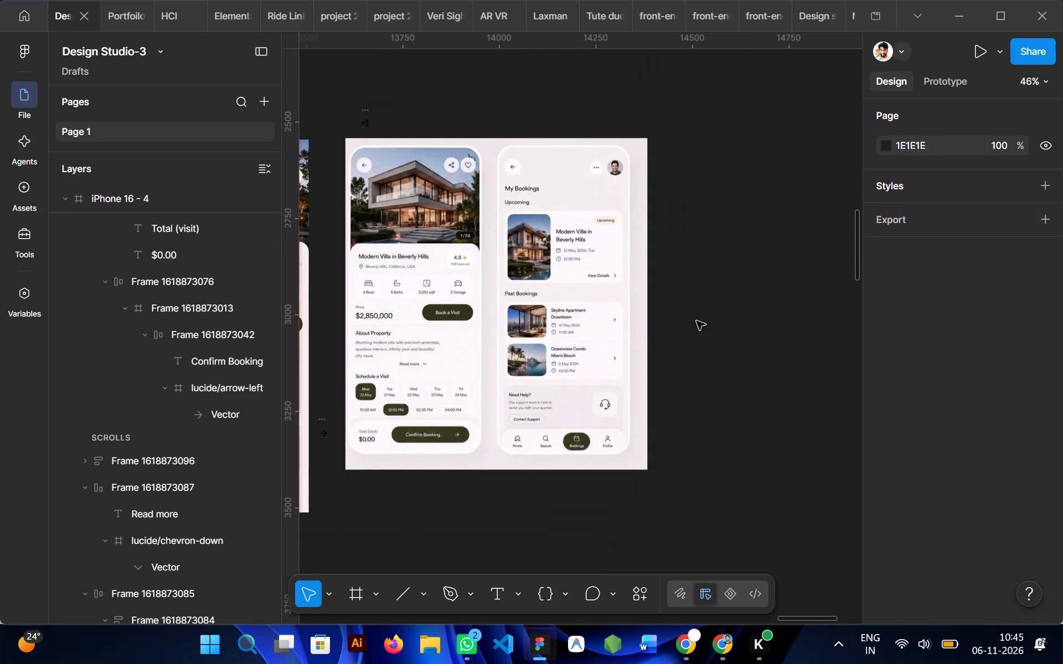
scroll(696, 321, right, 1)
drag(648, 293, 850, 285)
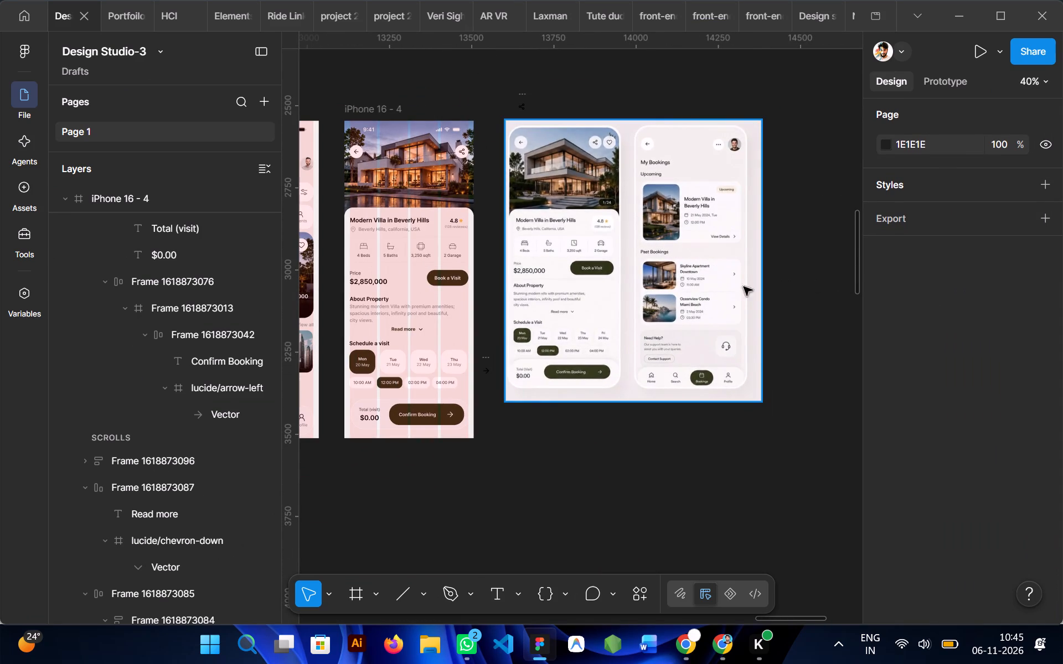
drag(653, 269, 834, 281)
click(622, 338)
scroll(622, 338, left, 1)
drag(632, 306, 789, 326)
click(589, 381)
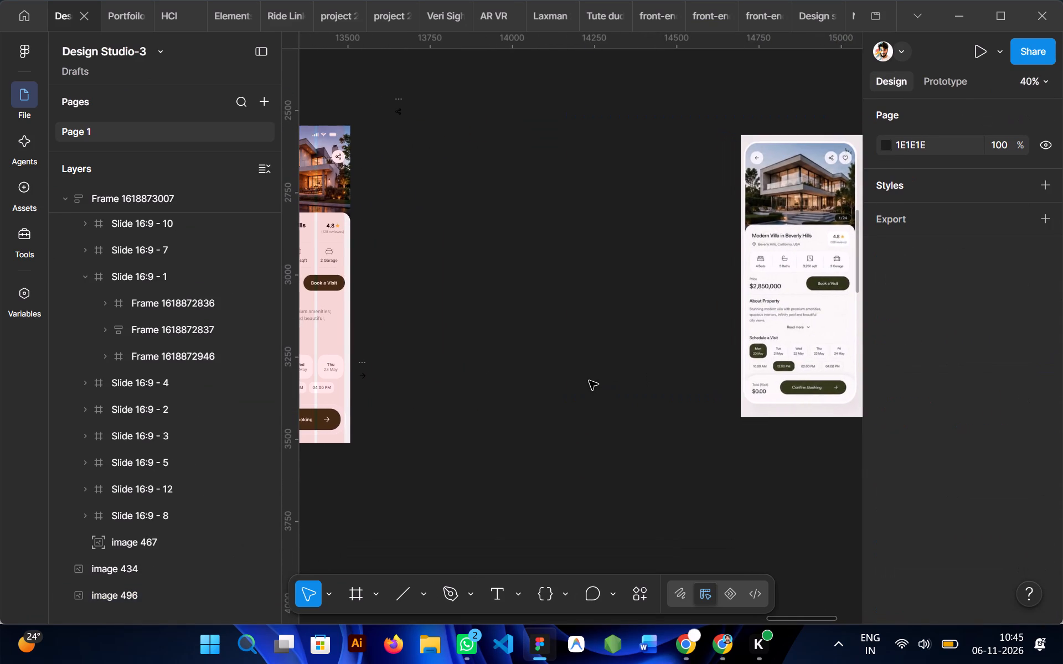
Create an iPhone 16 frame (393 × 852) and place it beside iPhone 16 - 4 at about X 13558, Y 2547.
key(f)
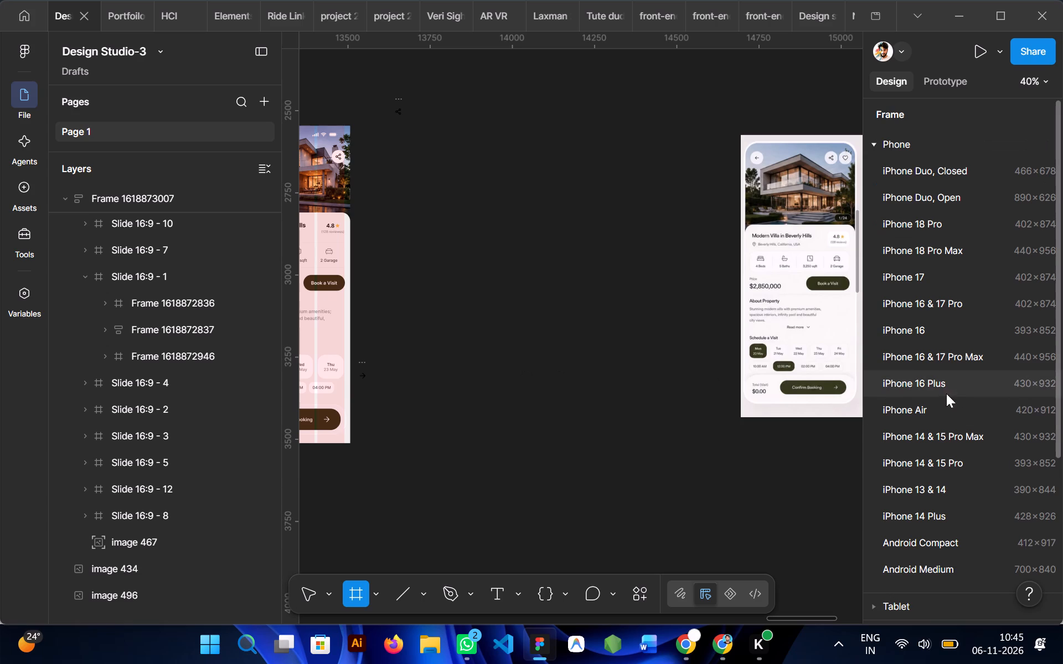
click(913, 331)
drag(614, 315, 533, 272)
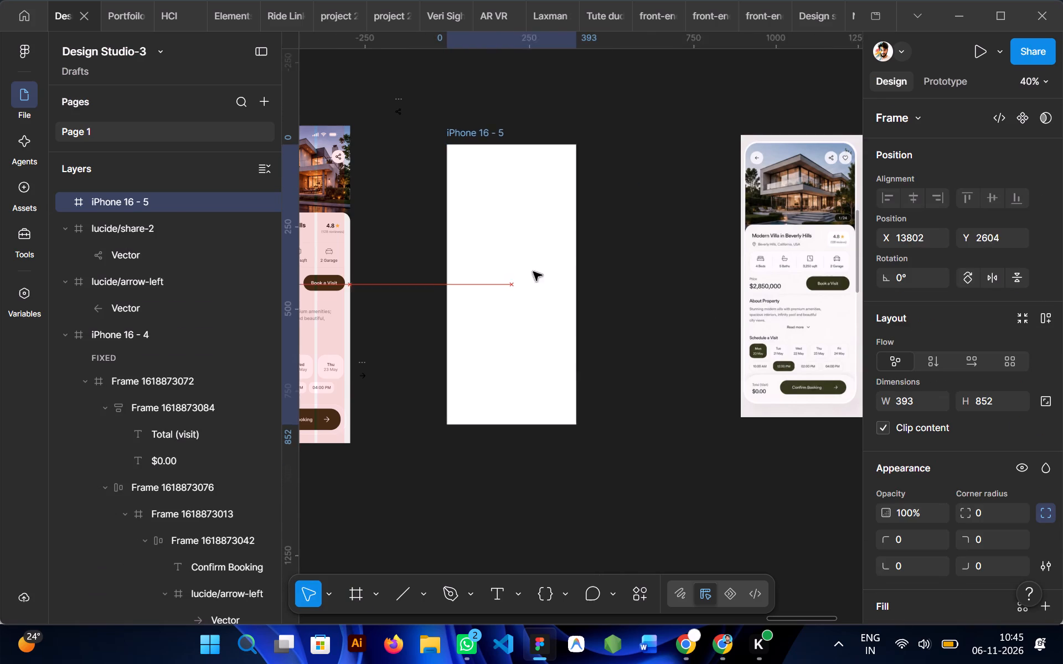
drag(533, 272, 475, 254)
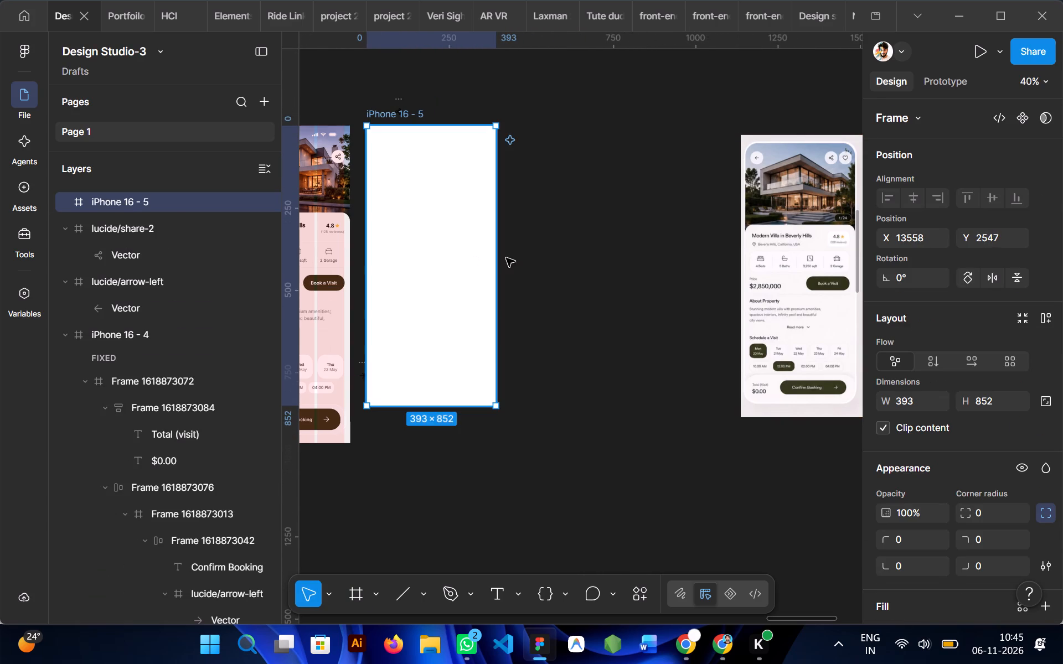
click(567, 281)
Add a layout guide to the new iPhone 16 - 5 frame and change its type to Columns.
scroll(567, 281, right, 1)
click(580, 250)
scroll(580, 250, up, 1)
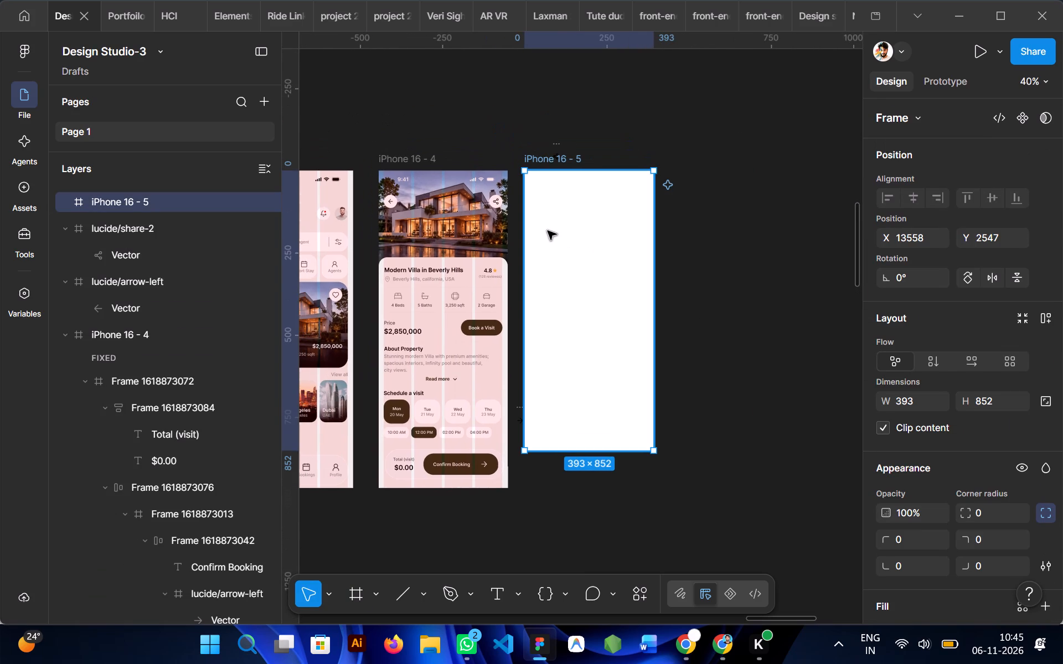
scroll(970, 442, down, 3)
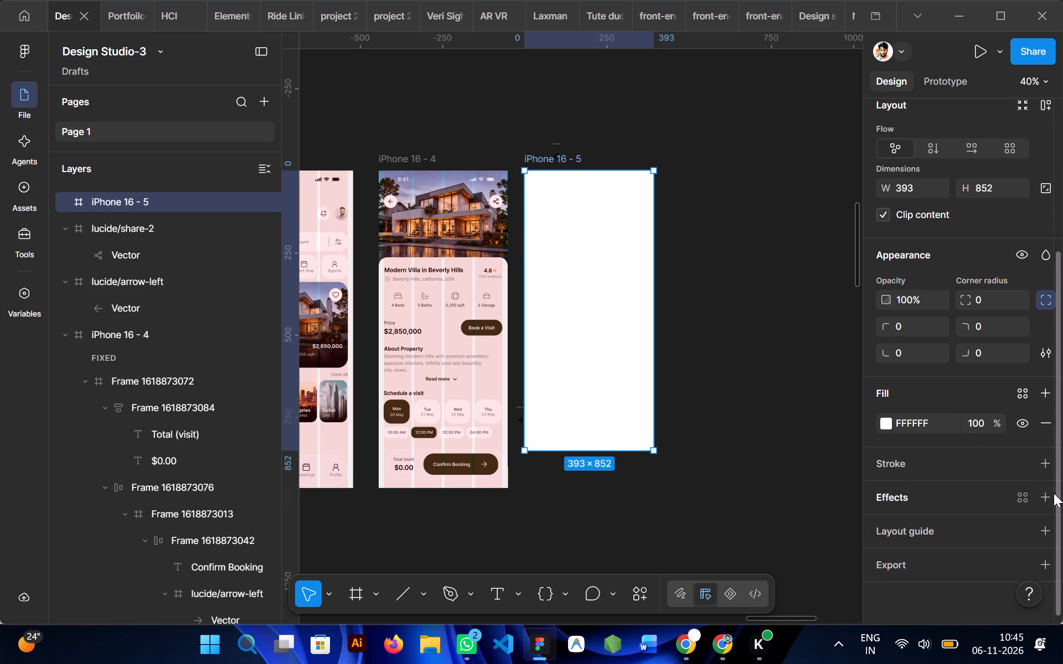
scroll(971, 464, down, 1)
click(1046, 523)
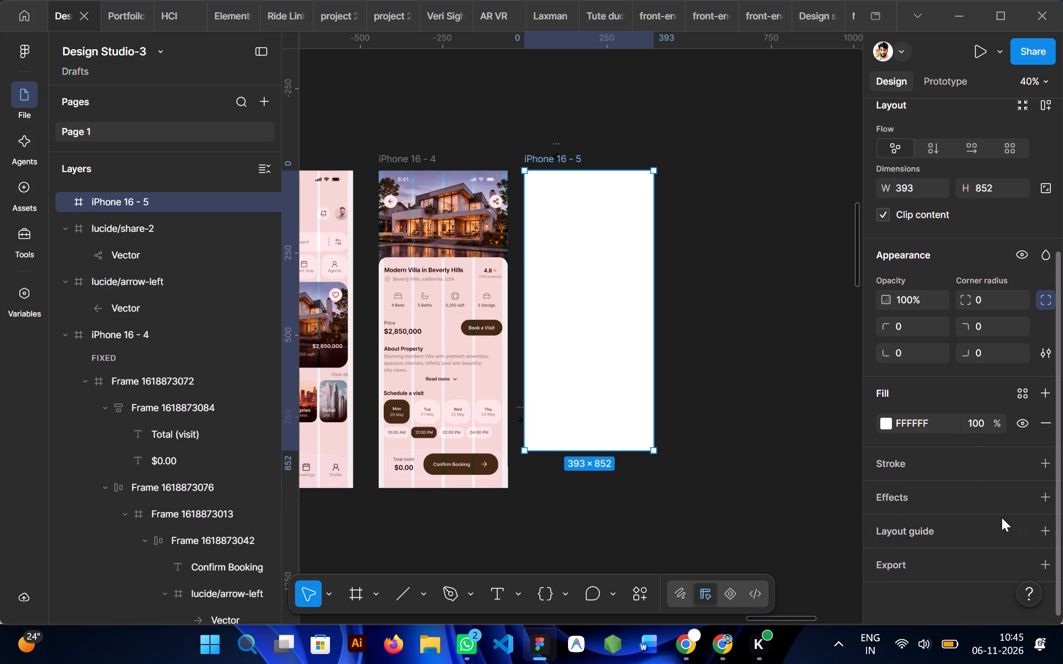
click(1049, 537)
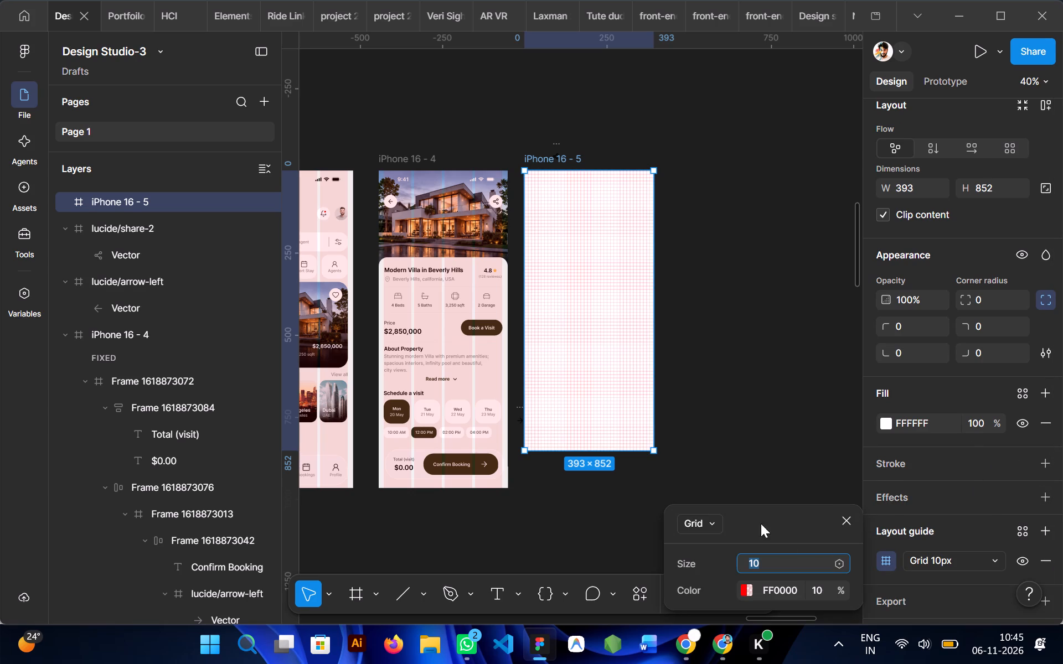
click(698, 515)
click(715, 569)
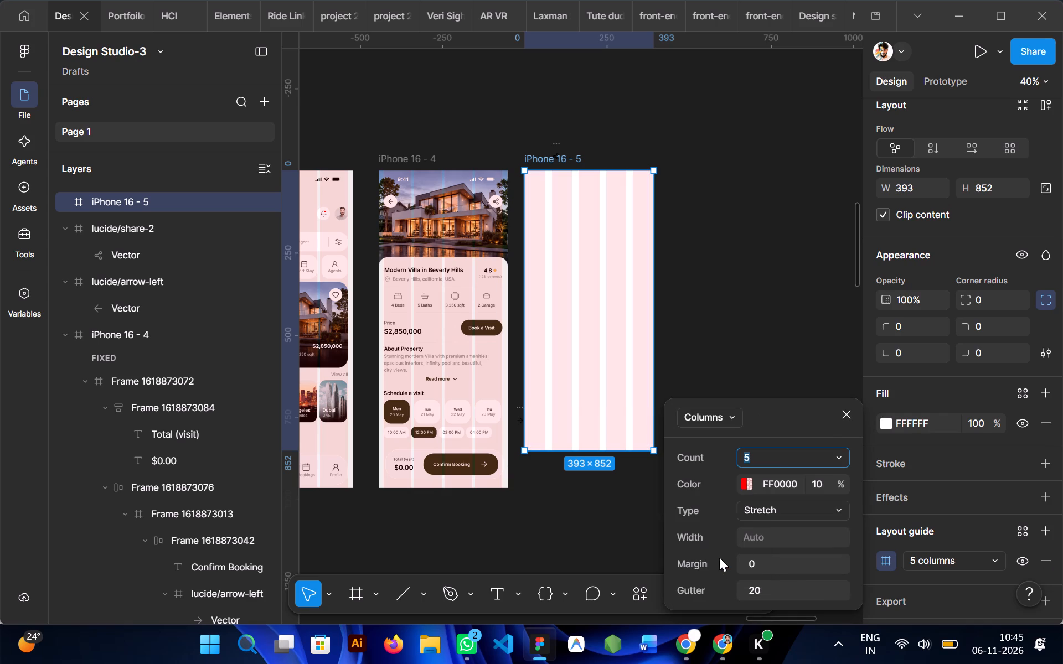
Configure the iPhone 16 - 5 column guide with count 4, margin 16 and gutter 8.
key(4)
click(779, 565)
text(18)
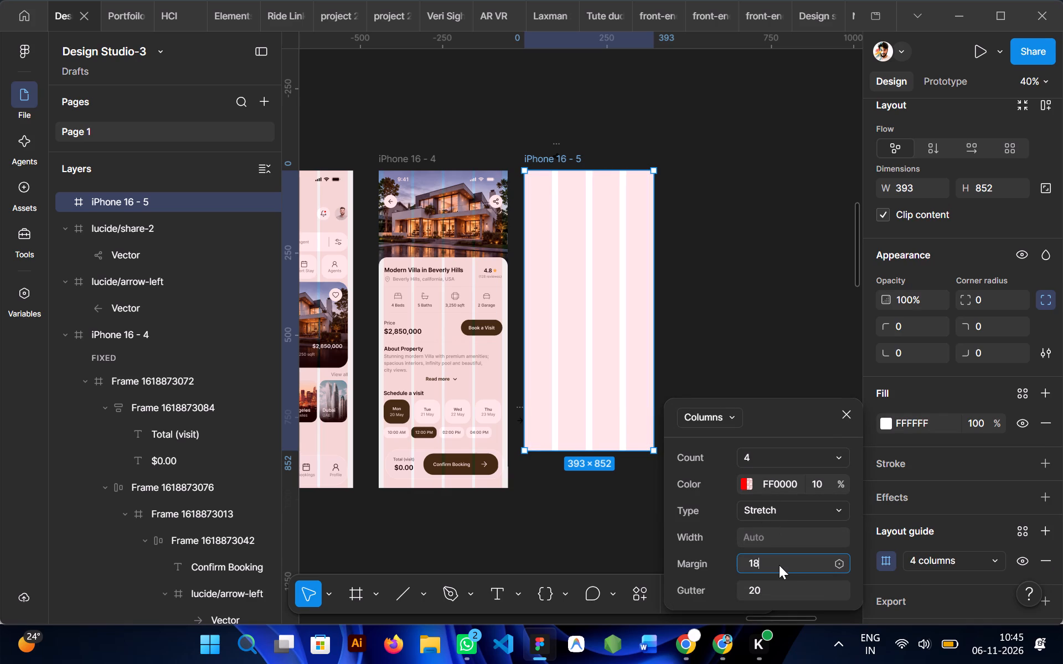
key(BackSpace)
key(8)
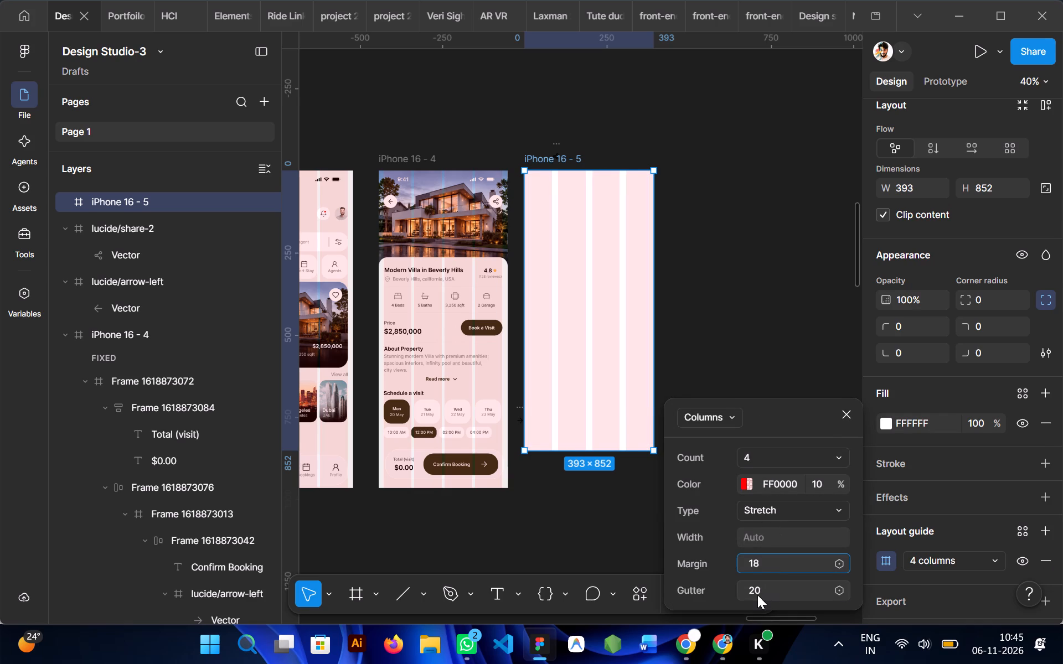
click(757, 595)
key(8)
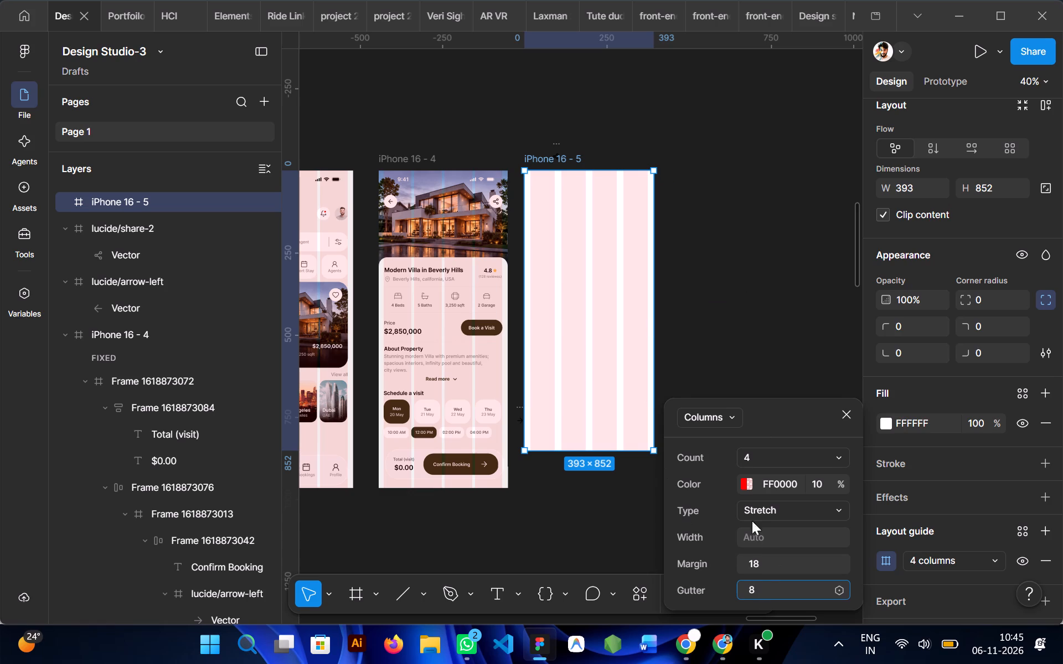
click(758, 555)
click(761, 565)
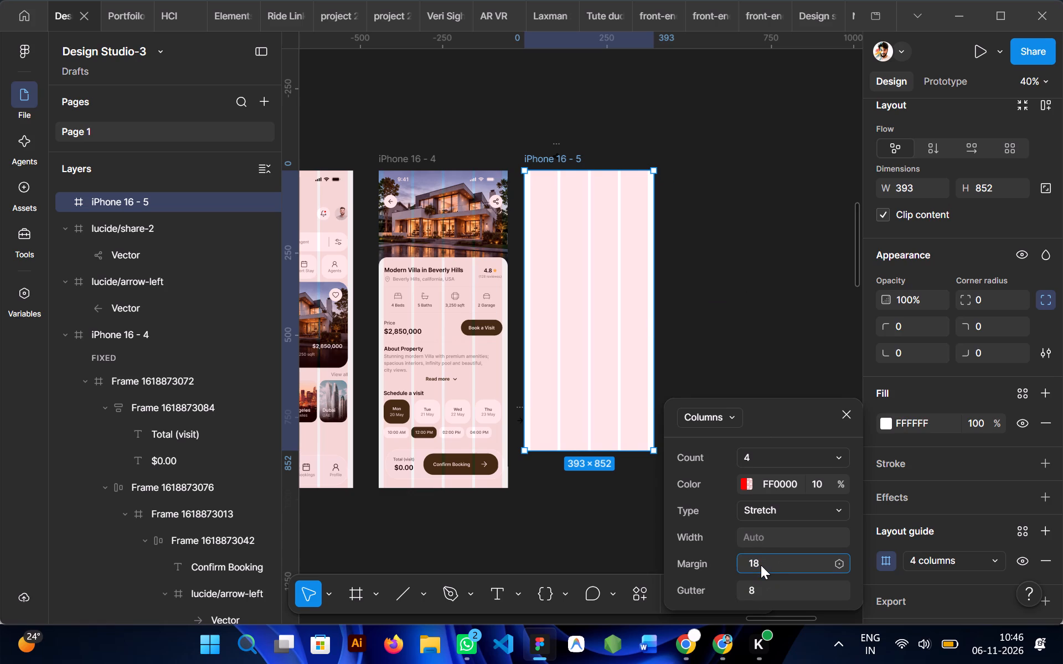
key(BackSpace)
key(6)
click(744, 324)
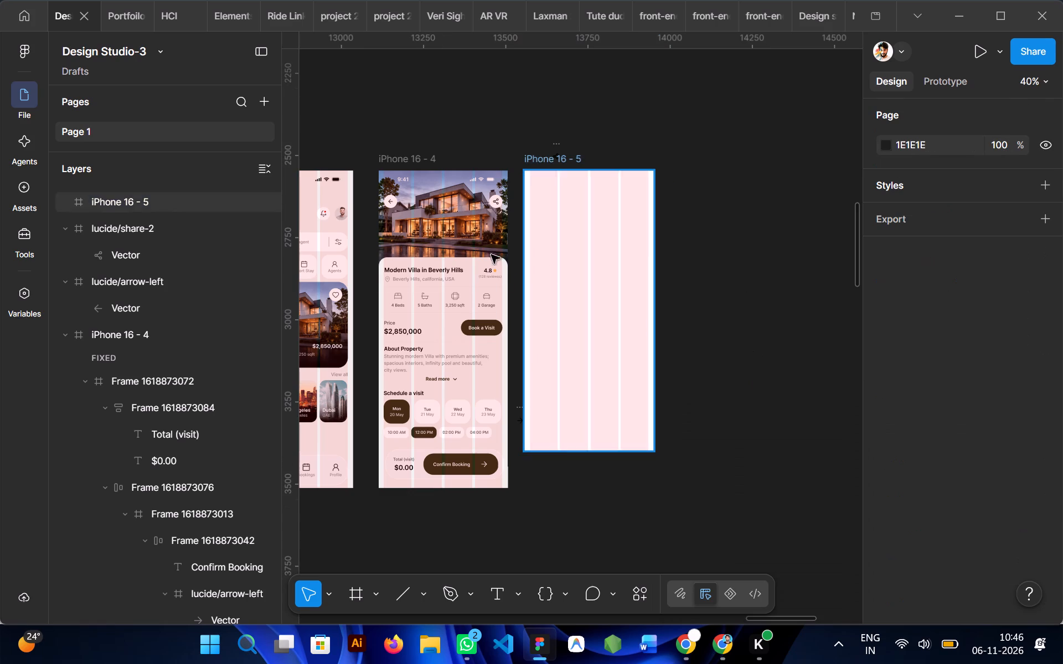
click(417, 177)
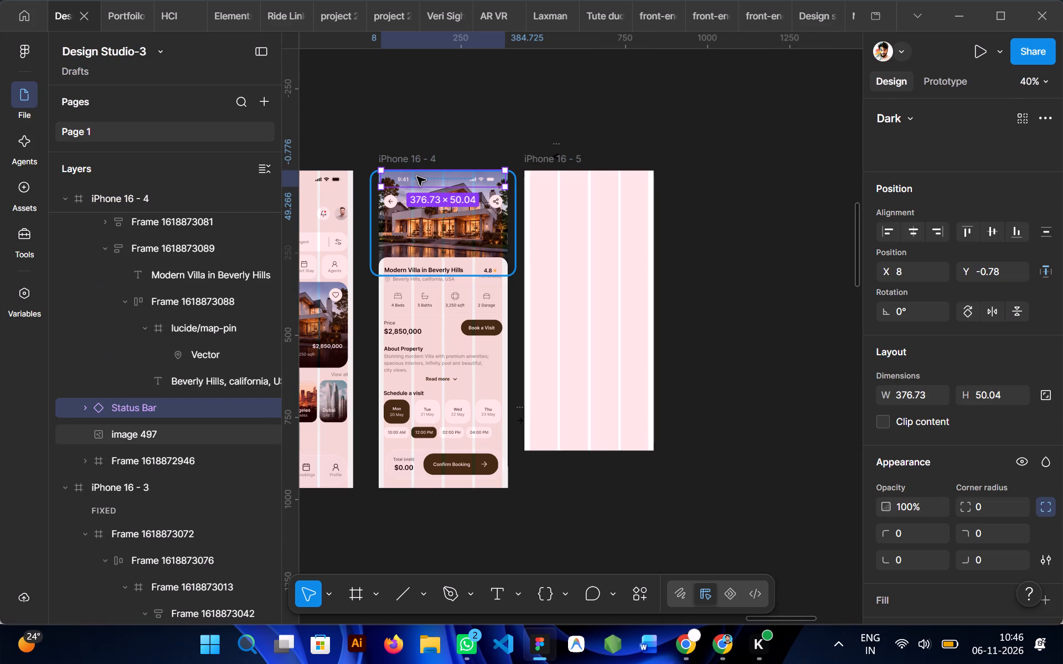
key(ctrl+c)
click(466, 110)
Copy the dark status bar from the iPhone 16 - 3 frame into the iPhone 16 - 5 frame.
scroll(466, 110, right, 1)
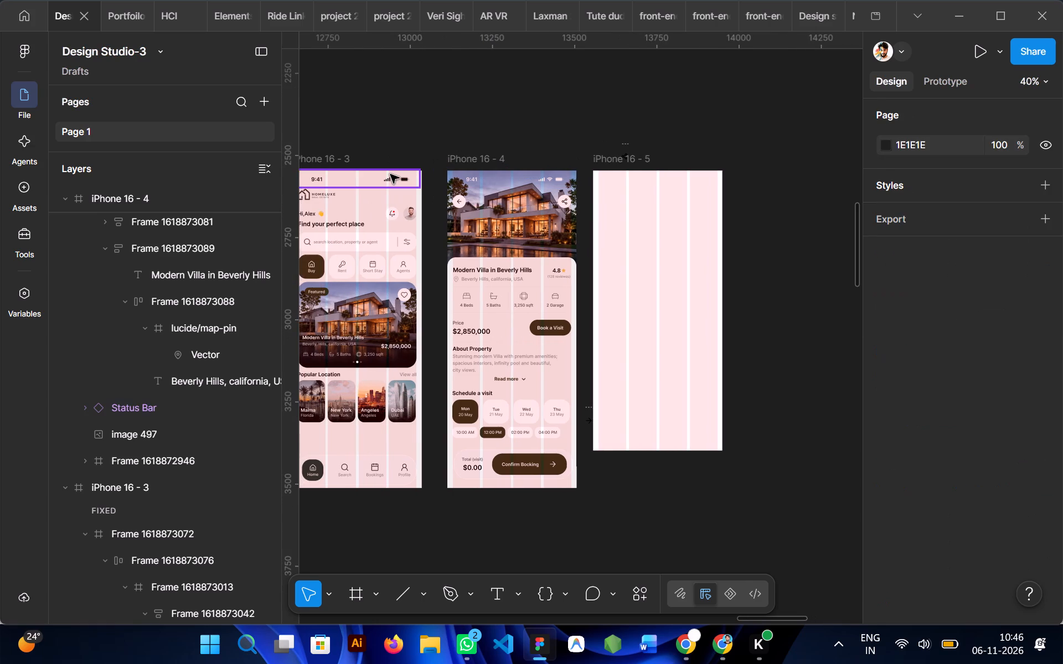
click(390, 174)
key(ctrl+c)
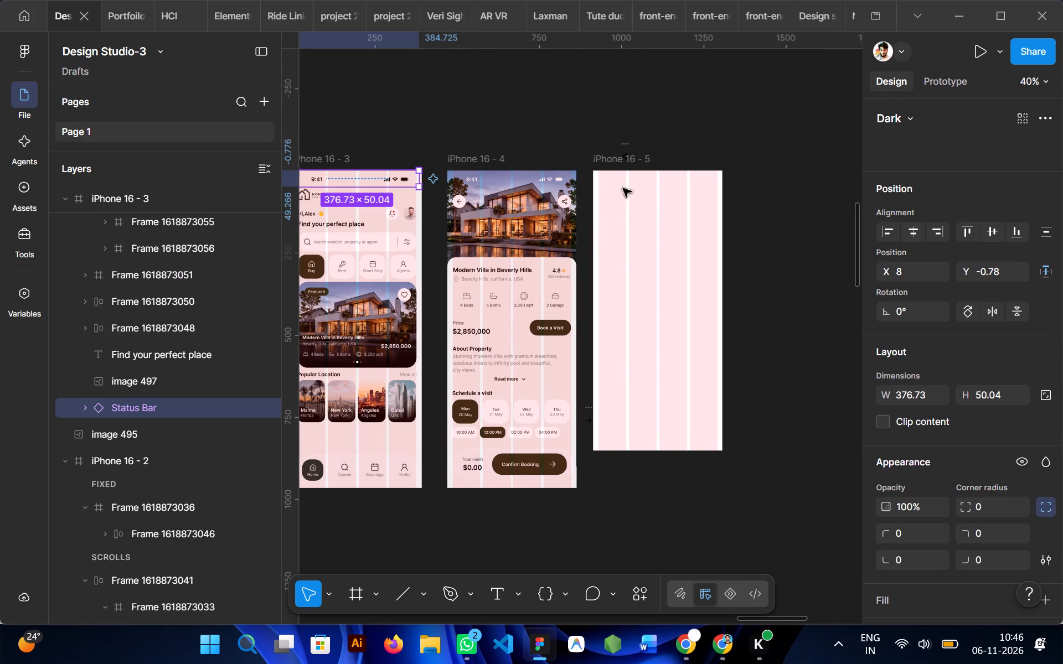
click(648, 199)
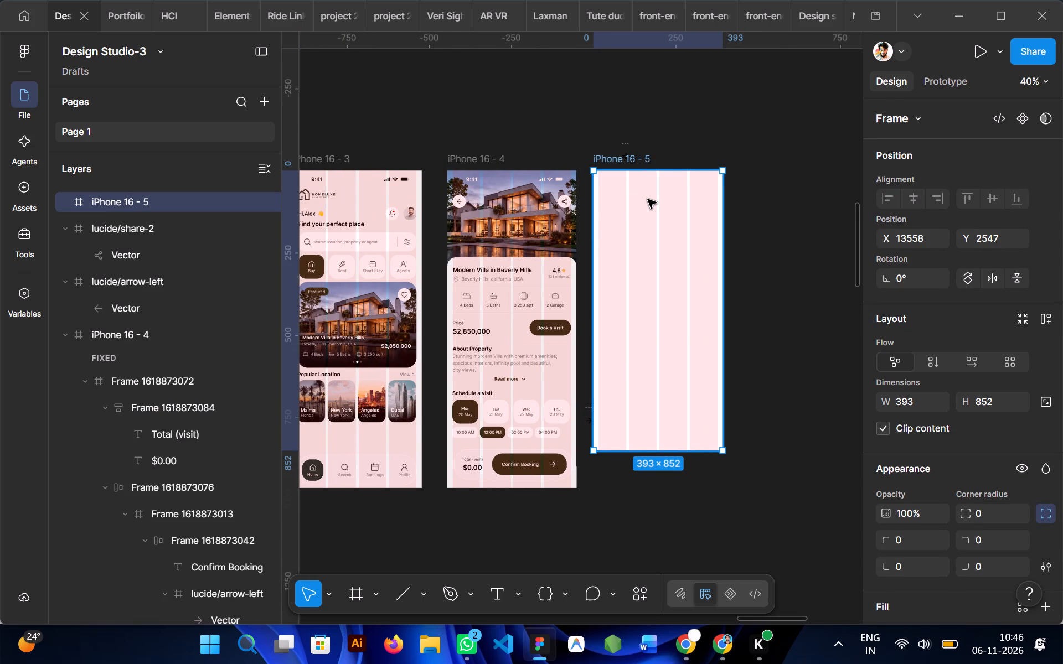
key(ctrl+v)
Move the two-screen reference image back beside the iPhone 16 - 5 frame, at about X 14074, Y 2547.
scroll(649, 200, left, 1)
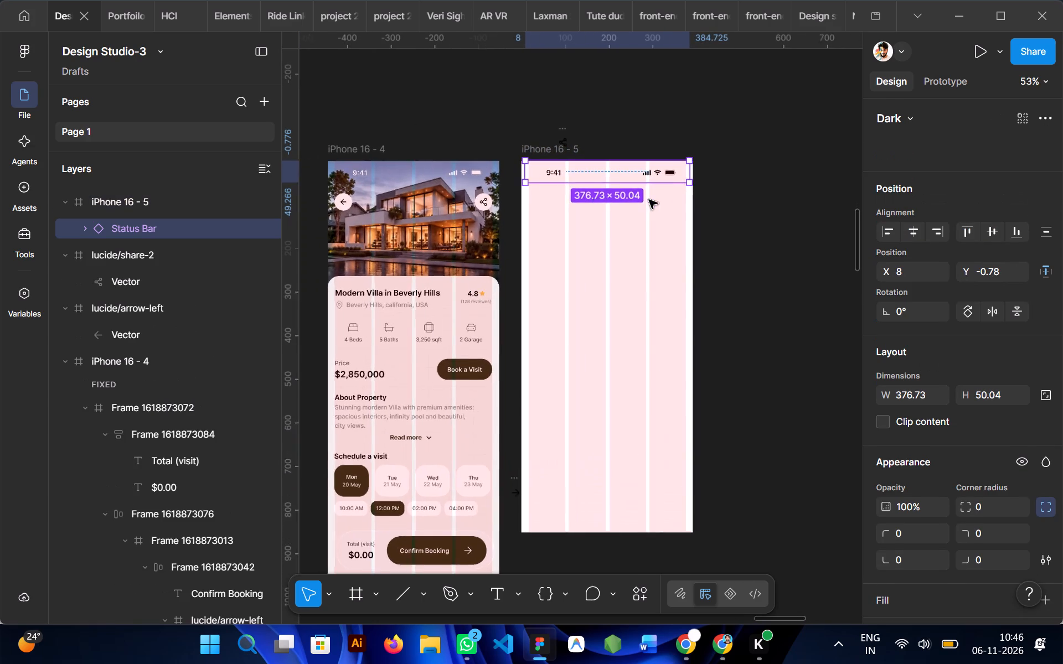
scroll(649, 200, left, 1)
click(723, 270)
scroll(723, 270, left, 1)
drag(740, 294, 563, 288)
Crop the reference image to only the My Bookings screen, about 373 × 859.
double_click(640, 298)
scroll(605, 287, left, 1)
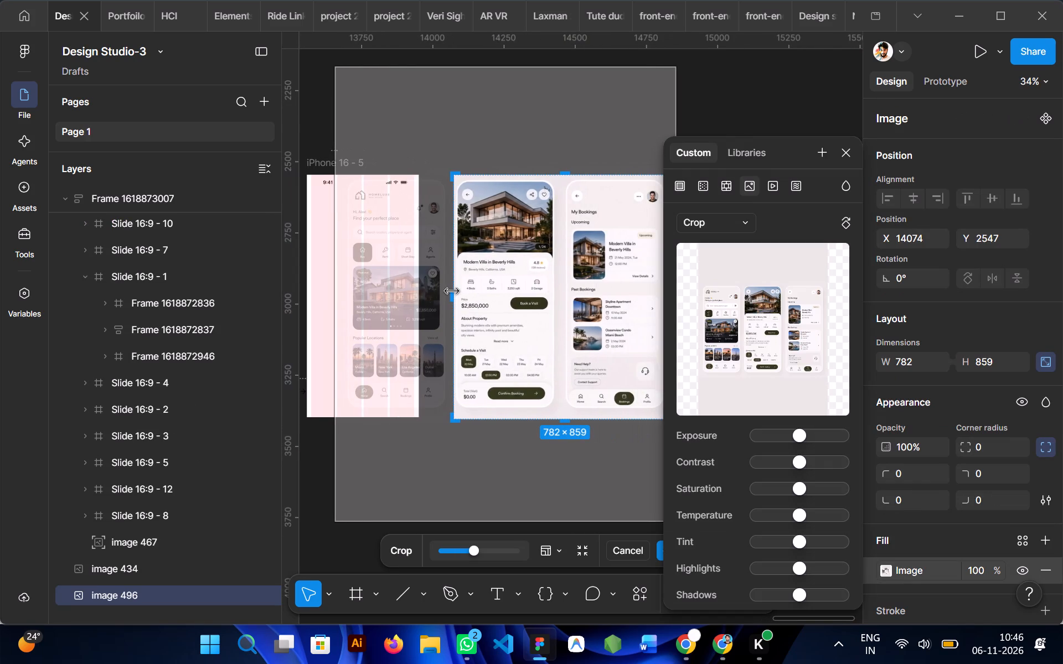
drag(454, 298, 558, 302)
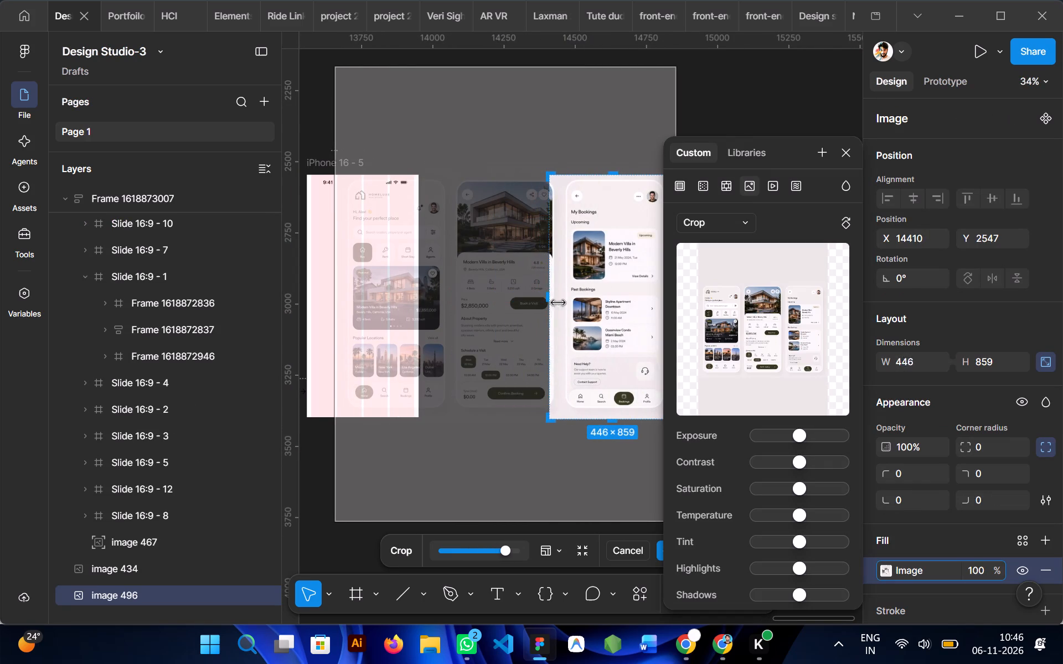
drag(558, 302, 566, 303)
drag(566, 303, 556, 300)
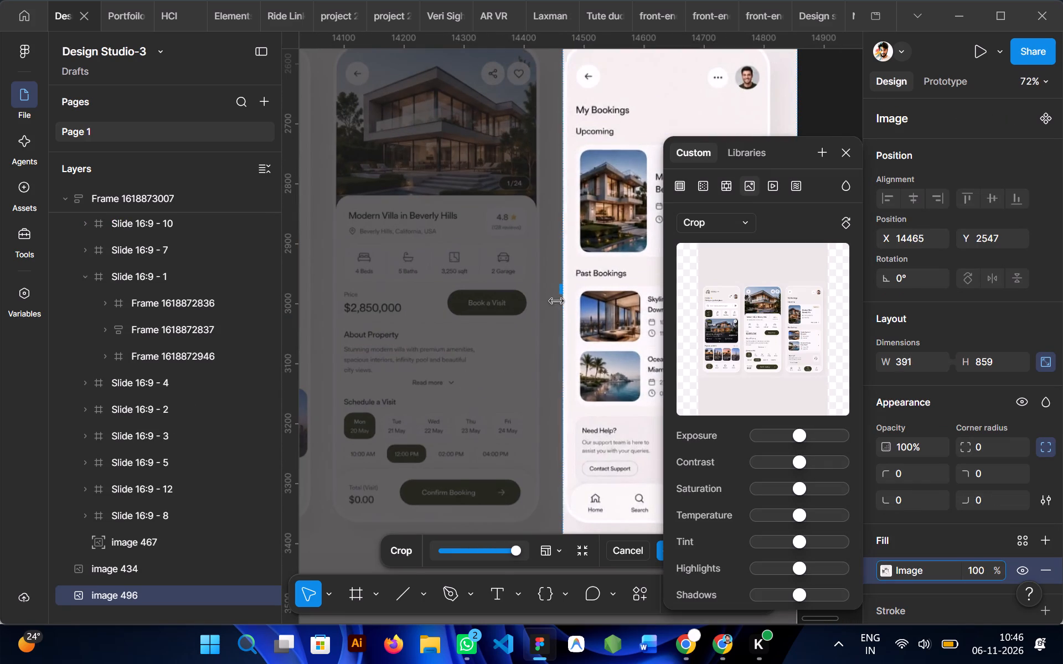
drag(556, 300, 554, 300)
scroll(554, 300, left, 1)
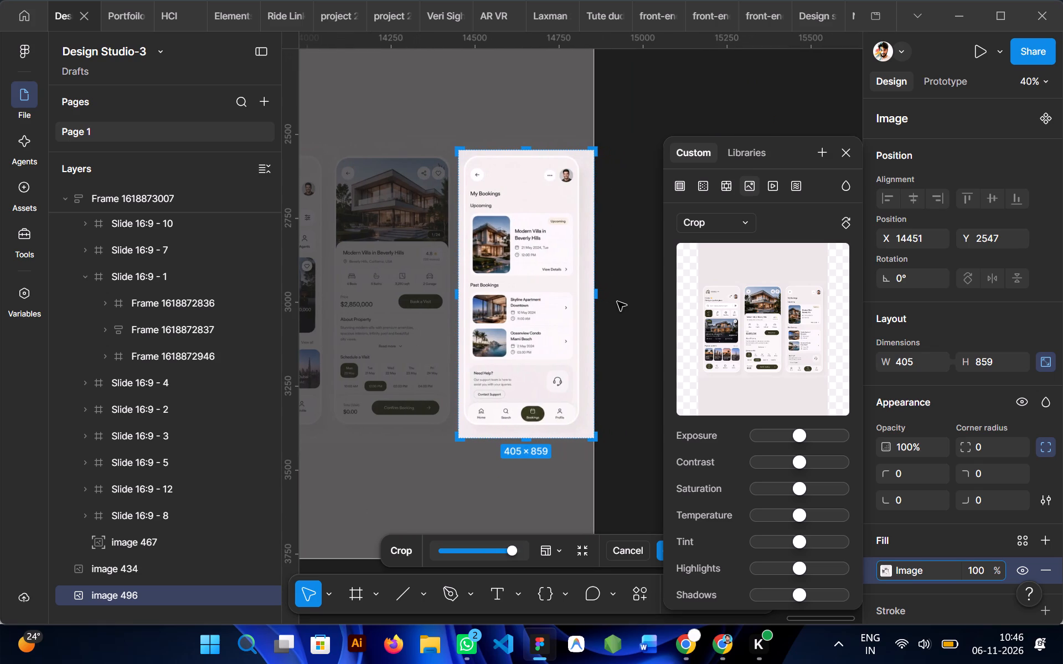
drag(584, 285, 569, 282)
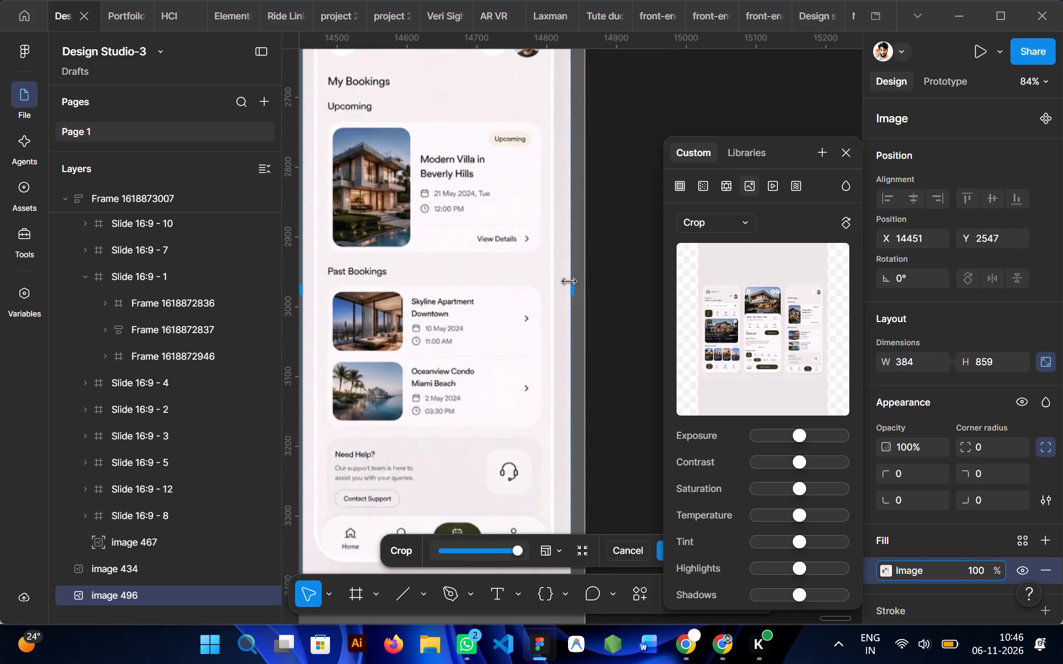
drag(569, 282, 563, 286)
click(610, 284)
click(610, 284)
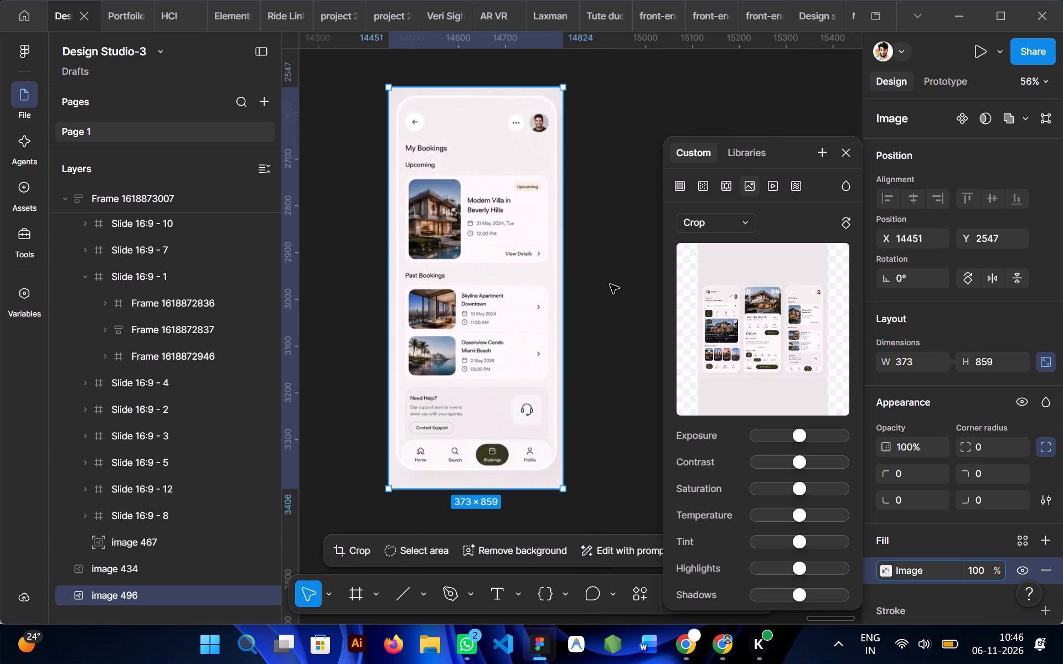
Move the cropped My Bookings reference close to the iPhone 16 - 5 frame, at about X 14021, Y 2540.
scroll(610, 284, right, 1)
drag(665, 287, 529, 278)
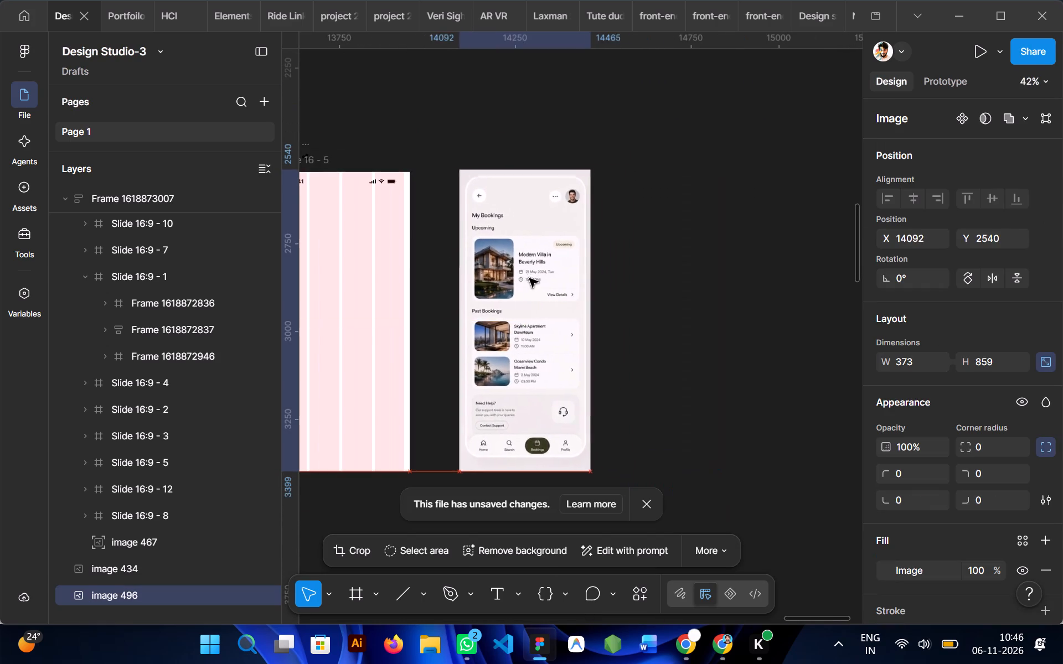
drag(529, 278, 514, 283)
Copy the round back-arrow button from the iPhone 16 - 4 frame into the iPhone 16 - 5 frame.
scroll(514, 283, right, 1)
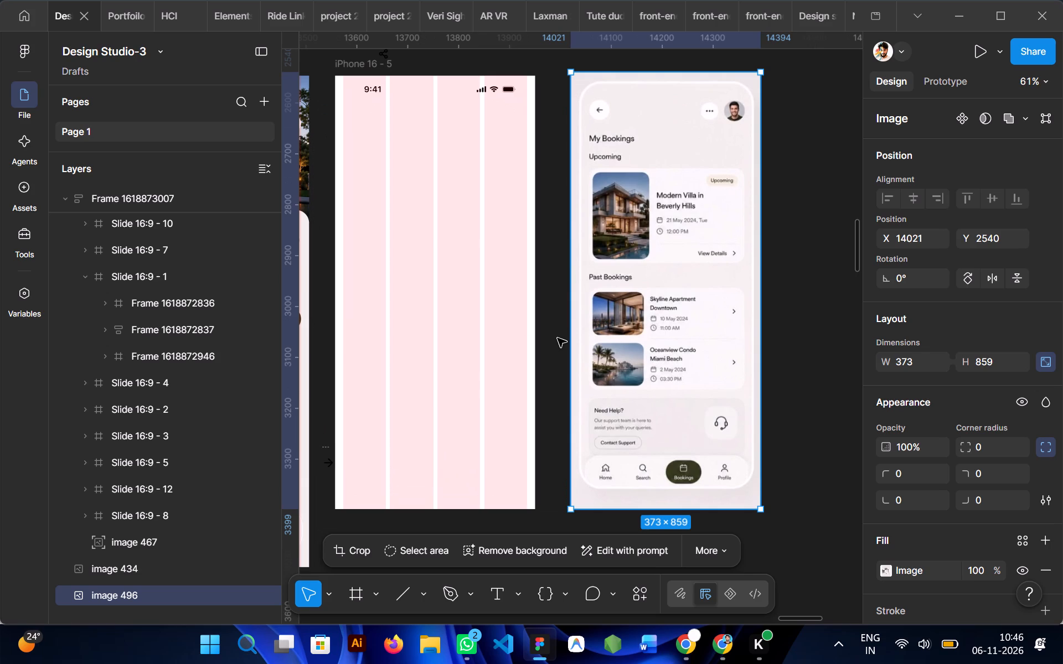
scroll(503, 338, up, 1)
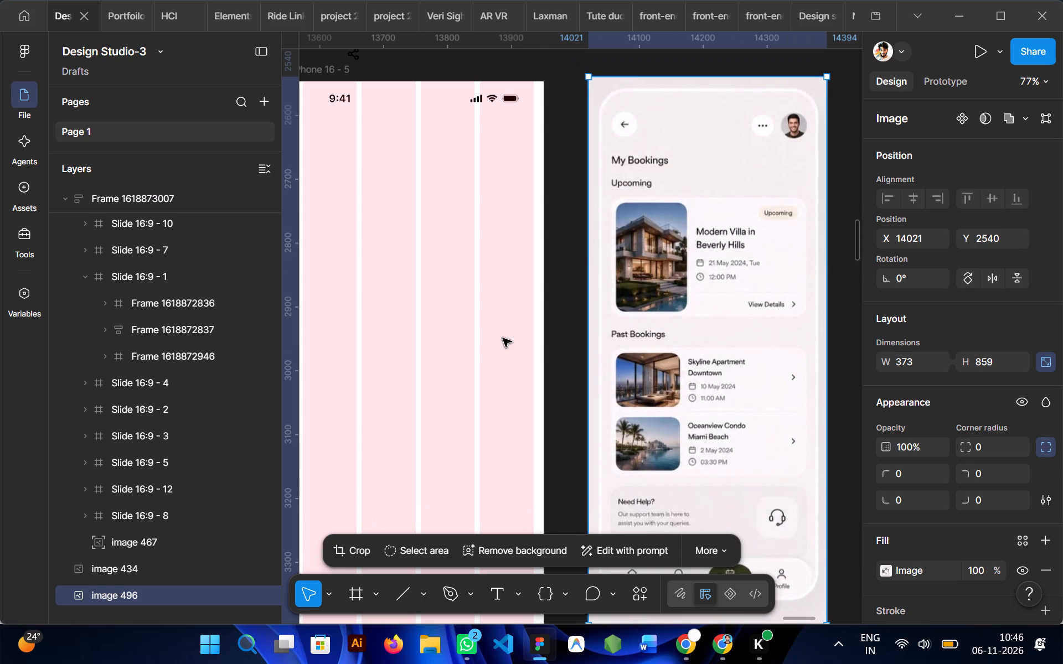
scroll(513, 334, right, 1)
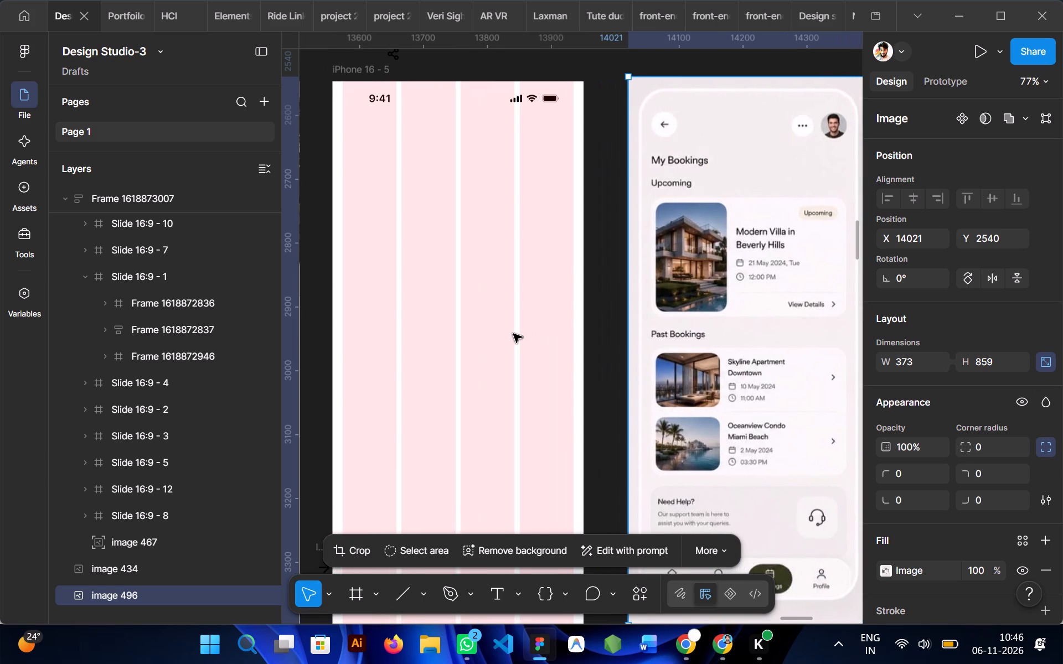
scroll(513, 334, right, 1)
scroll(447, 290, right, 1)
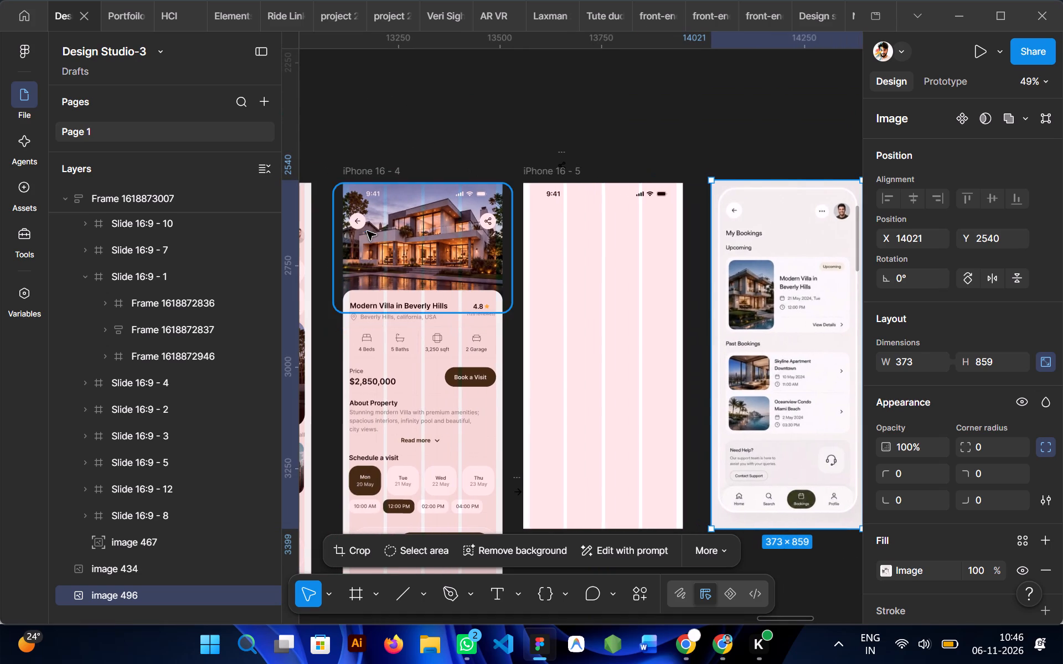
click(359, 227)
key(ctrl+c)
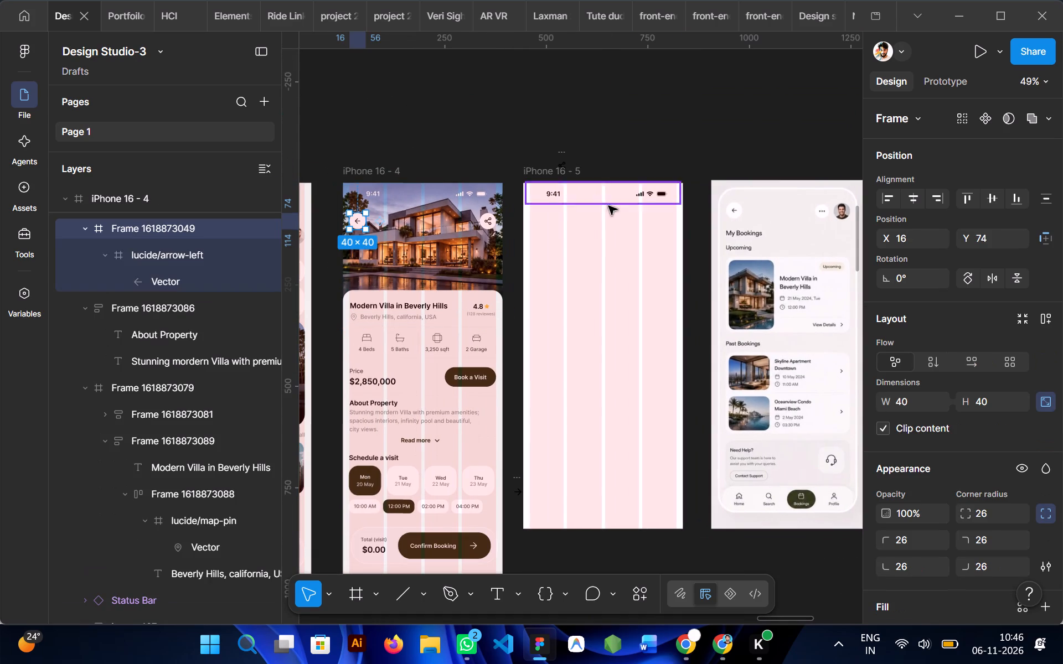
click(544, 170)
key(ctrl+v)
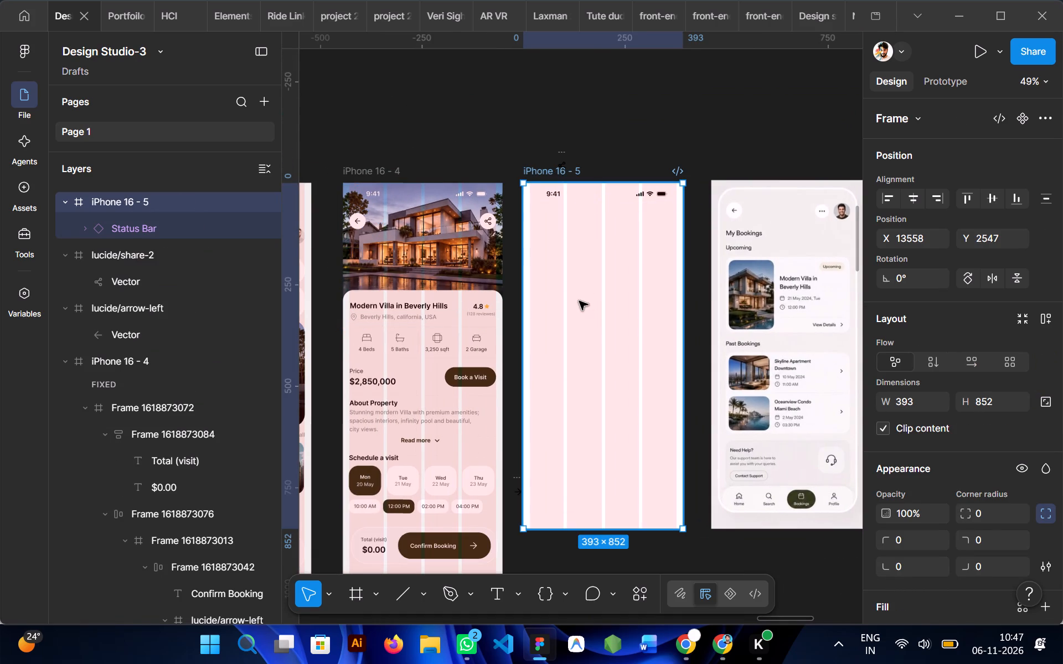
click(664, 134)
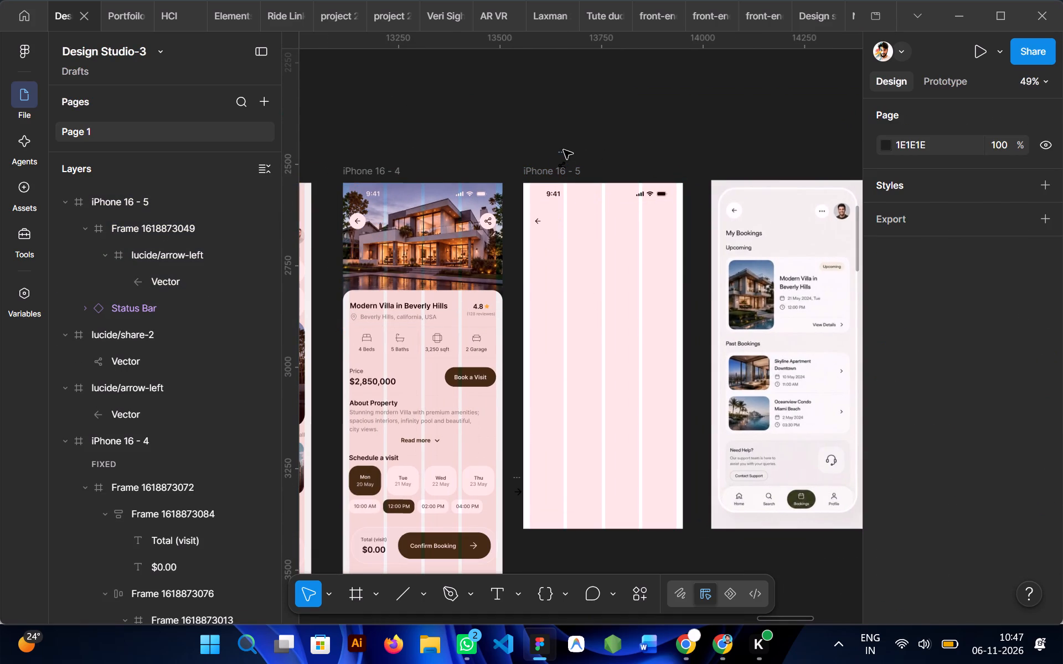
Delete the stray lucide/share-2 icon lying on the canvas above the iPhone 16 - 5 frame.
click(564, 150)
click(544, 190)
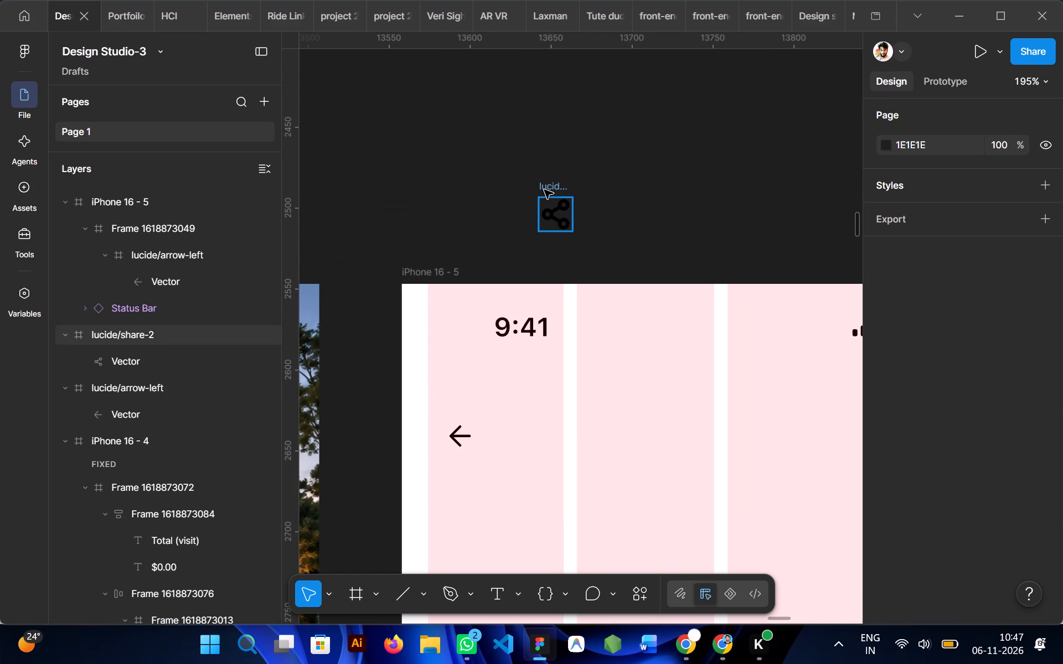
key(Delete)
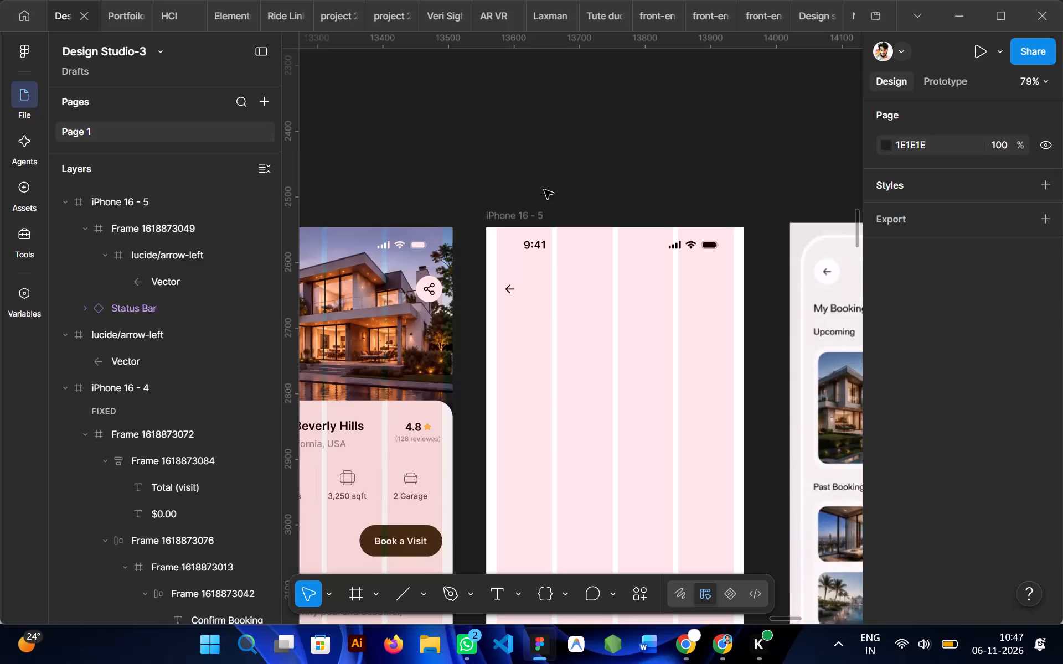
Fill the iPhone 16 - 5 frame with the background colour sampled from the iPhone 16 - 4 details panel.
click(500, 210)
scroll(500, 210, right, 1)
key(i)
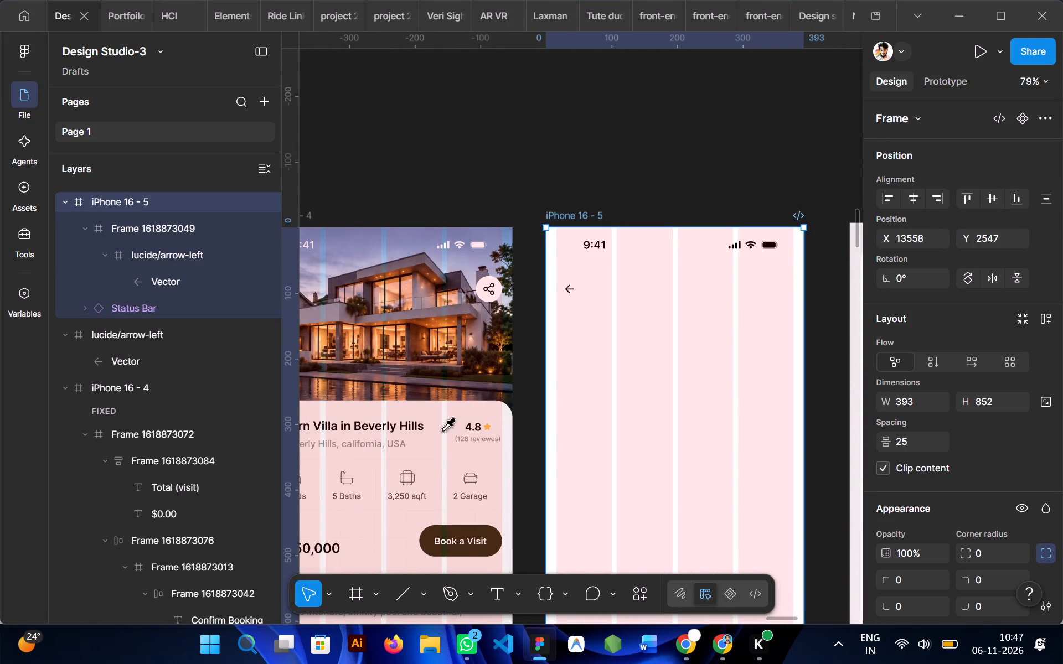
click(447, 459)
click(590, 160)
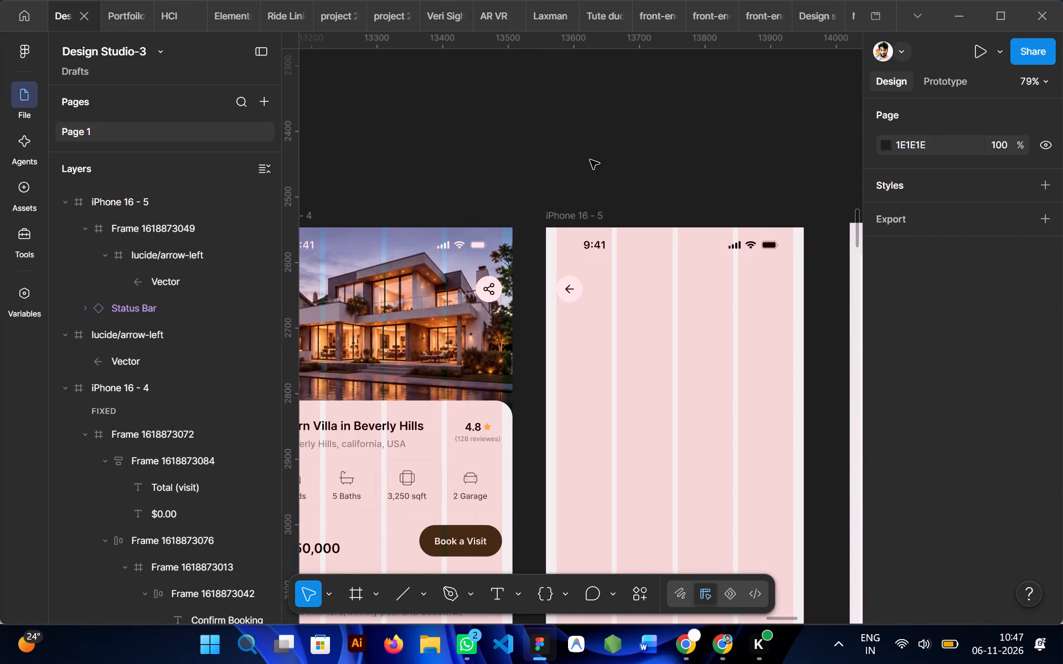
Duplicate the back-arrow button in the iPhone 16 - 5 frame and move the copy across to X 266, Y 74.
scroll(590, 160, left, 1)
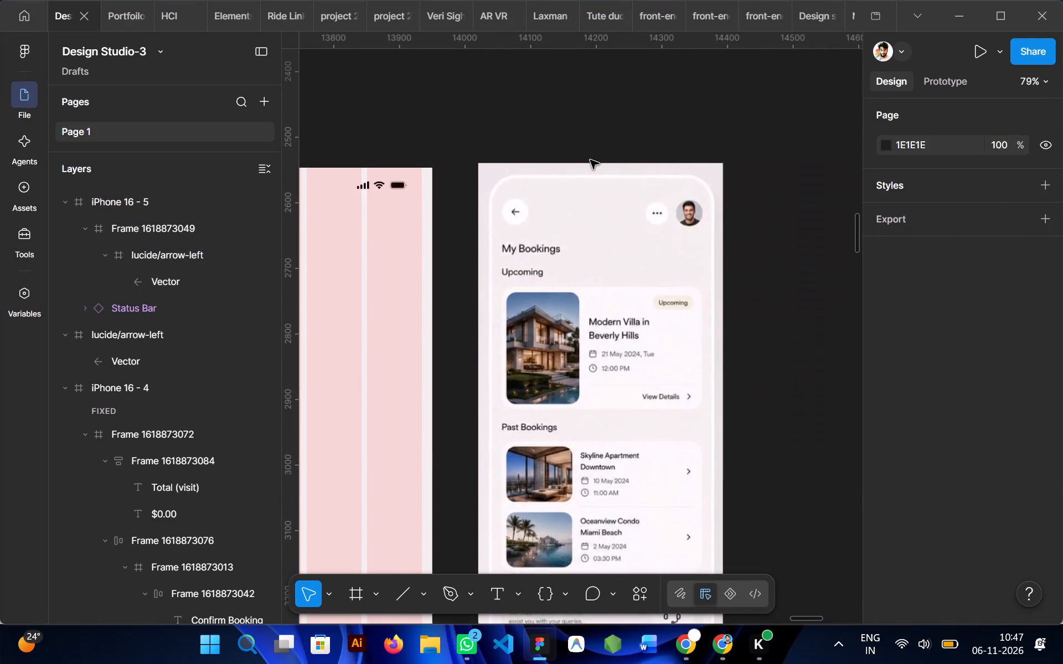
click(500, 212)
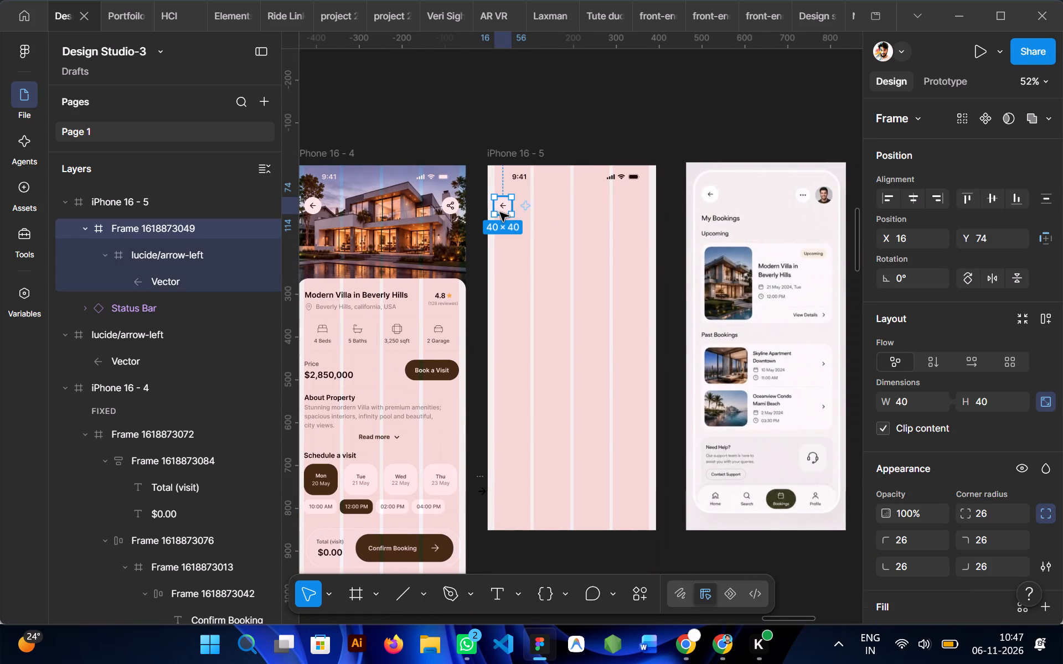
key(ctrl+d)
key(shift+Right)
key(shift+Right)
key(shift+Right)
key(shift+Right)
key(shift+Right)
key(shift+Right)
key(shift+Right)
key(shift+Right)
key(shift+Right)
key(shift+Right)
key(shift+Right)
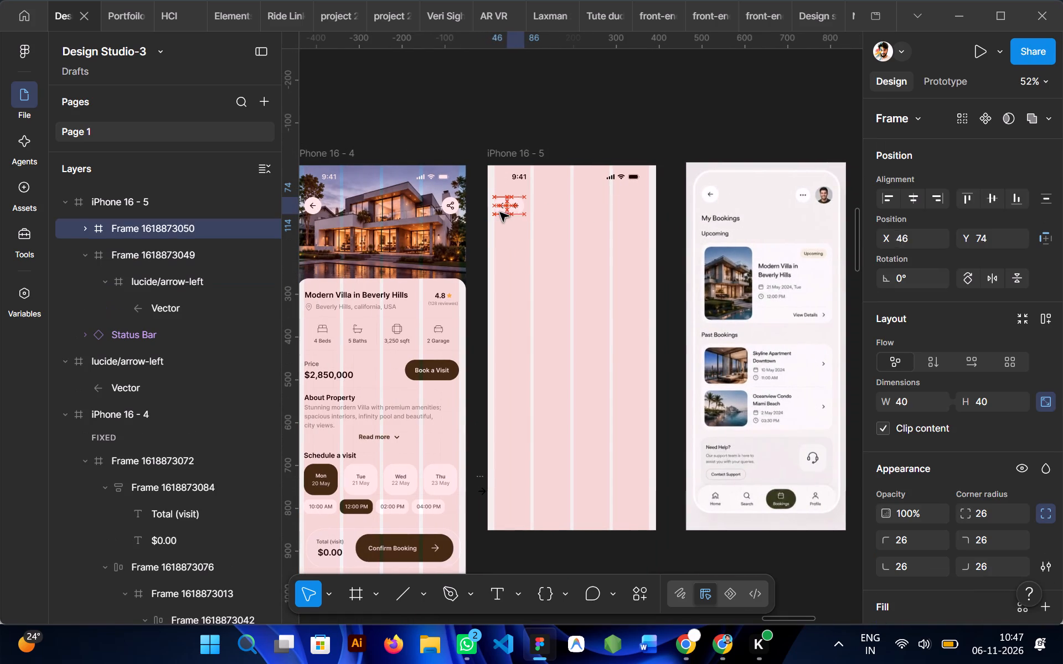
key(shift+Right)
key(shift+Right)
key(shift+Right)
key(shift+Right)
key(shift+Right)
key(shift+Right)
key(shift+Right)
key(shift+Right)
key(shift+Right)
key(shift+Right)
key(shift+Right)
key(shift+Right)
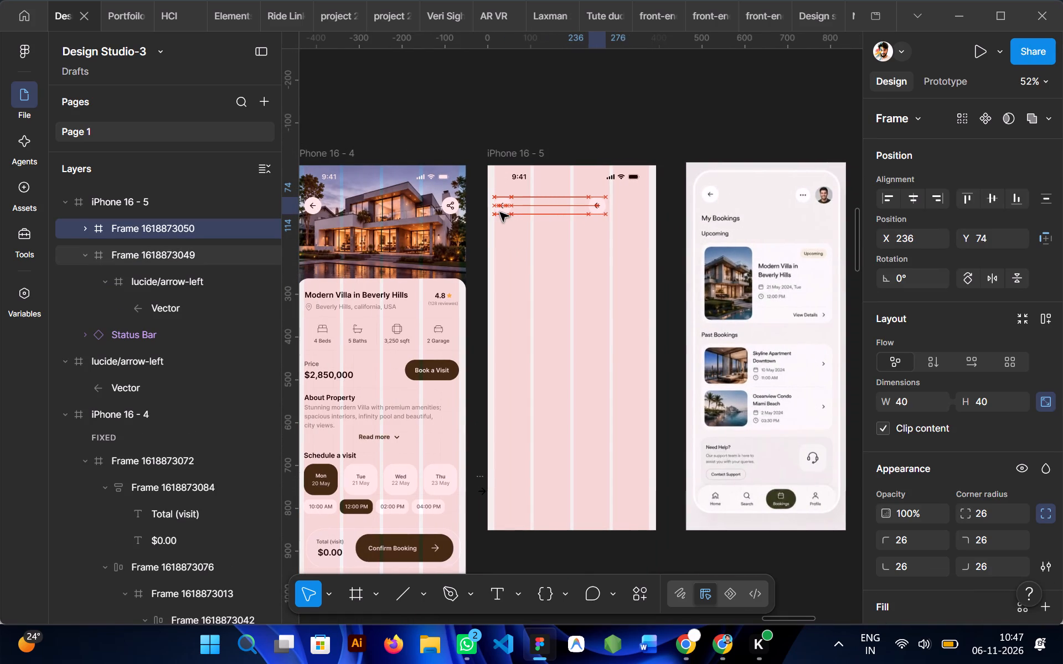
key(shift+Right)
key(shift+Right)
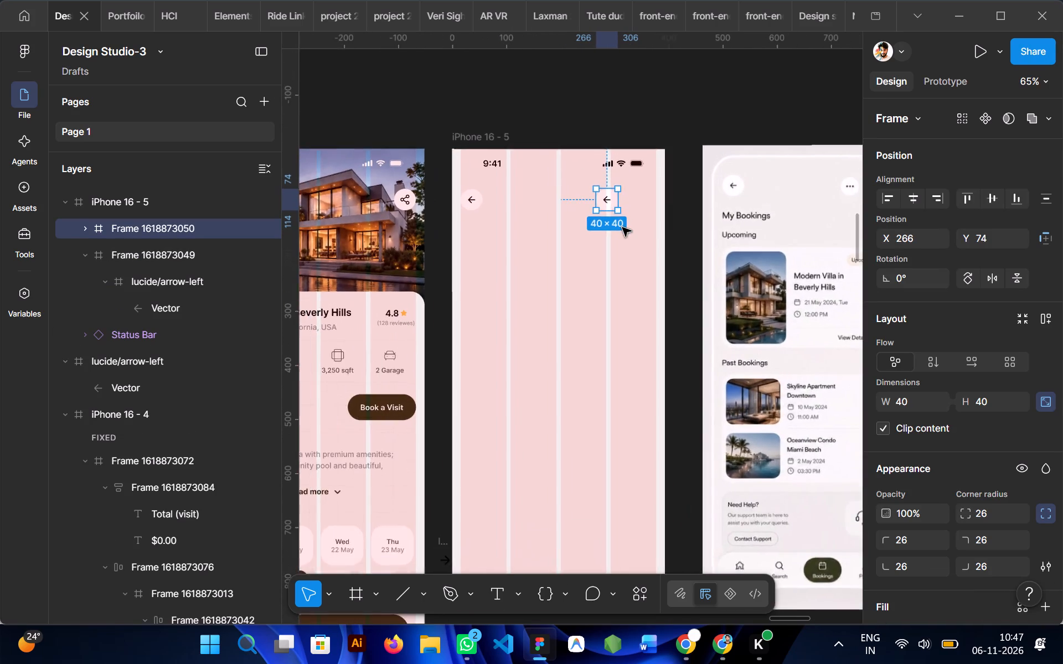
Open the Lucide Icons plugin with the duplicated button still selected.
scroll(622, 227, left, 1)
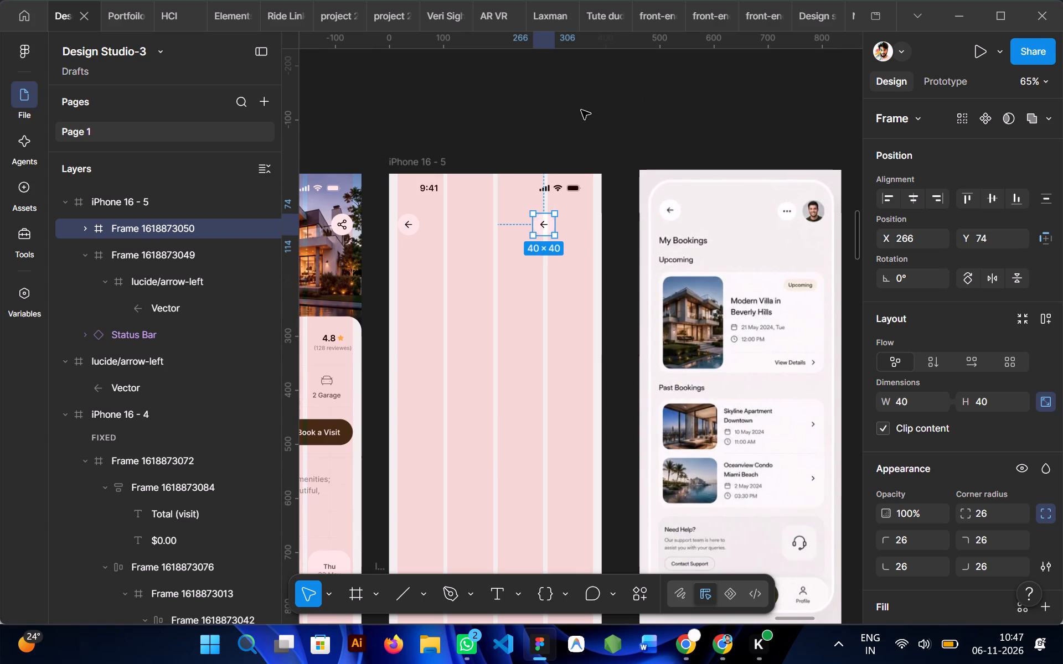
click(637, 596)
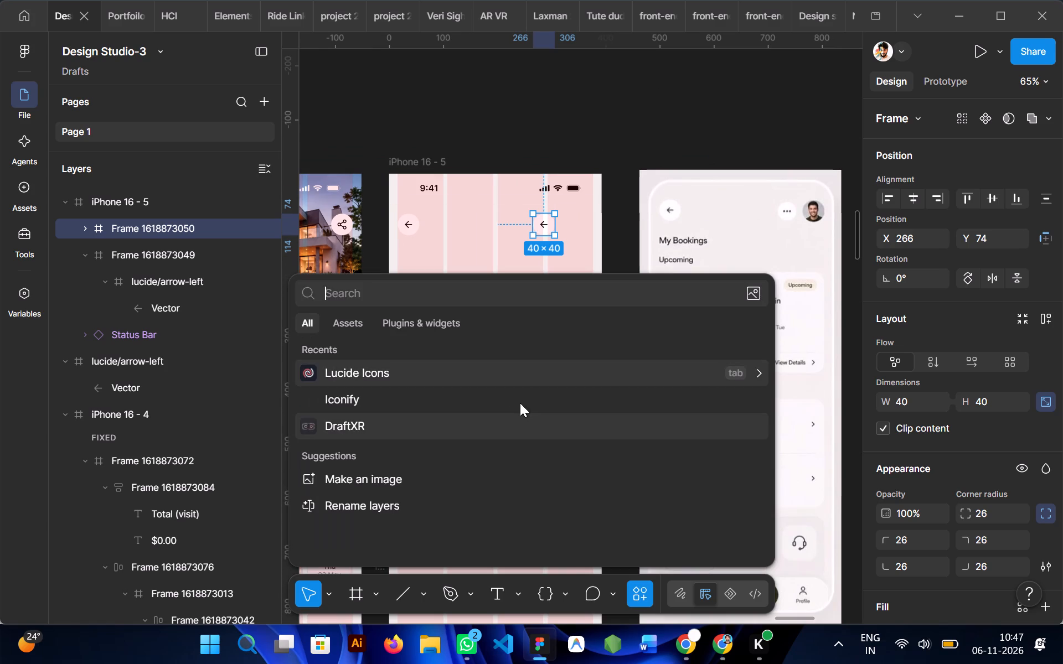
click(373, 381)
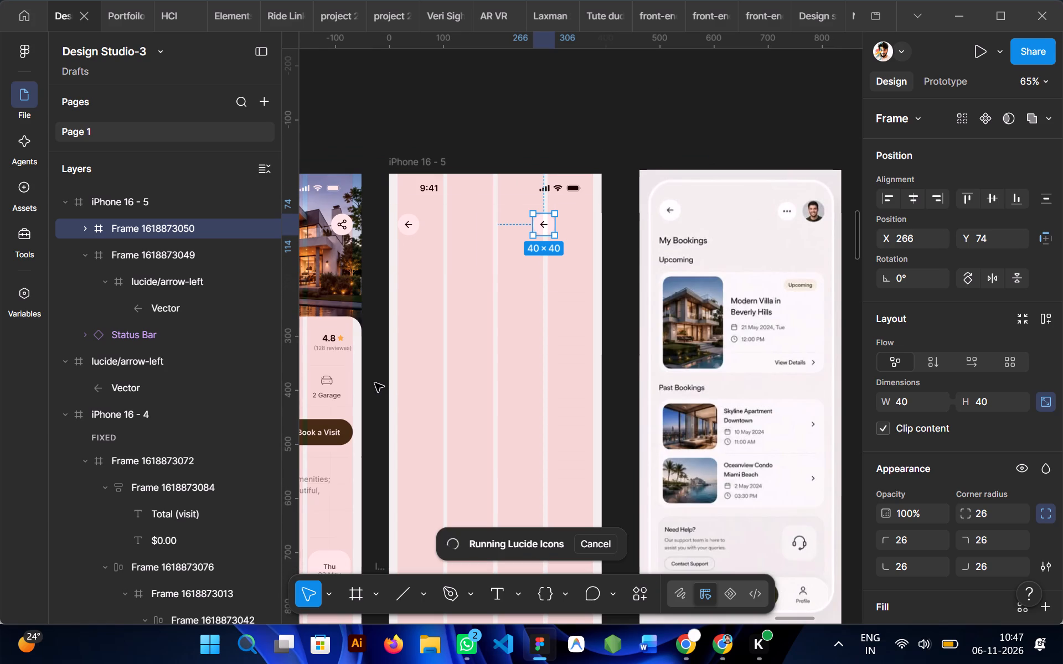
click(104, 203)
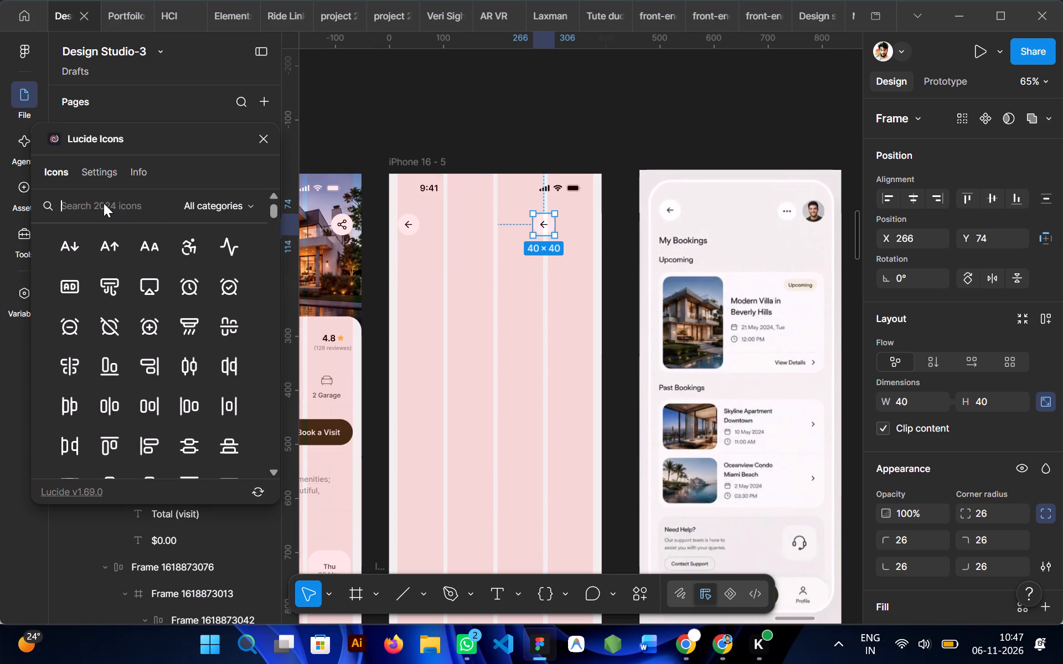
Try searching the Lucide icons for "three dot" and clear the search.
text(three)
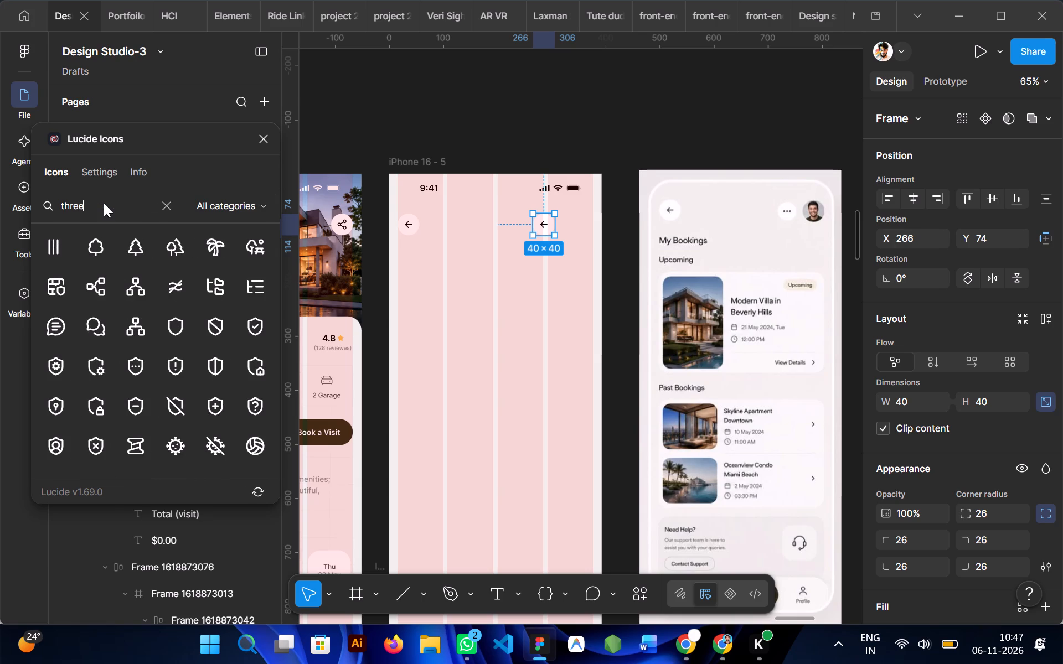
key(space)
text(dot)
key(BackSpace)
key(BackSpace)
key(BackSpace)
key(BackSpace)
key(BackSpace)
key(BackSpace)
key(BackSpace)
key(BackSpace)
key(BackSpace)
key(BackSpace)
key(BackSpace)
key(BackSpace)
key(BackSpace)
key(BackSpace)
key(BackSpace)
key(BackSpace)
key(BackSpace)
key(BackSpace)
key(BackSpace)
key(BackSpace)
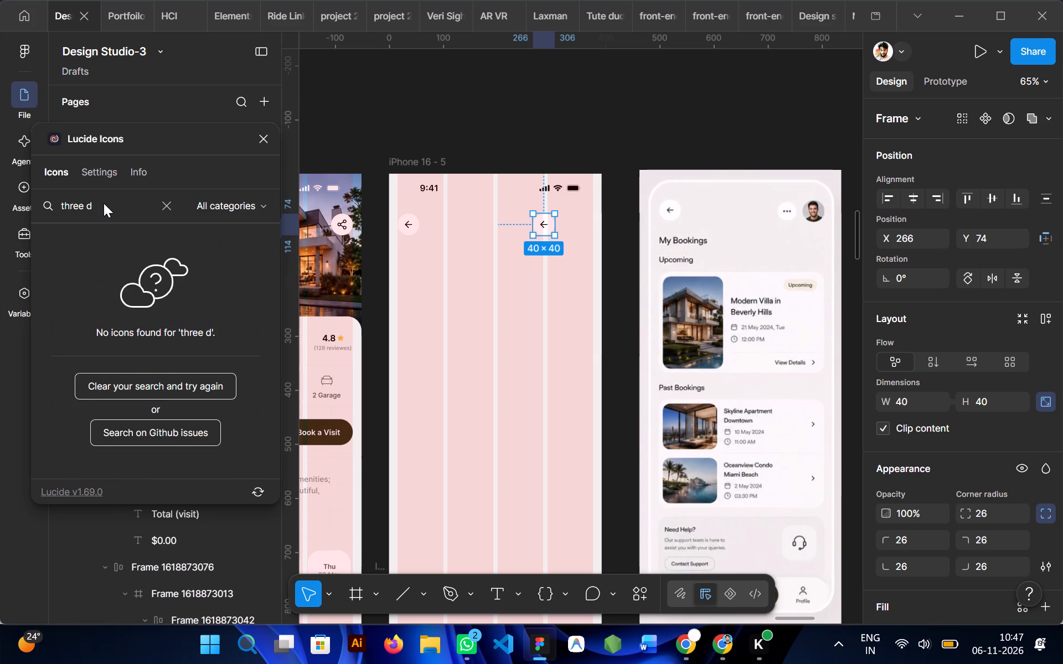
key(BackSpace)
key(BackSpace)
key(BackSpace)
Search the Lucide icons for "menu" and insert the horizontal ellipsis icon into the duplicated button.
text(menu)
click(57, 333)
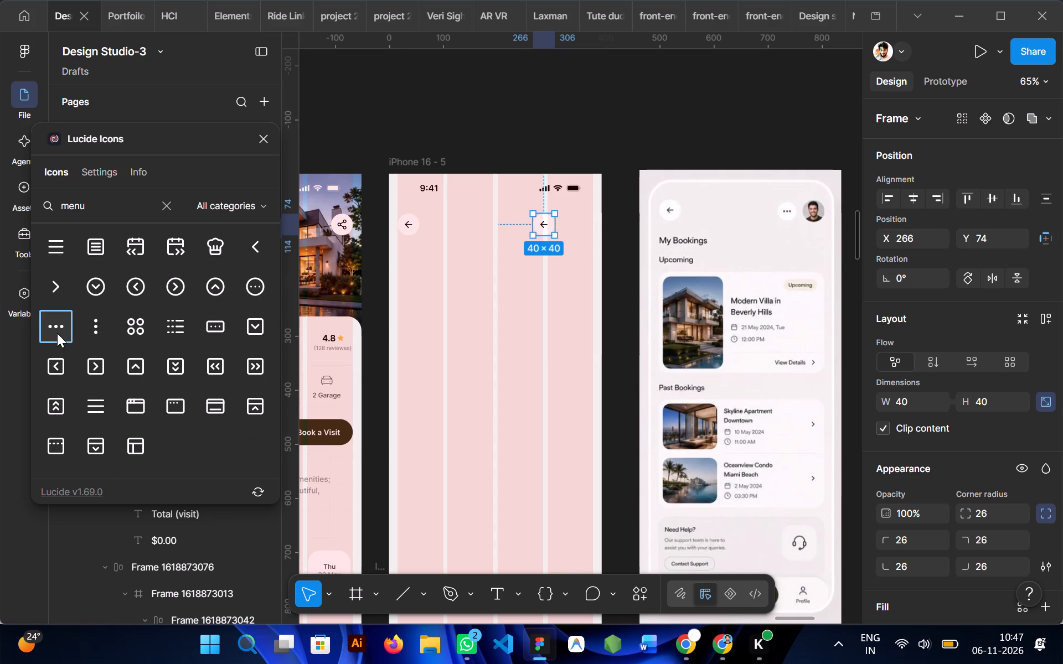
click(257, 129)
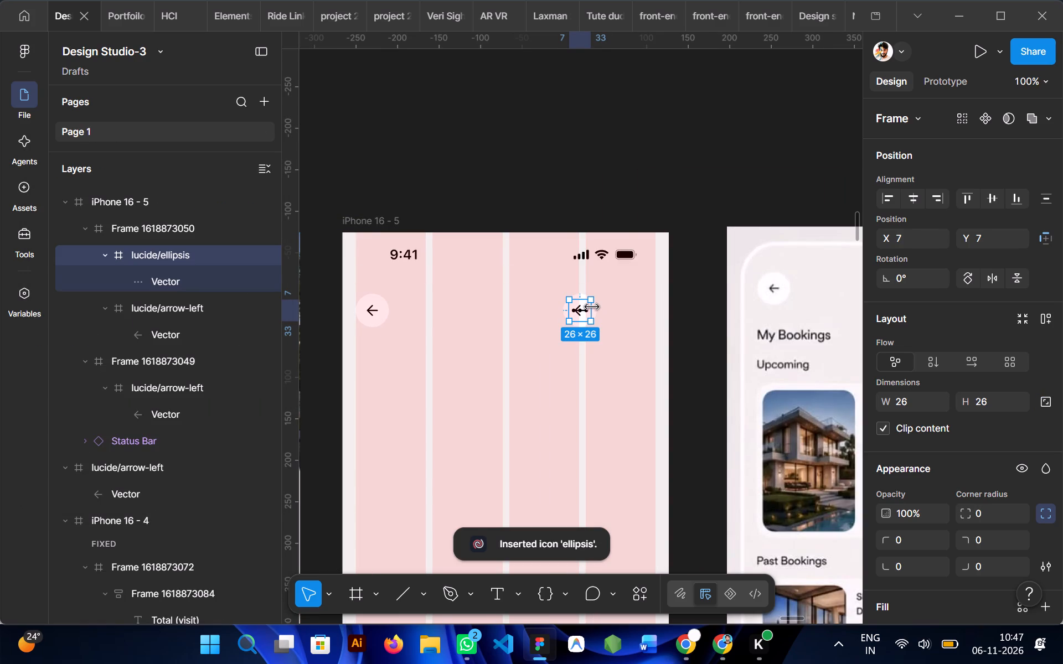
Pull the ellipsis icon out of the duplicated button and delete the arrow-left icon inside that button.
drag(543, 322, 651, 223)
double_click(535, 326)
key(Delete)
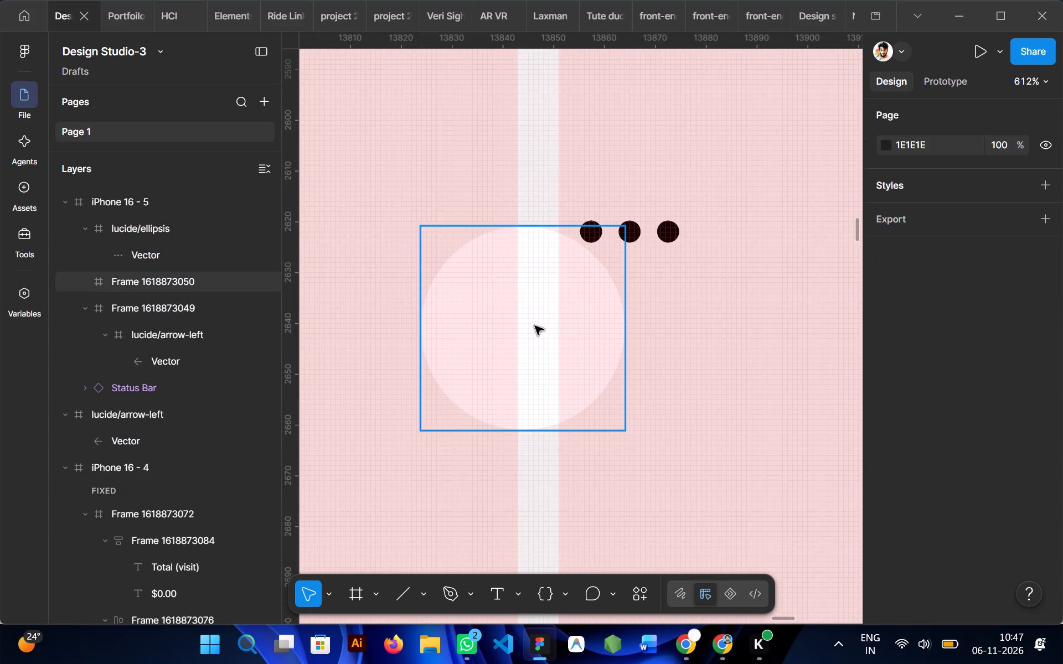
Move the ellipsis icon back into the middle of the empty round button, at X 7, Y 7.
drag(643, 244, 533, 332)
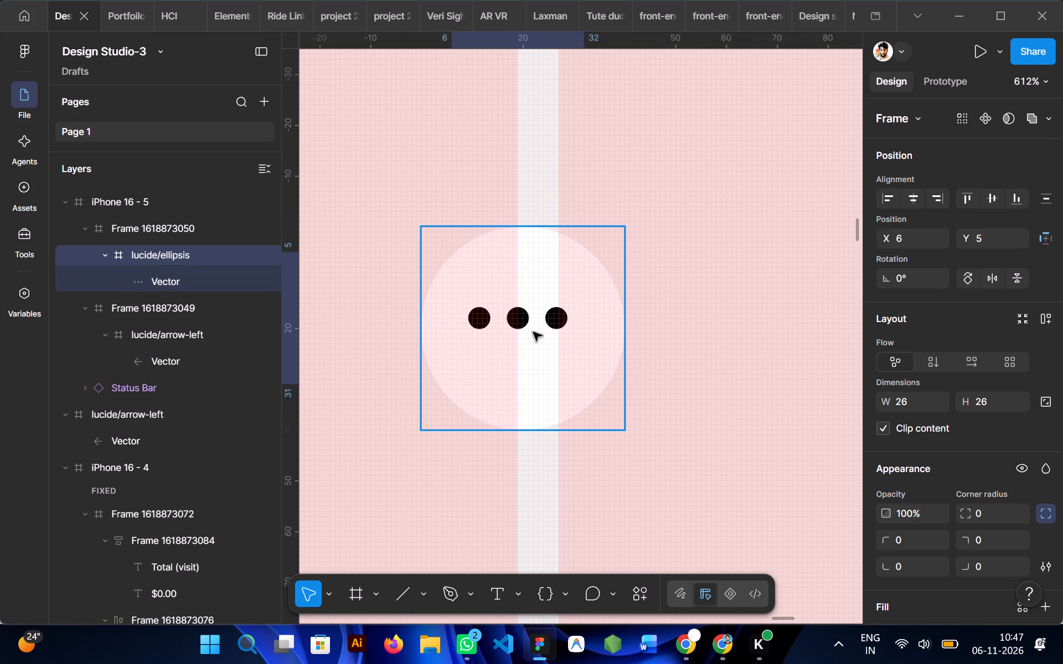
drag(533, 332, 538, 343)
click(542, 198)
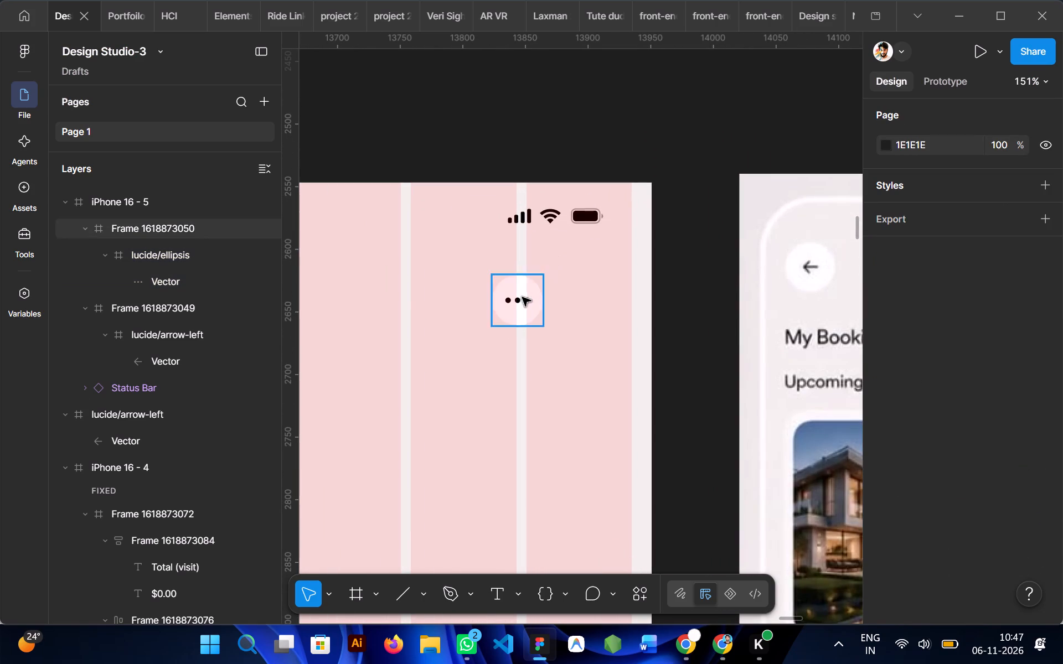
Lock the ellipsis icon's aspect ratio and set its width to 20.
double_click(521, 299)
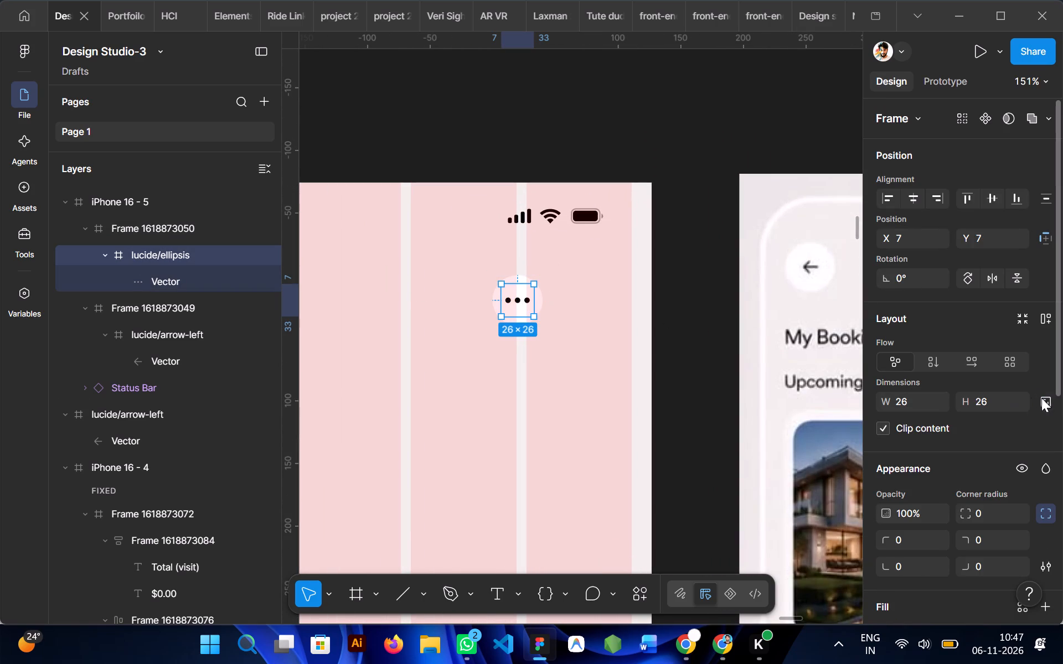
click(1044, 402)
click(916, 402)
text(20)
click(599, 131)
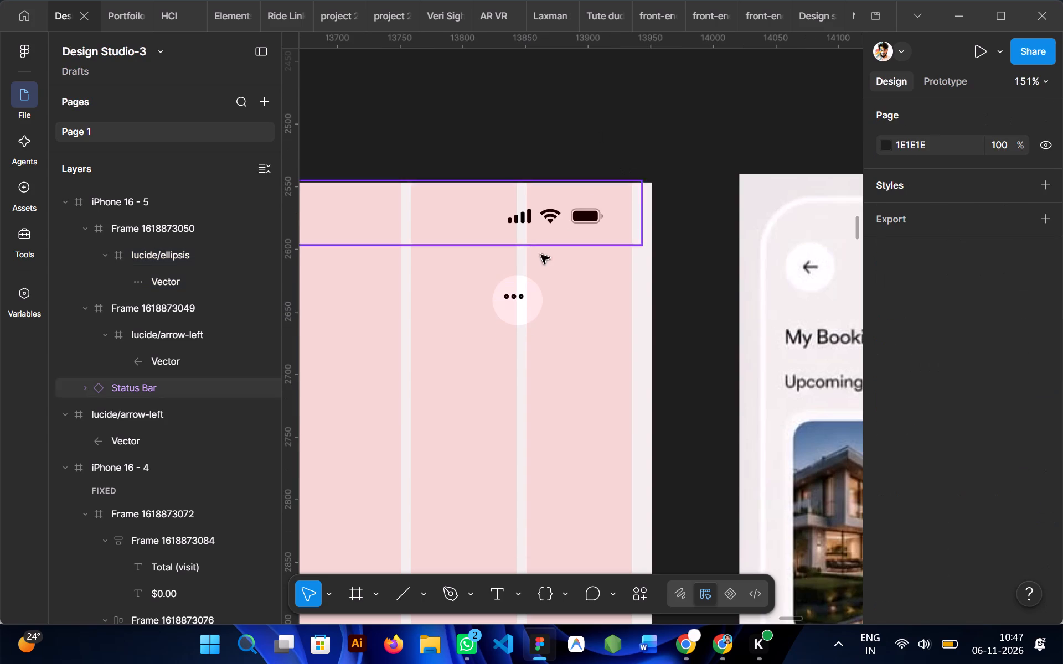
Align the ellipsis icon to the horizontal and vertical centre of its round button.
double_click(513, 307)
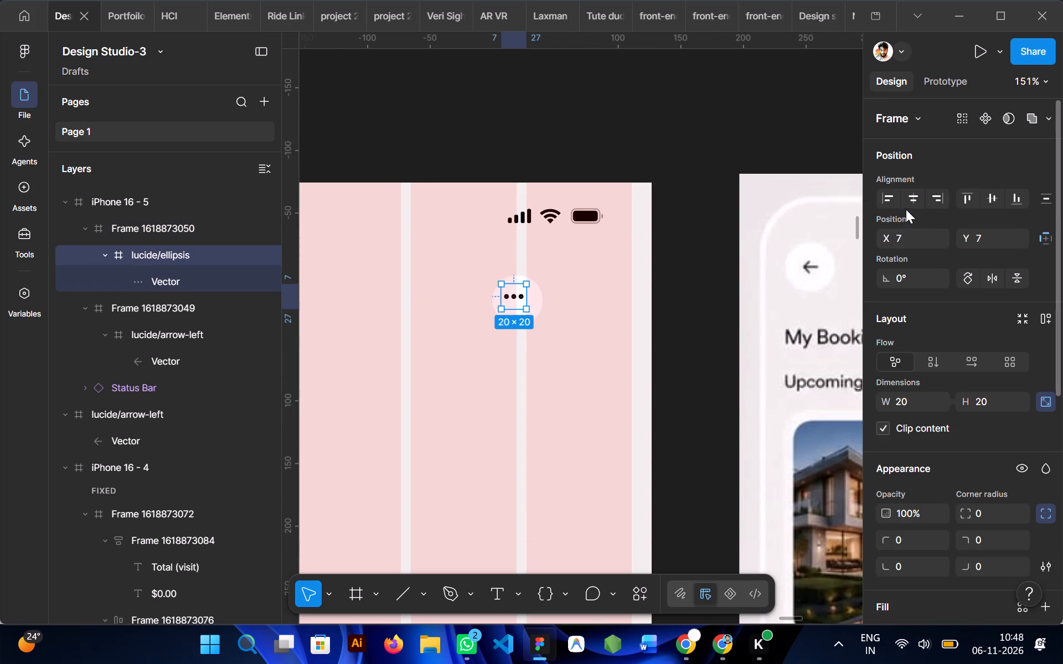
click(910, 204)
click(998, 201)
click(672, 173)
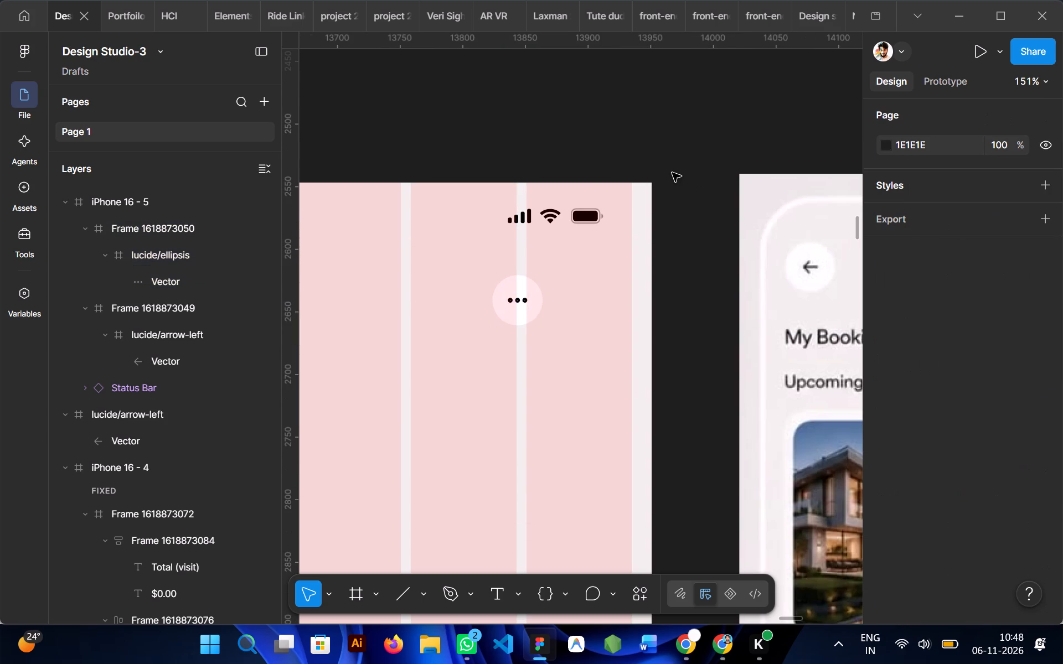
Copy the round profile picture from the iPhone 16 - 3 header and paste it into the iPhone 16 - 5 frame.
scroll(672, 173, left, 1)
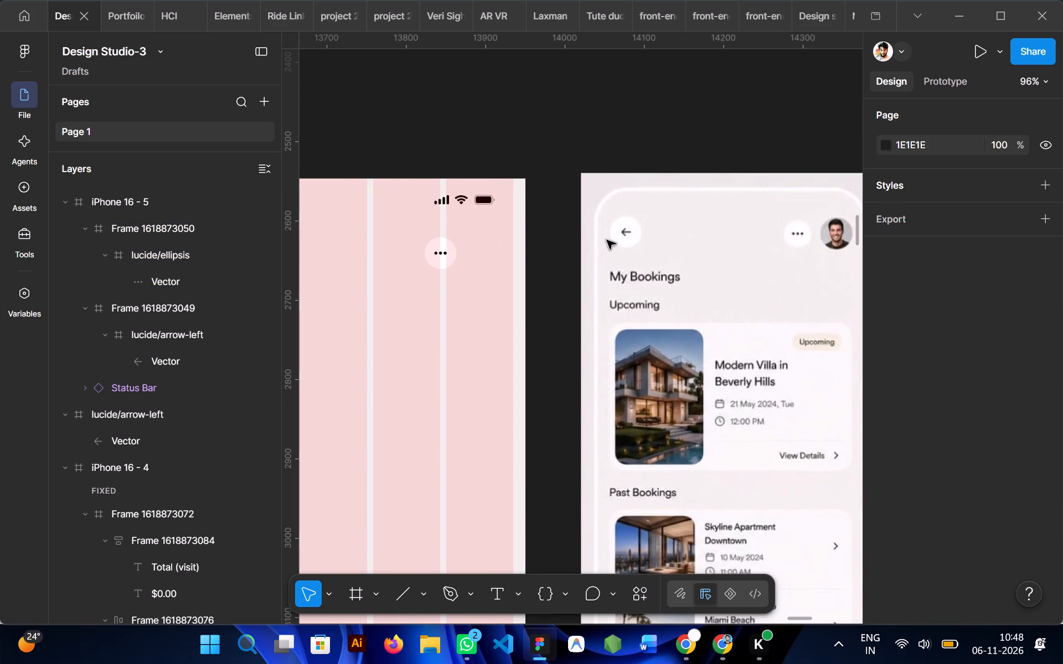
scroll(500, 310, right, 2)
scroll(536, 263, right, 2)
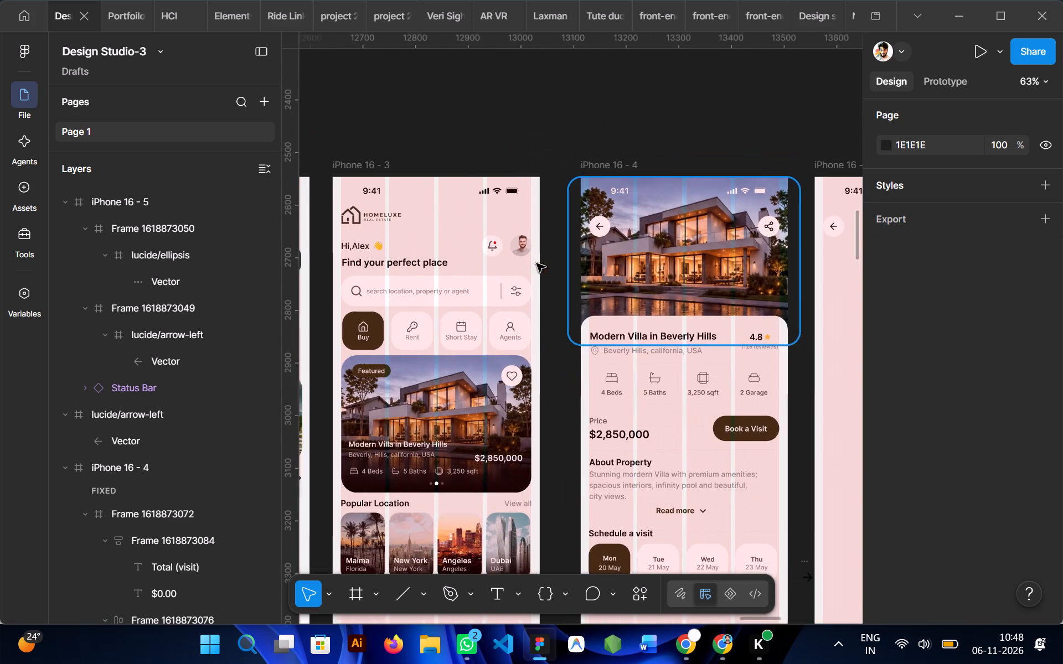
double_click(538, 243)
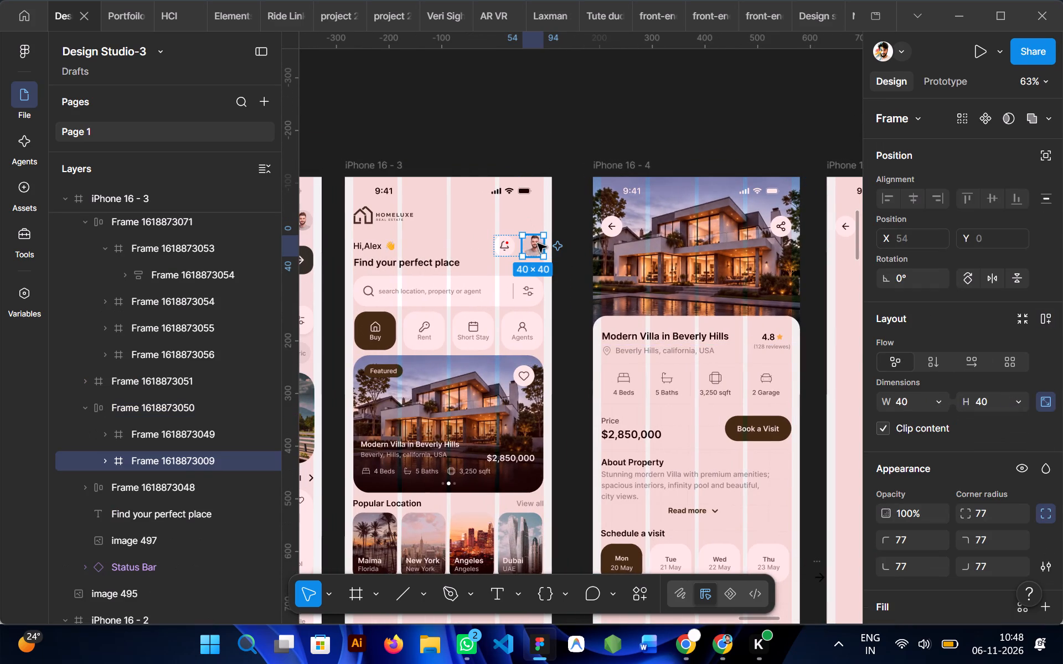
key(ctrl+c)
scroll(538, 243, left, 3)
scroll(674, 225, left, 1)
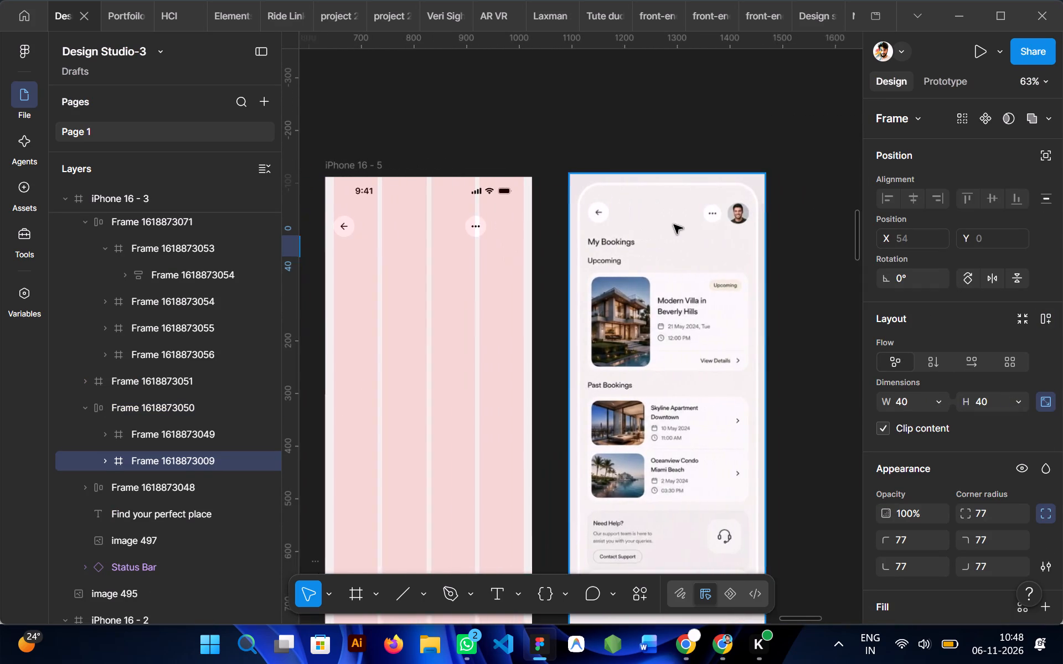
scroll(674, 225, right, 1)
click(364, 166)
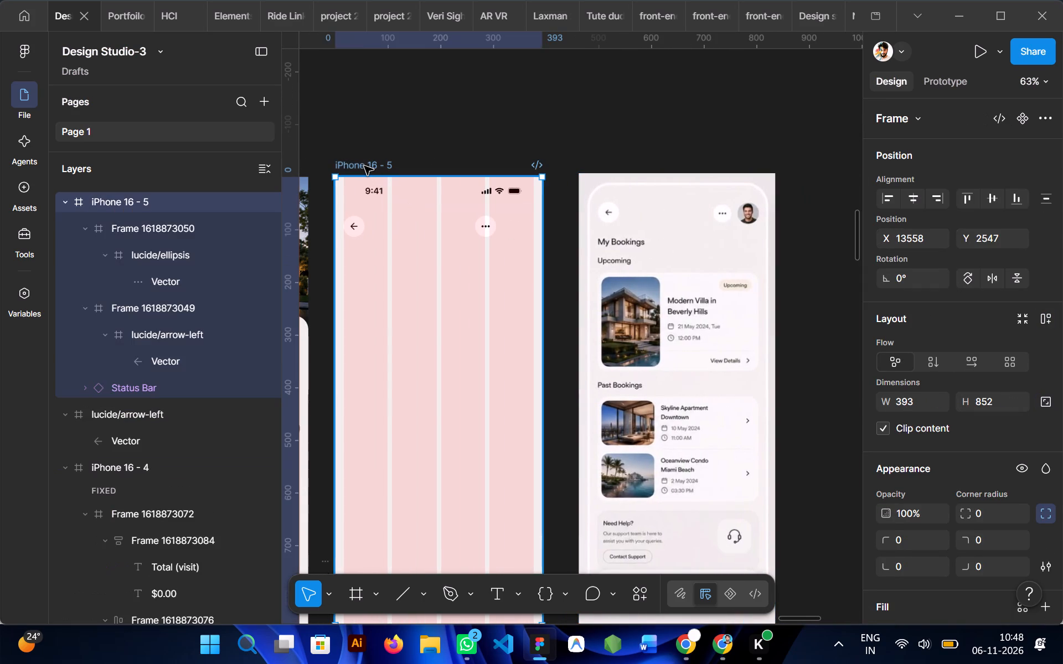
key(ctrl+v)
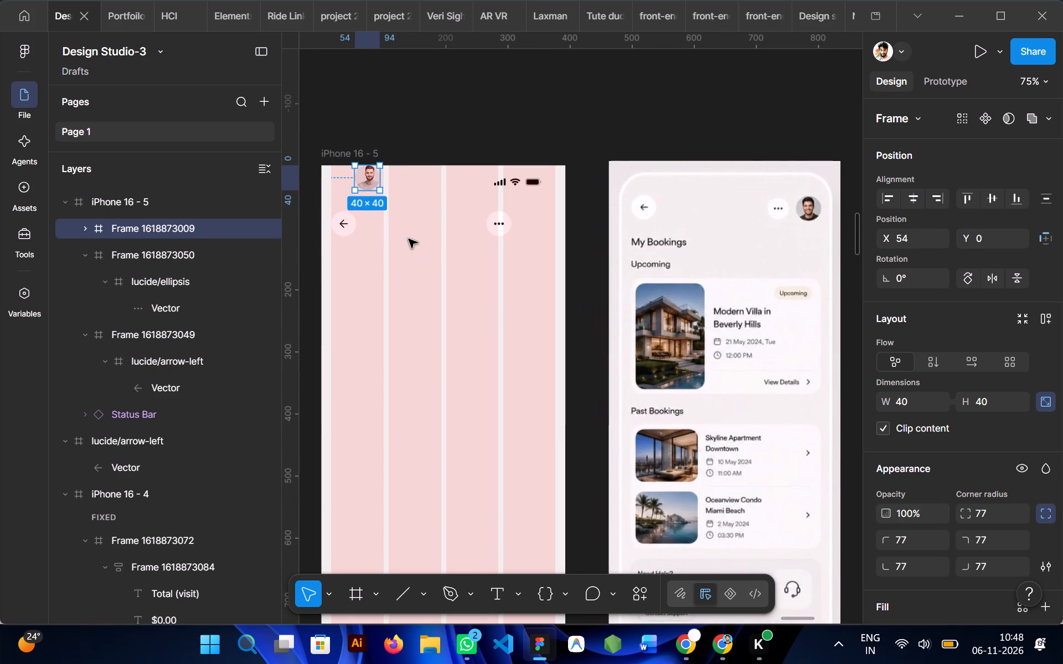
Move the pasted profile picture beside the ellipsis button, at X 320, Y 74.
drag(360, 179, 516, 217)
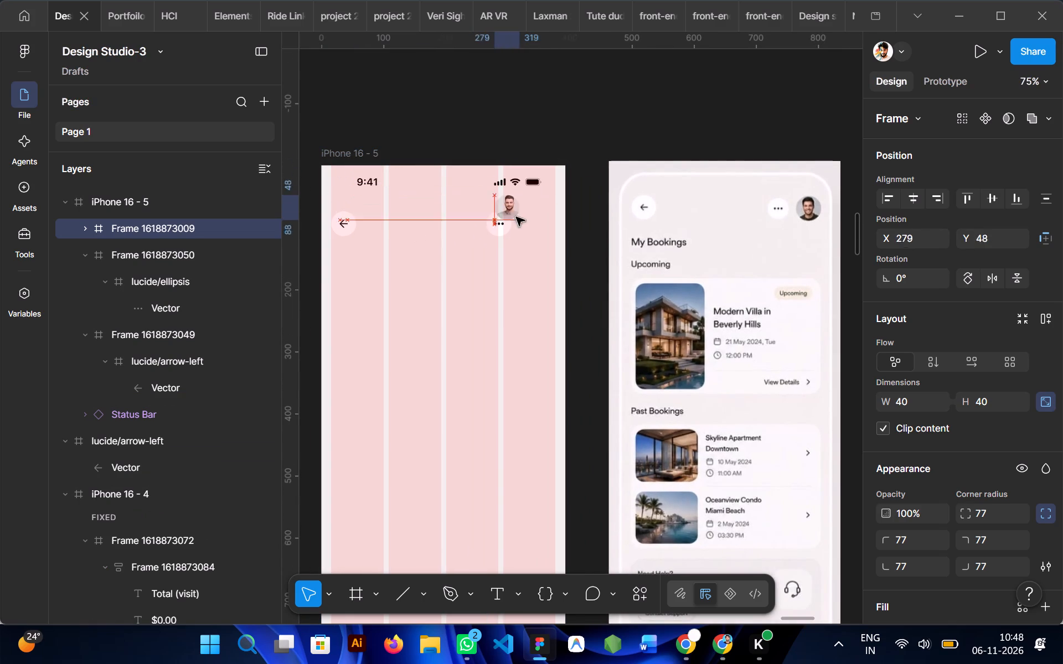
drag(516, 217, 524, 225)
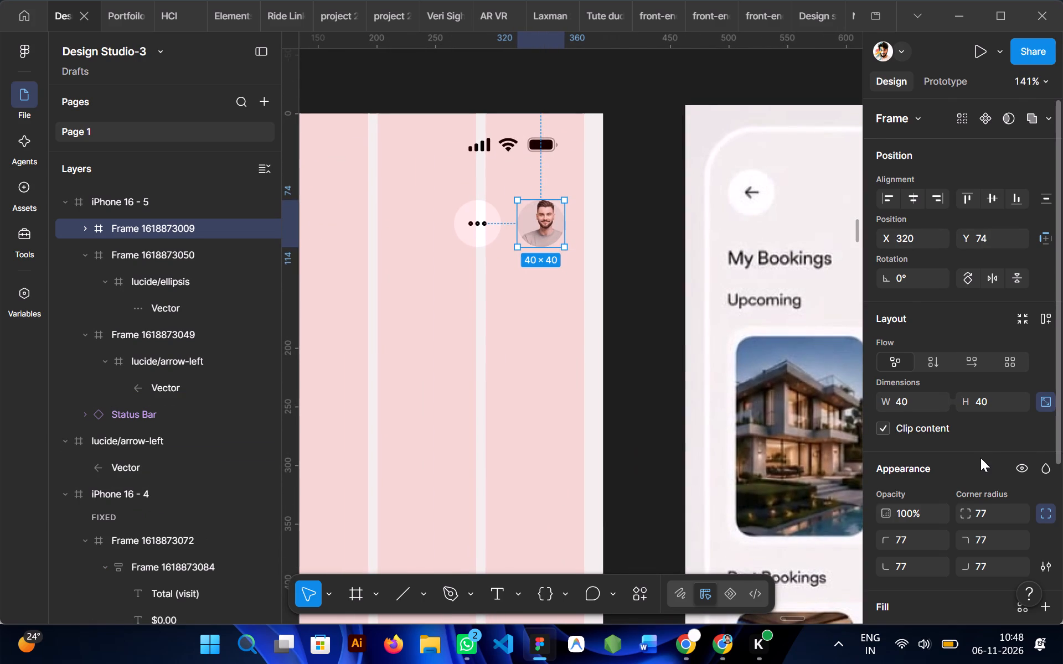
Add a white (FFFFFF) stroke to the profile picture's round frame.
scroll(981, 458, down, 4)
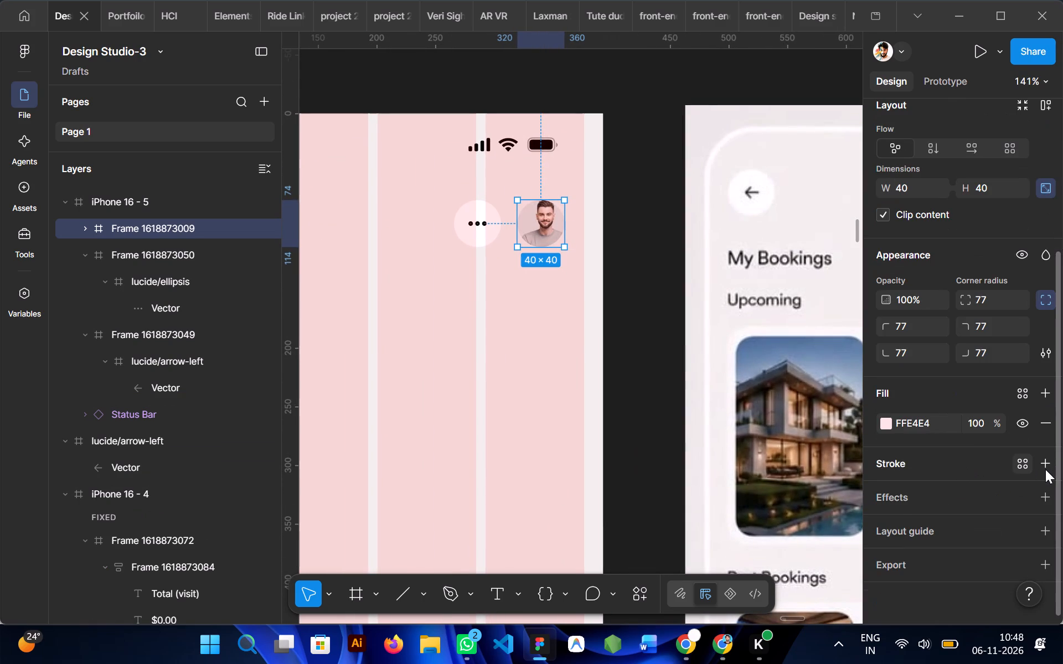
click(1045, 469)
drag(708, 305, 652, 266)
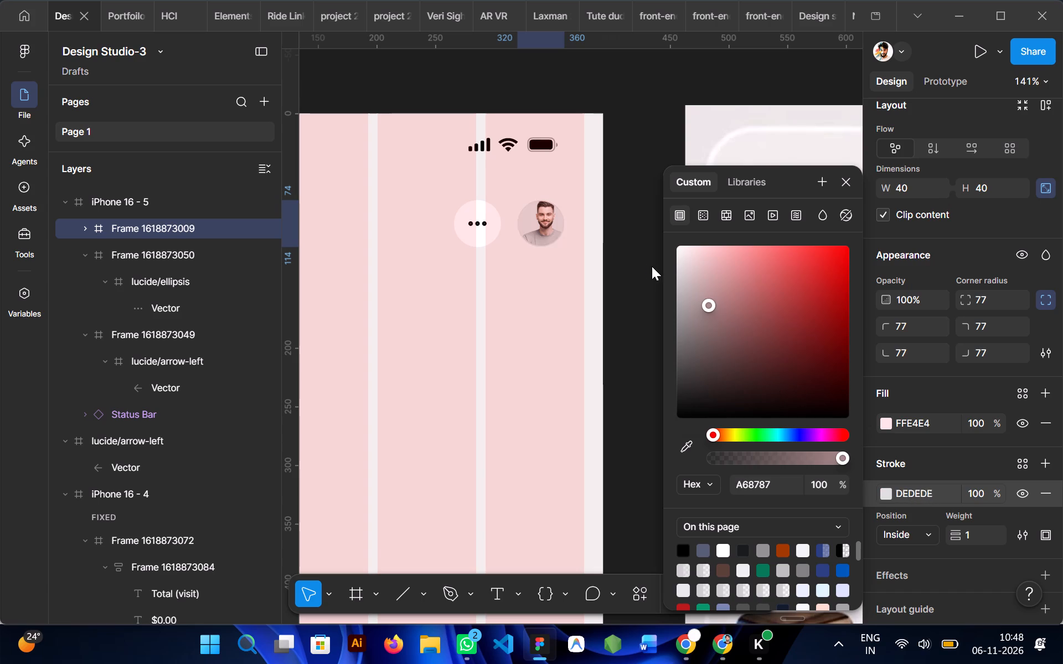
drag(652, 266, 635, 235)
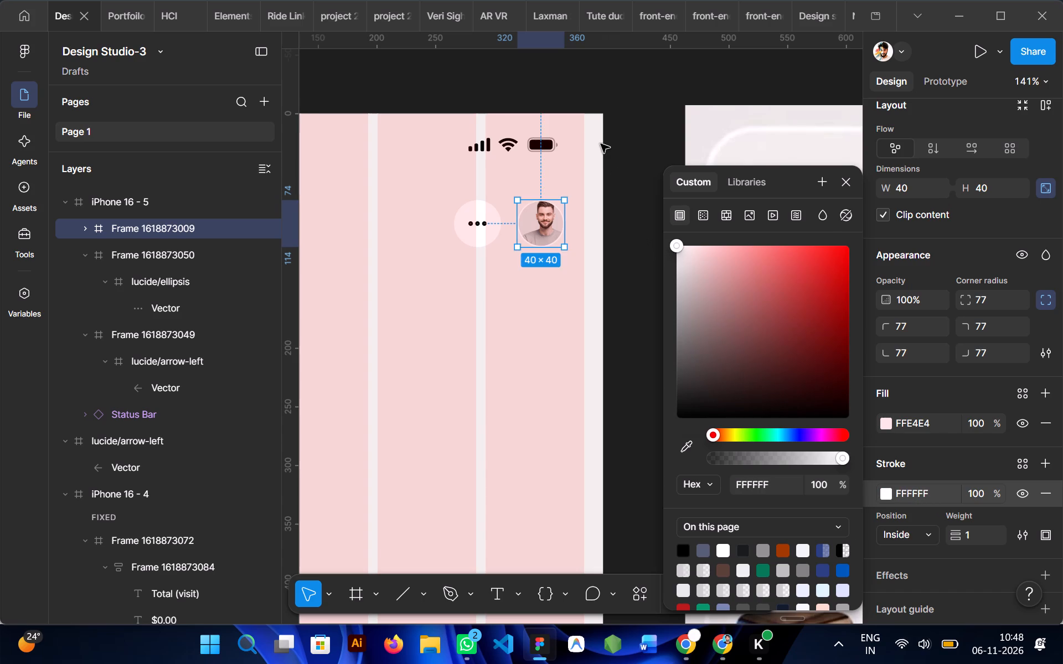
click(601, 144)
Reposition the portrait image inside its round frame to X -13, Y -3 so the face is centred.
ctrl+click(487, 276)
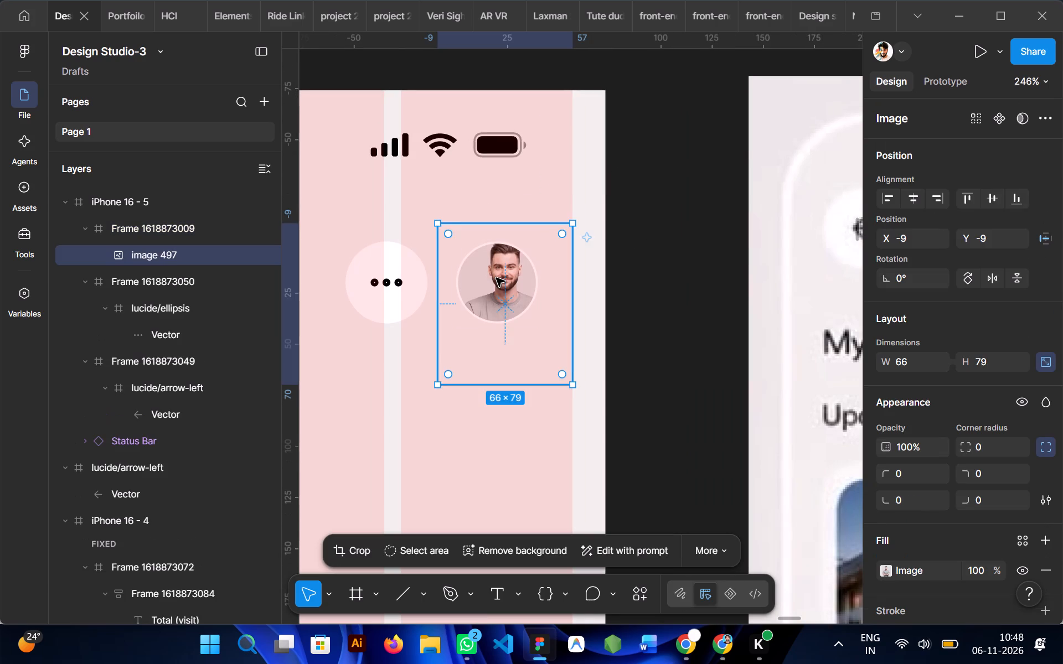
drag(496, 278, 492, 290)
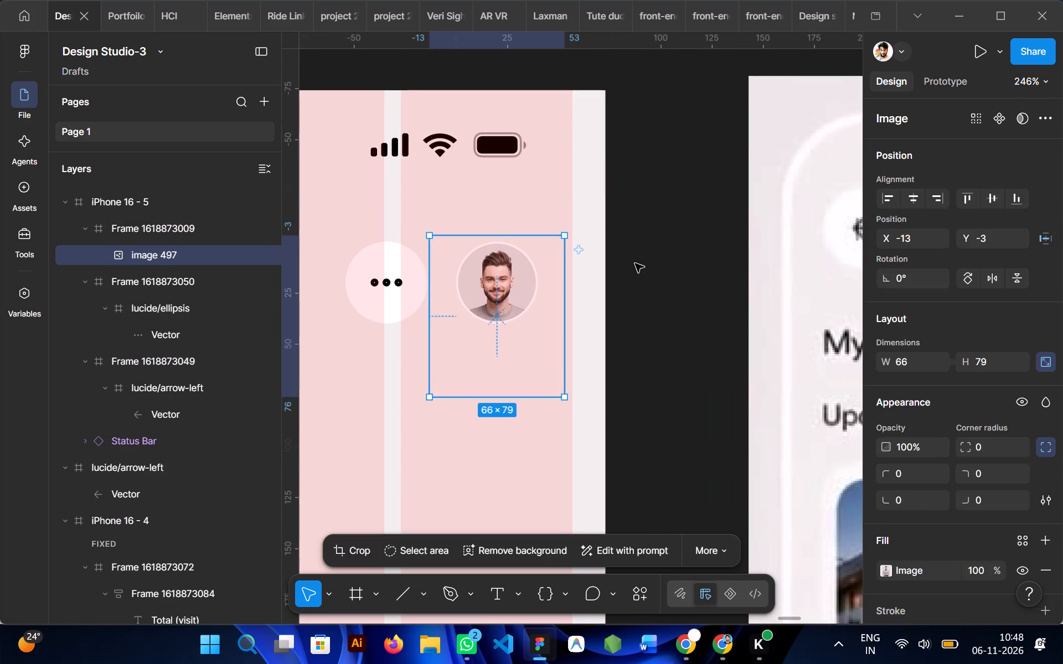
click(635, 263)
Group the ellipsis button and the profile picture into a horizontal auto layout.
click(541, 269)
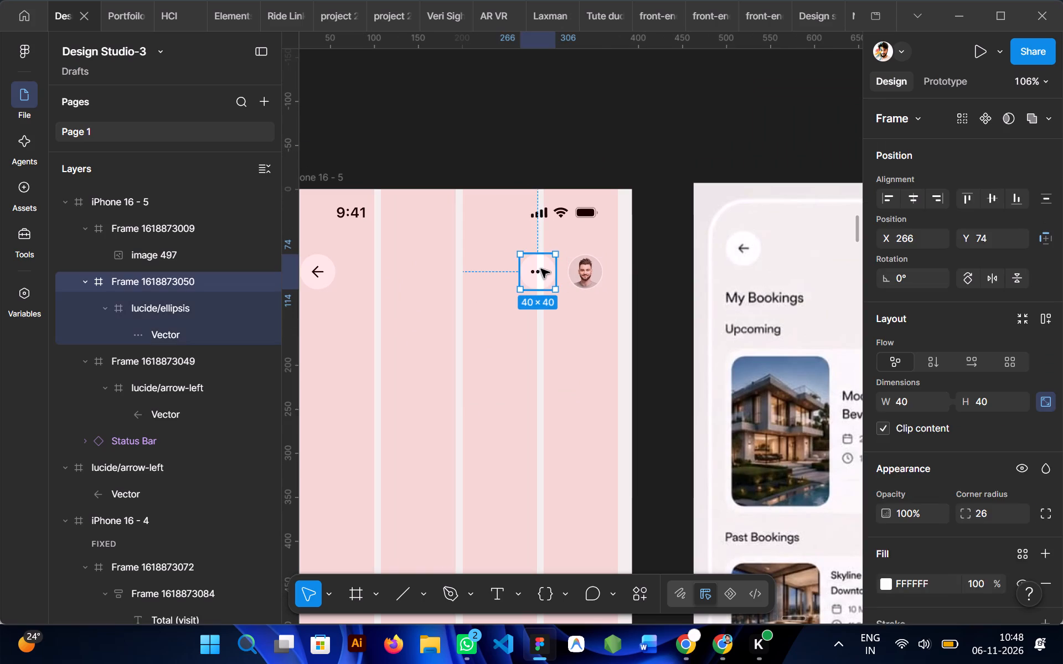
shift+click(580, 273)
key(shift+a)
scroll(580, 273, right, 1)
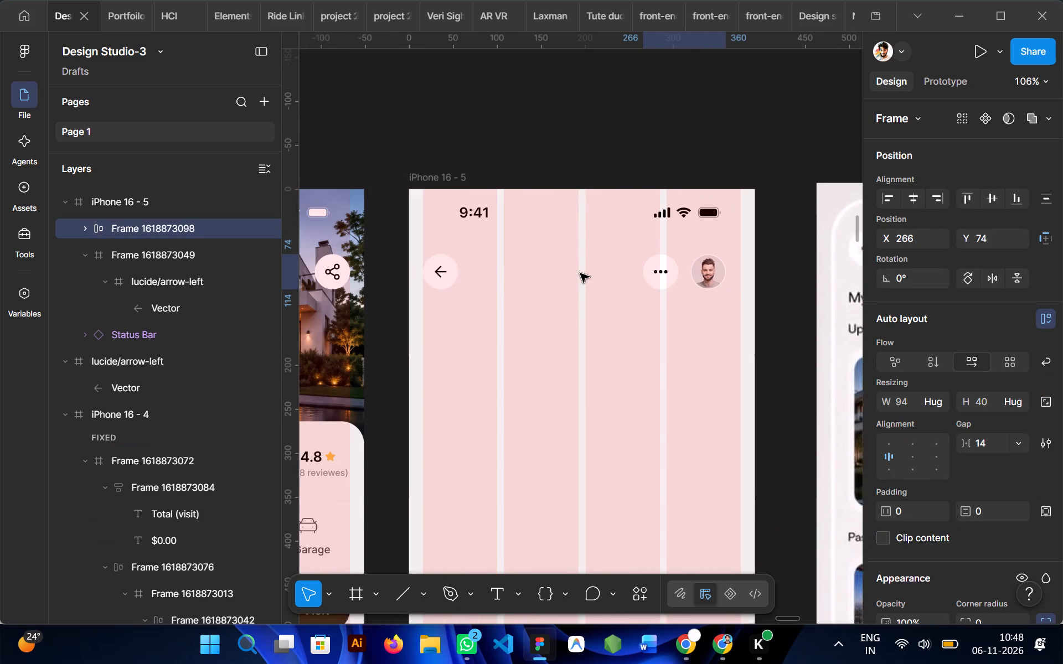
Combine the back-arrow button with the ellipsis and profile group in one horizontal auto layout header row.
shift+click(446, 267)
key(shift+a)
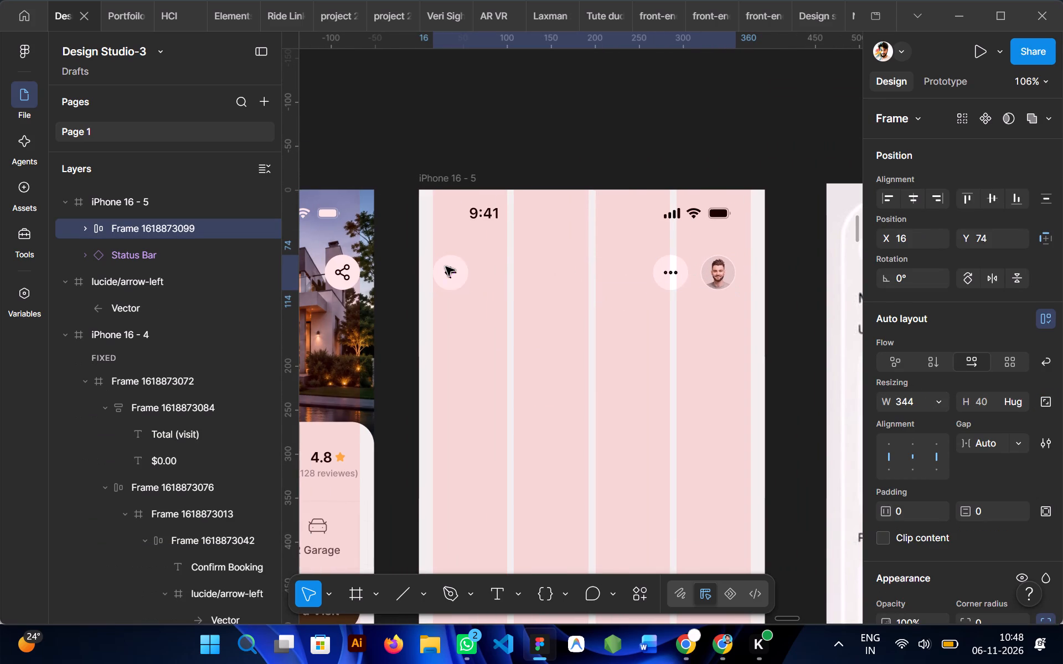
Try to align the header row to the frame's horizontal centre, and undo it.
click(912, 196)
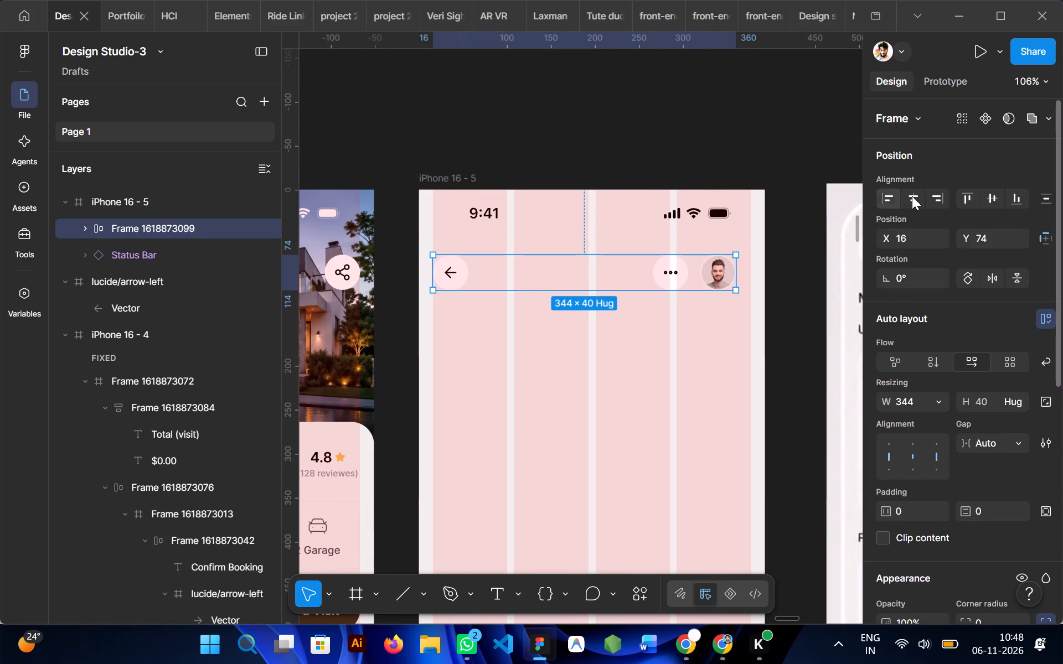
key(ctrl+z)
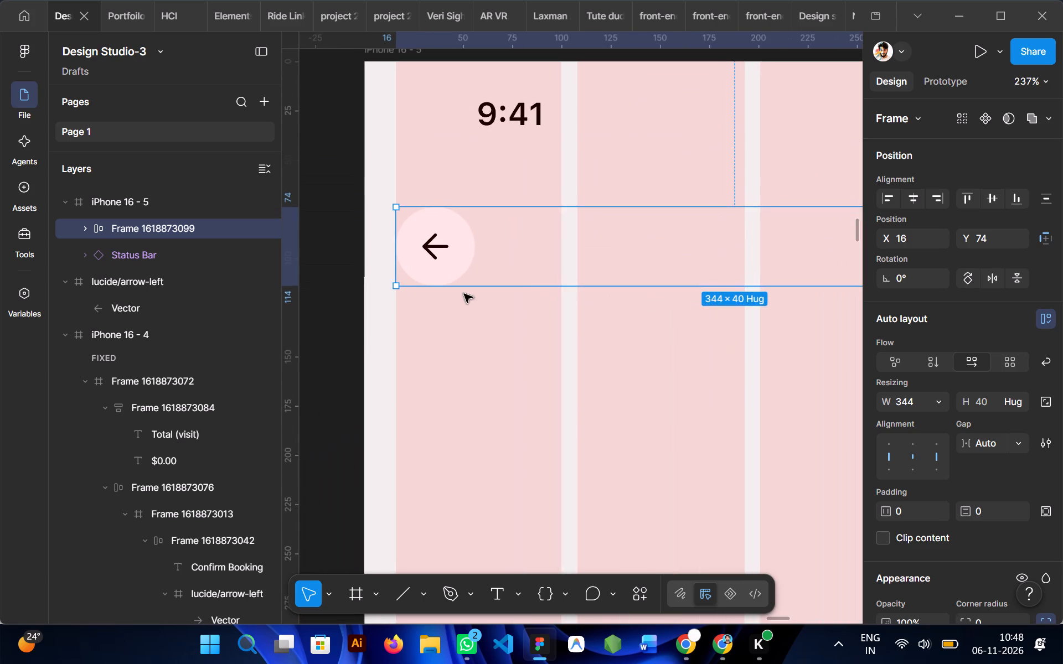
Change the header row's automatic spacing to left-centre alignment with a fixed gap of 227.
scroll(643, 259, left, 1)
click(895, 458)
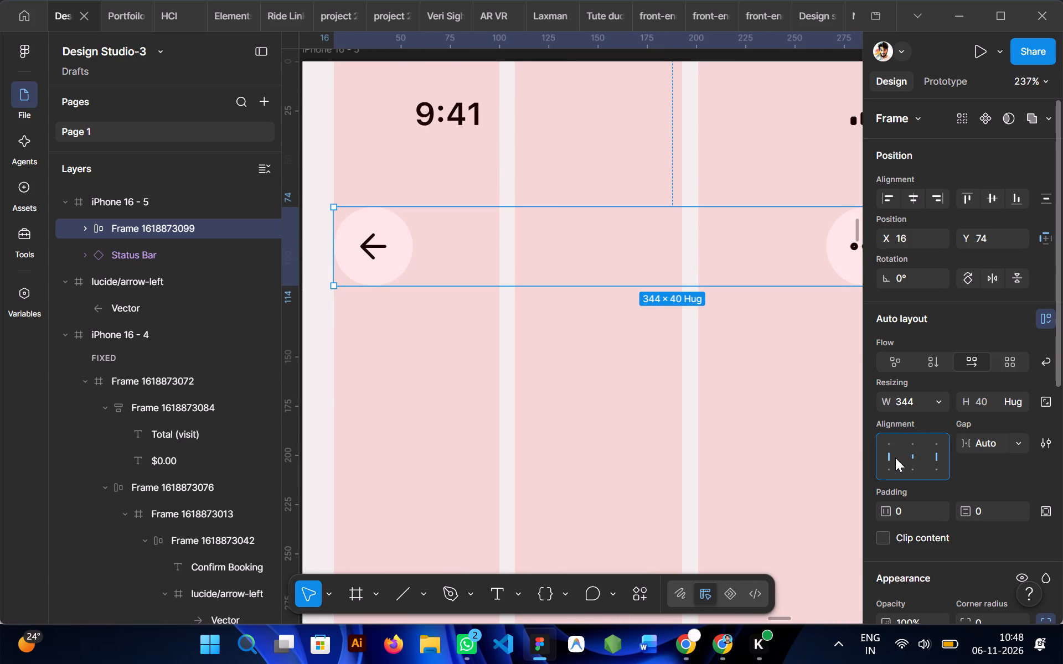
click(895, 460)
double_click(895, 460)
scroll(726, 373, left, 2)
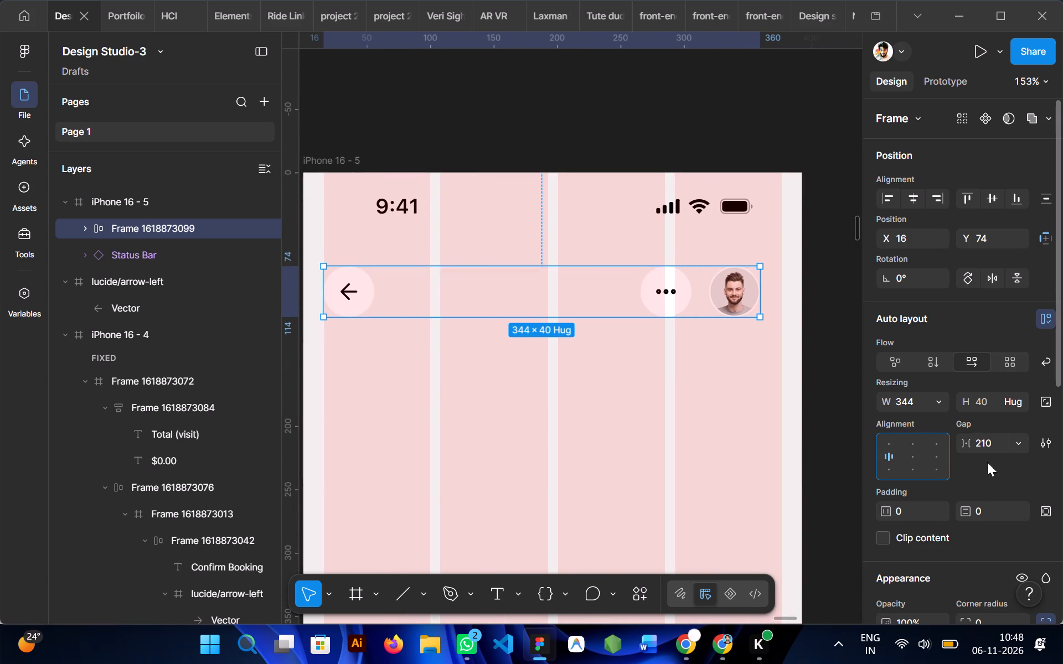
drag(972, 447, 544, 328)
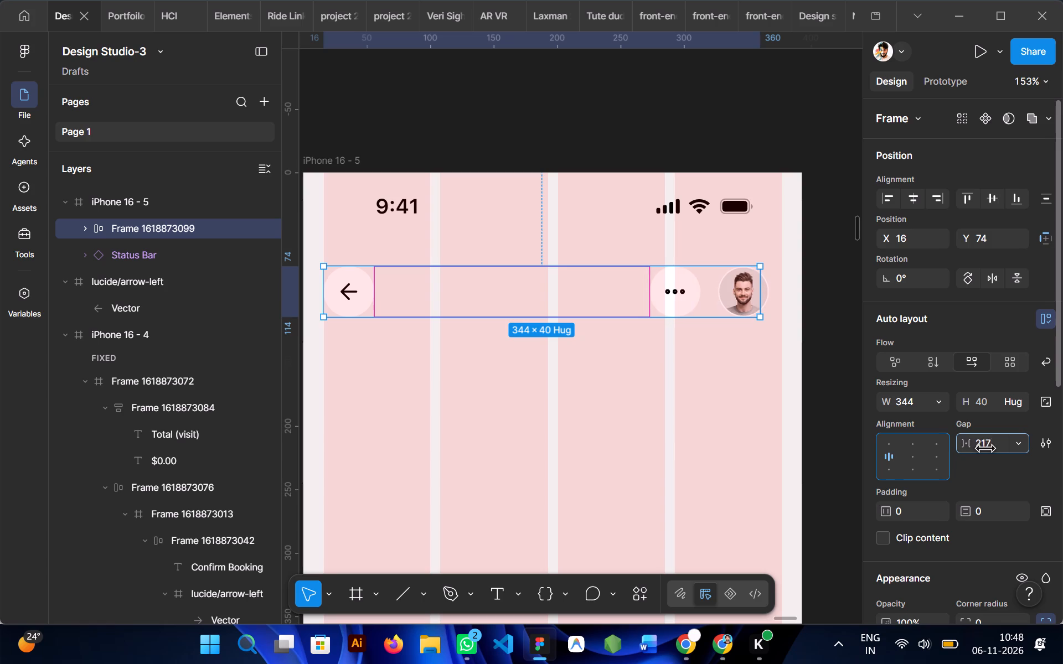
drag(544, 328, 560, 332)
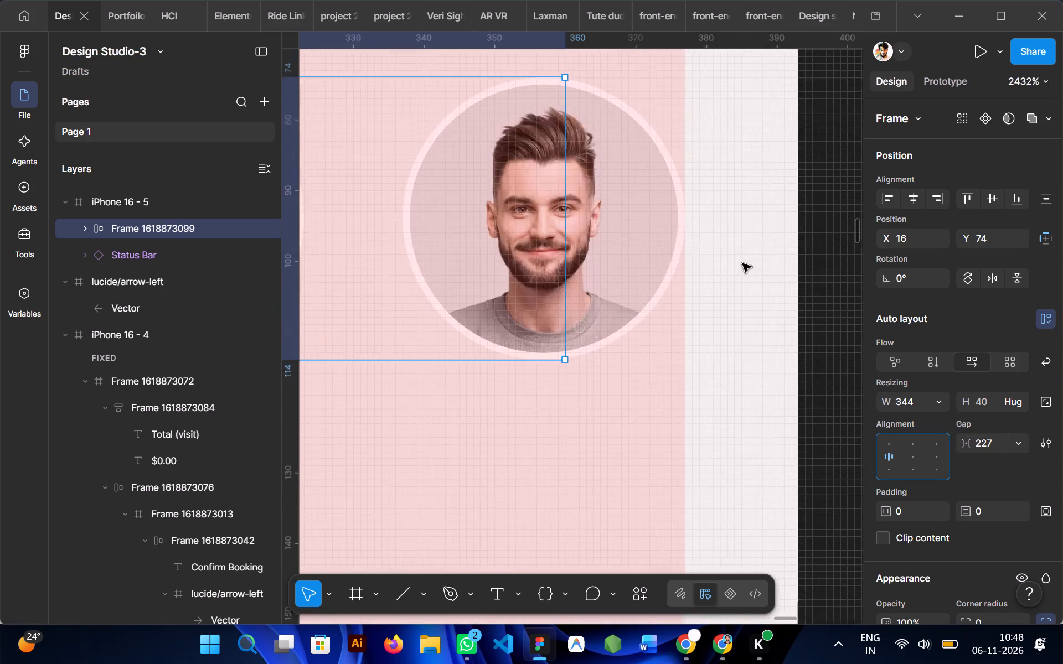
Set the header row's width to hug its contents.
click(922, 402)
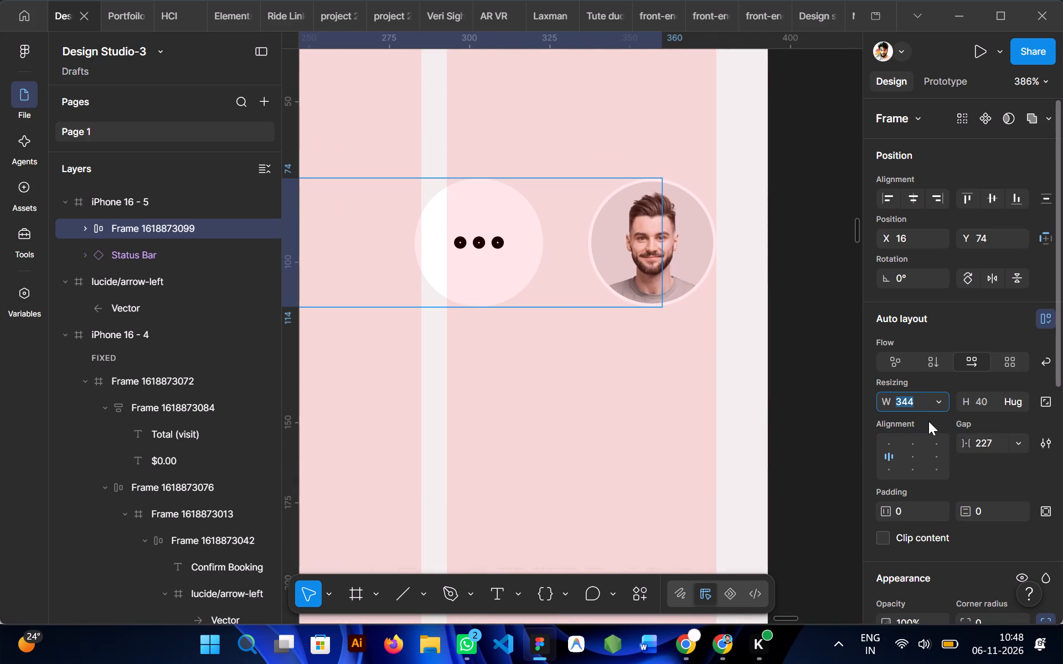
click(943, 399)
click(905, 431)
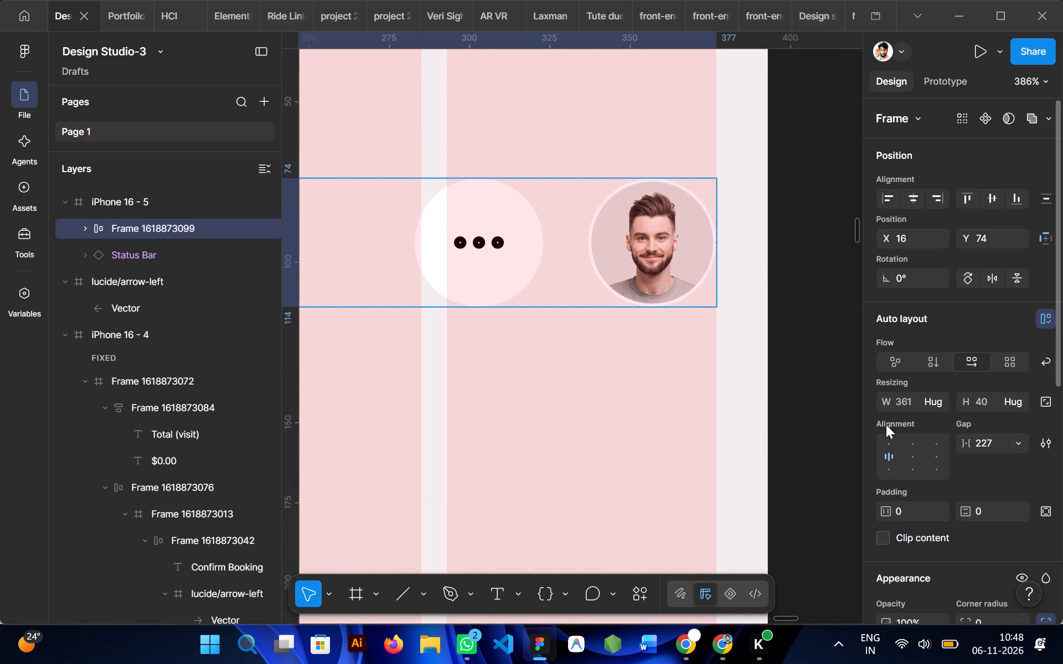
click(789, 354)
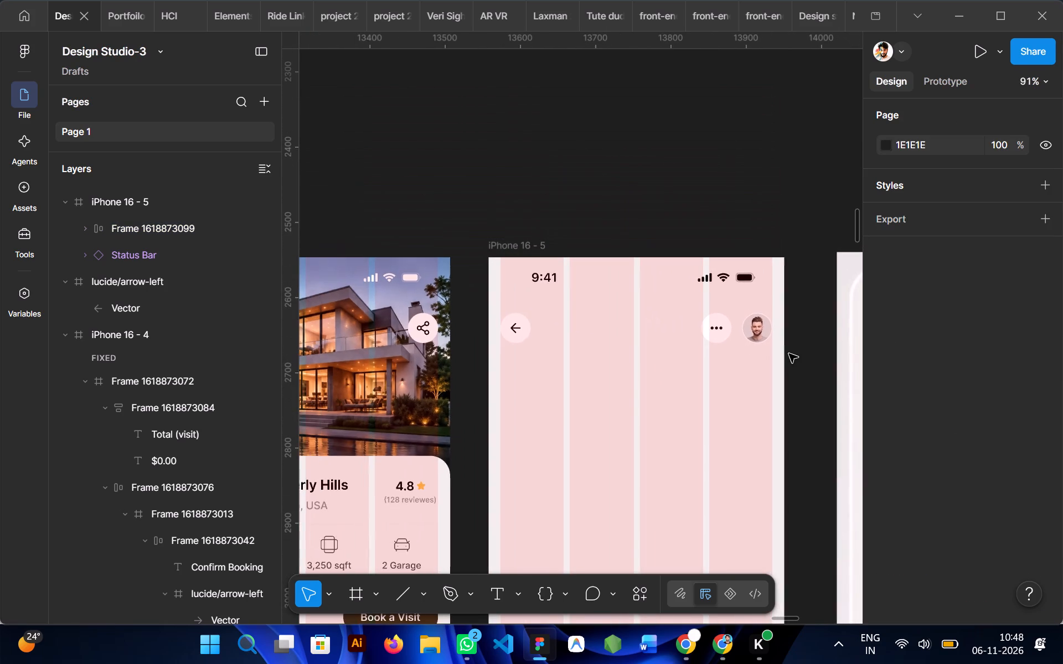
Duplicate the "Schedule a visit" heading from iPhone 16 - 4 into the iPhone 16 - 5 frame, at X 39, Y 279.
scroll(789, 354, left, 2)
scroll(789, 354, right, 1)
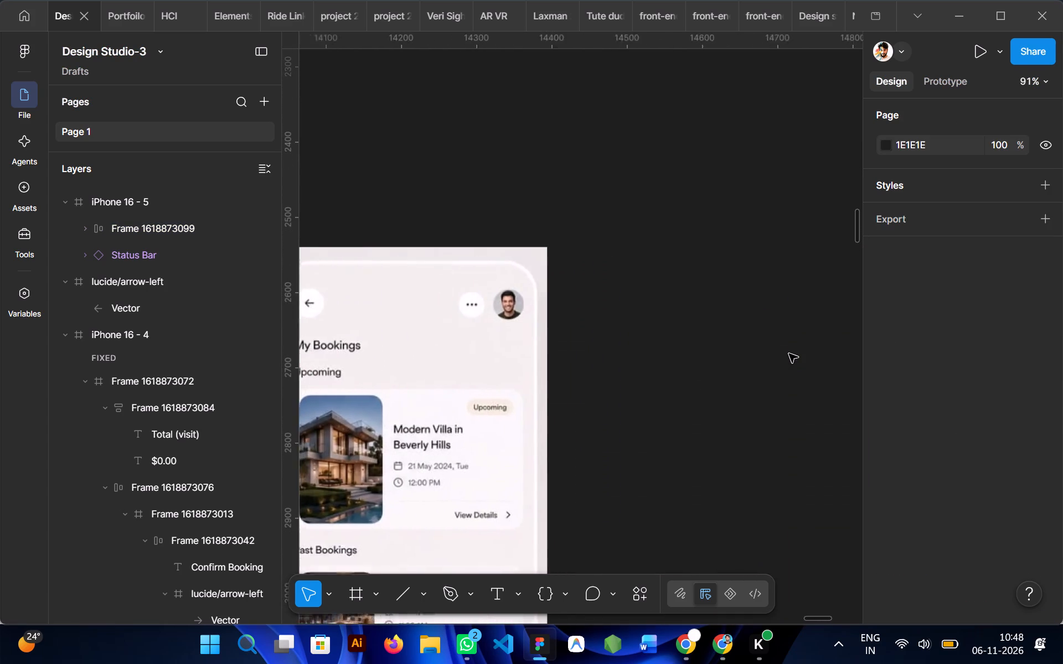
scroll(789, 354, right, 1)
scroll(789, 354, down, 1)
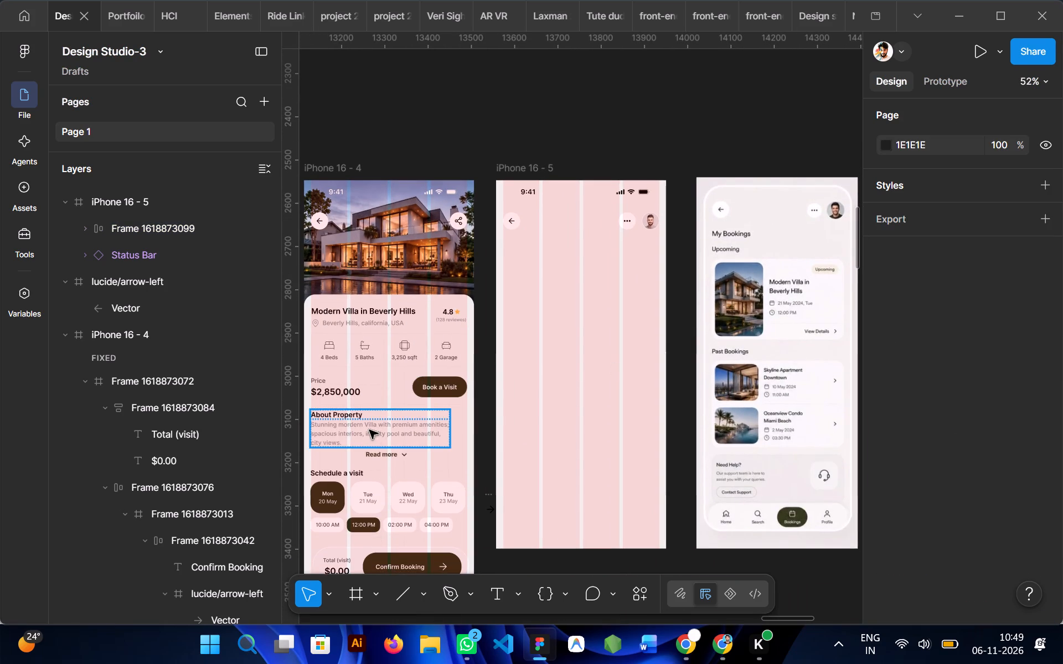
ctrl+click(339, 419)
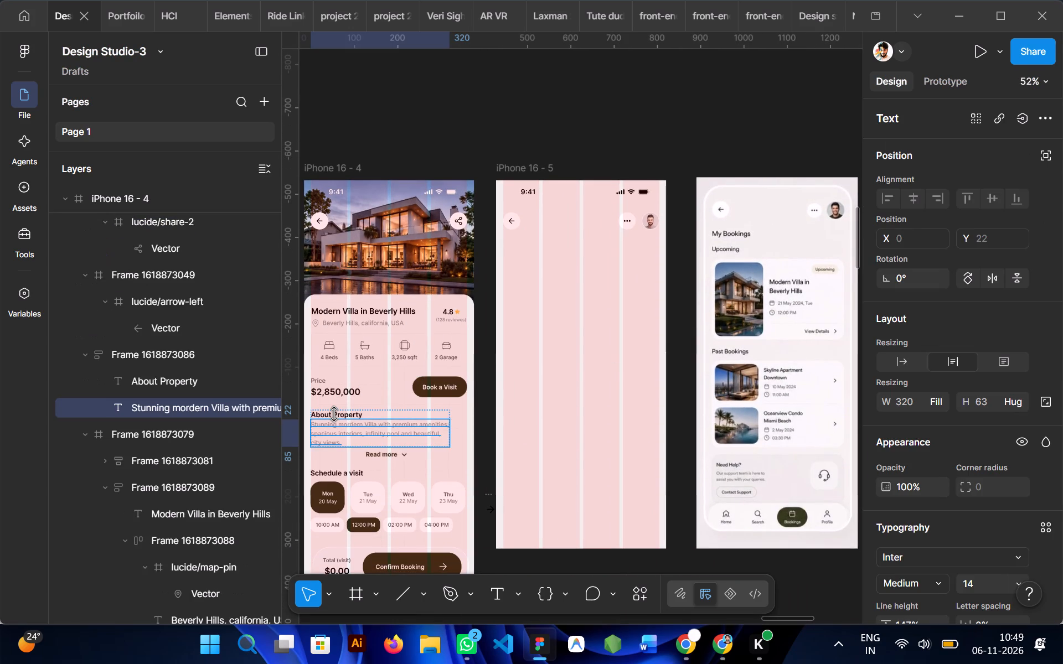
ctrl+click(334, 414)
ctrl+click(327, 469)
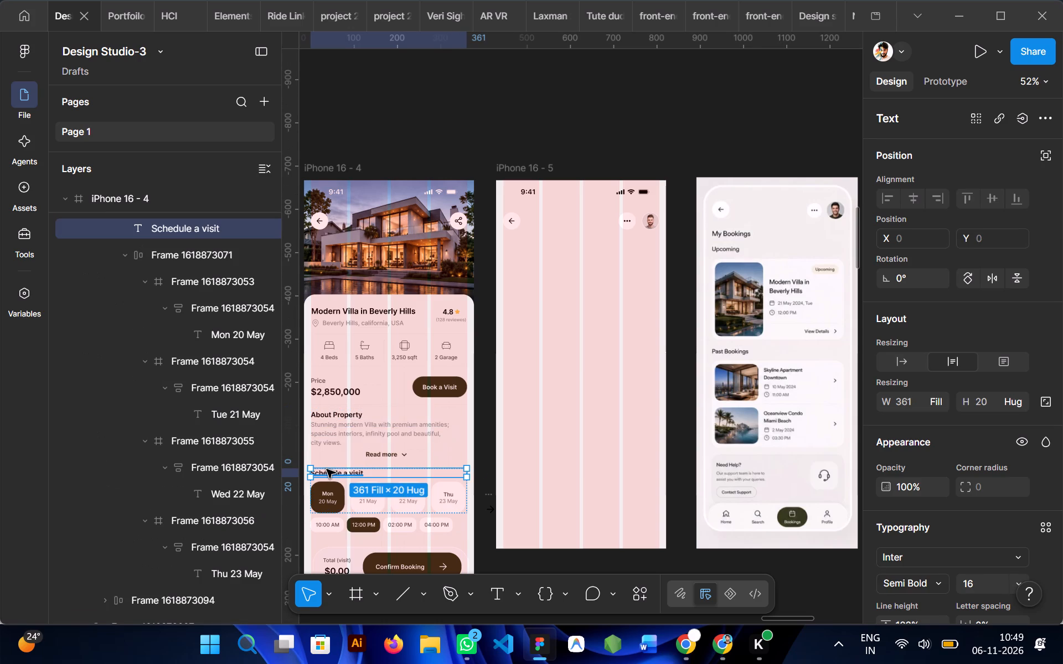
scroll(971, 458, down, 1)
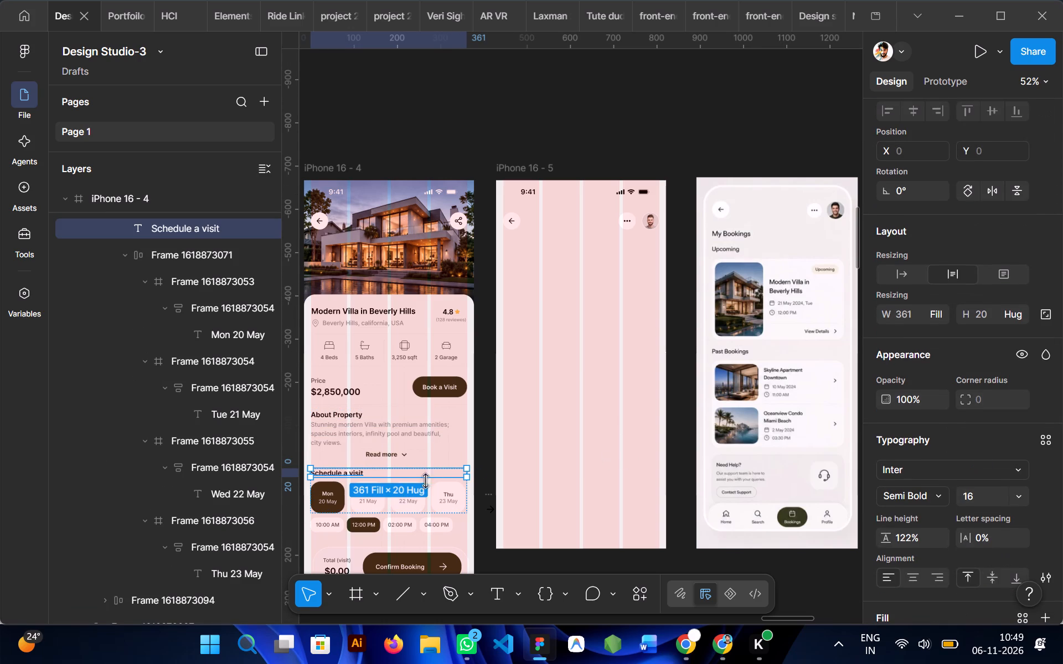
alt+drag(371, 471, 553, 386)
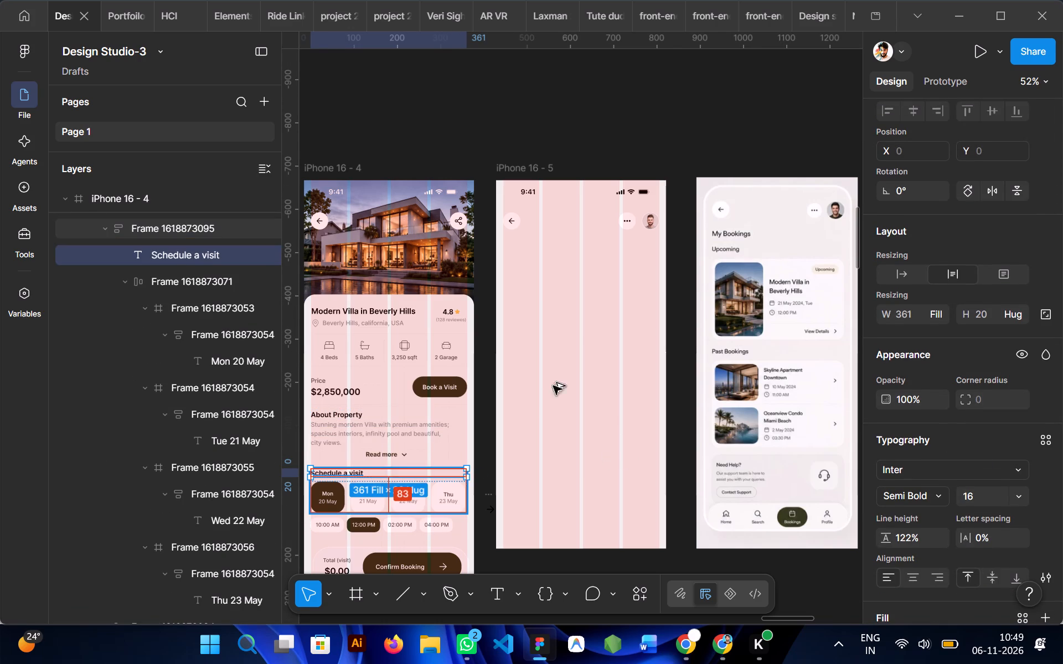
alt+drag(553, 386, 574, 304)
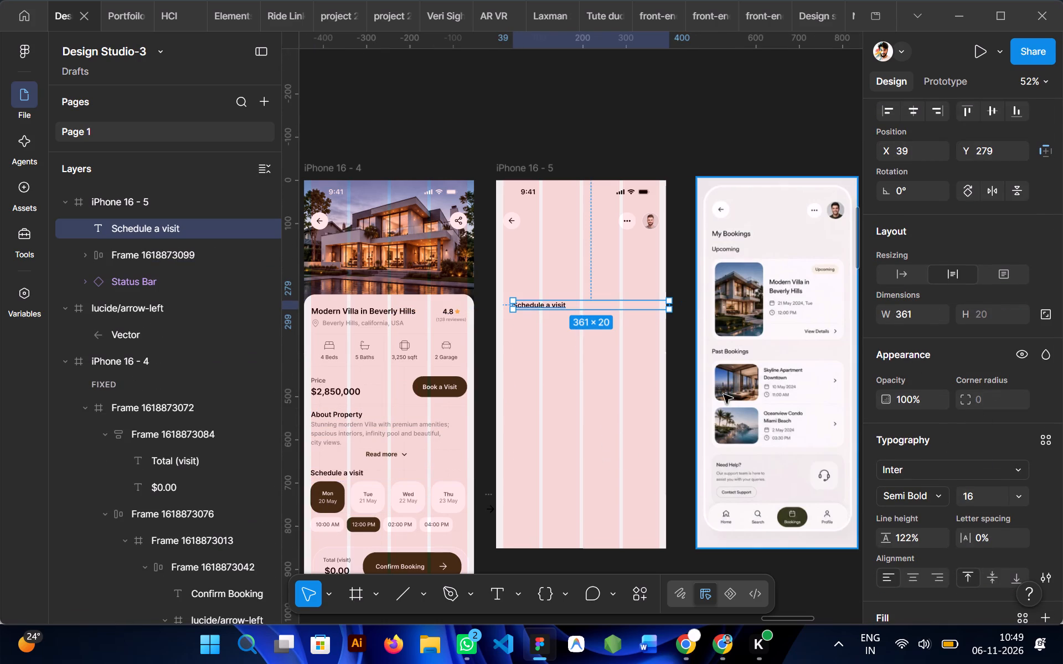
Change the duplicated heading's text to "My Bookings" and set its resizing to auto width.
double_click(533, 302)
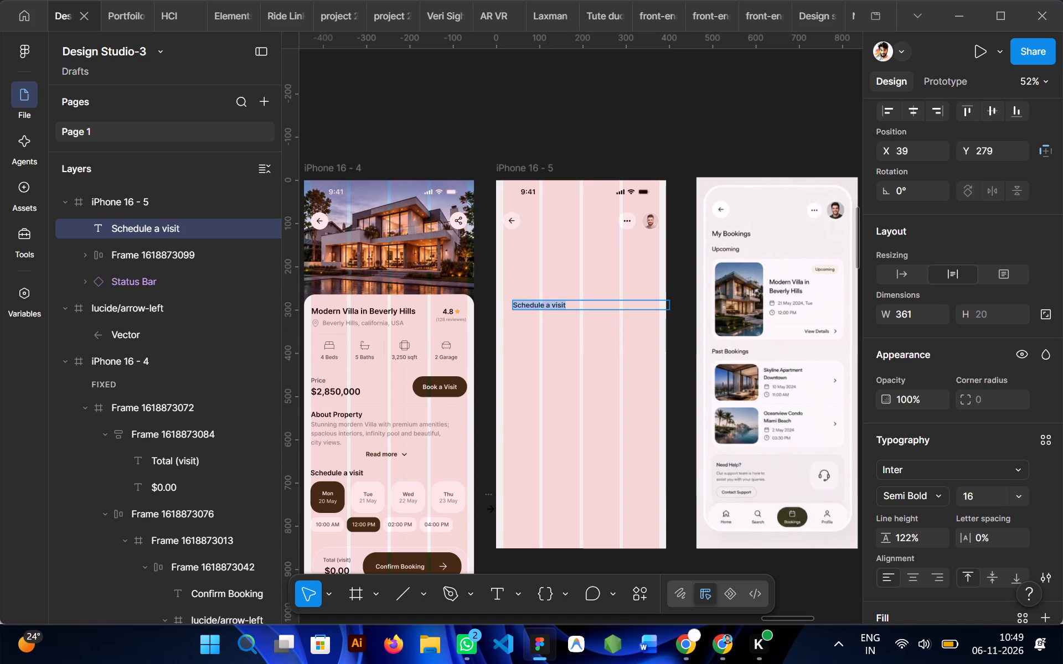
text(My)
key(space)
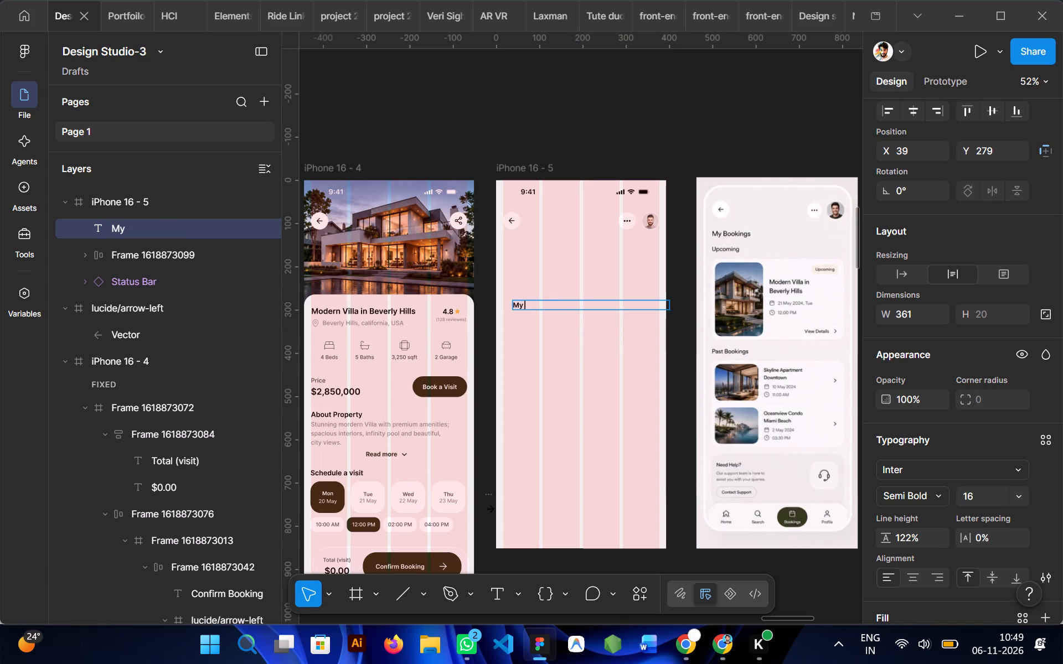
text(Bookings)
click(579, 400)
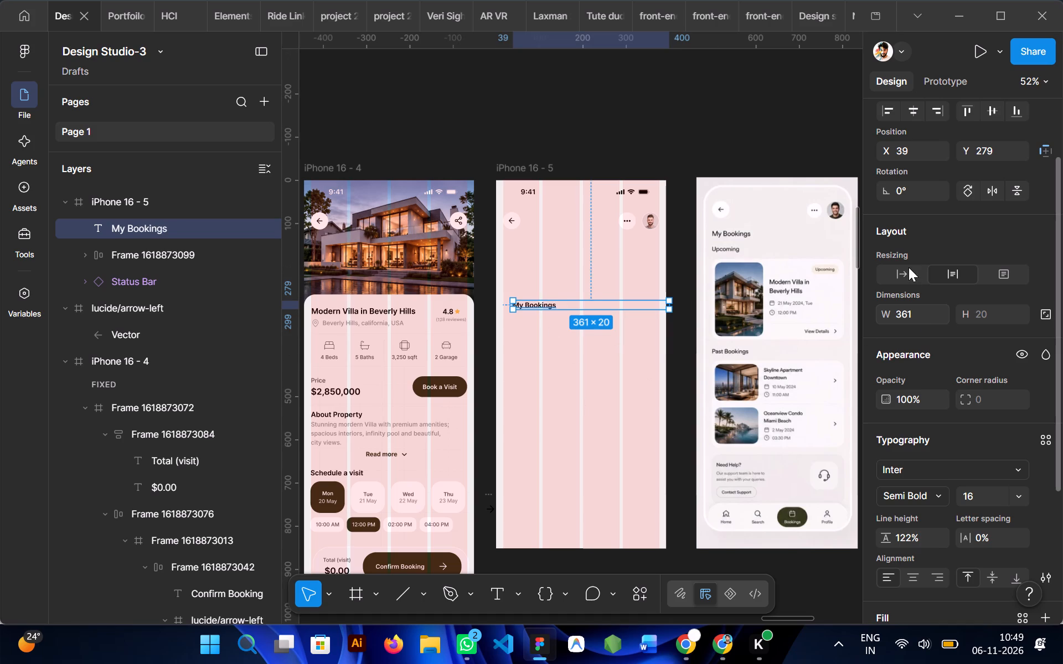
click(901, 277)
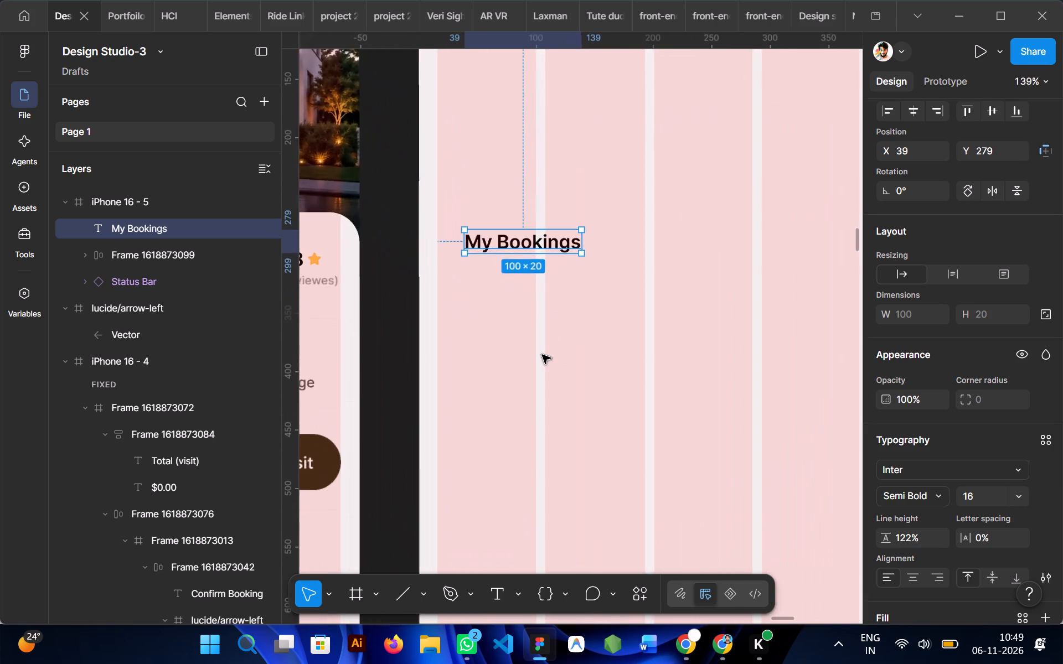
Move the "My Bookings" heading up below the header row, to X 16, Y 156.
drag(522, 279, 508, 182)
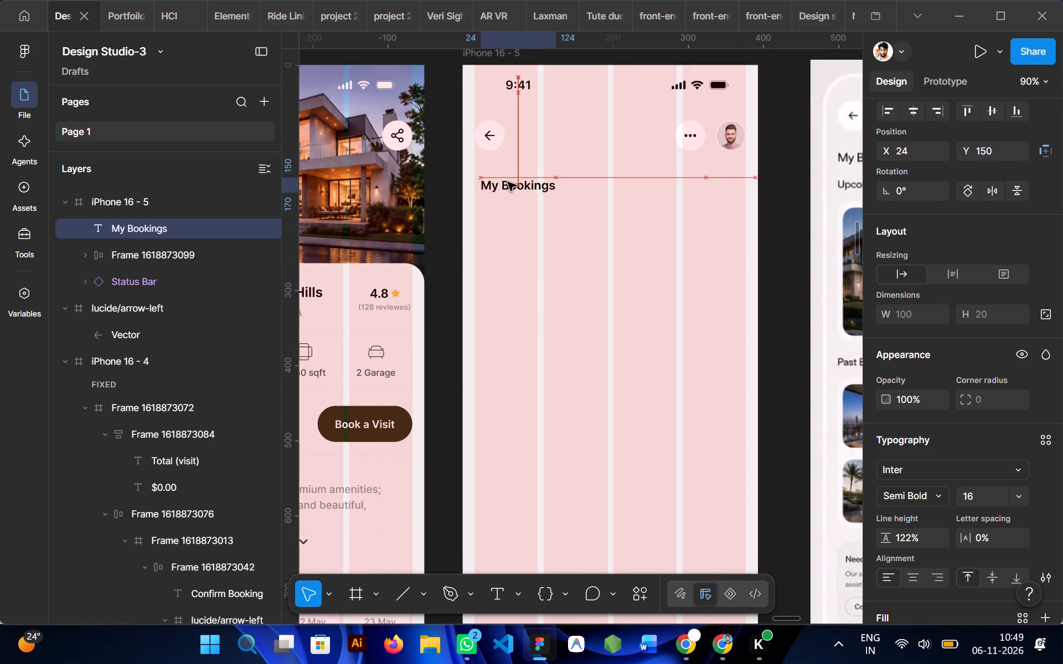
drag(508, 182, 507, 188)
click(594, 321)
scroll(594, 321, left, 1)
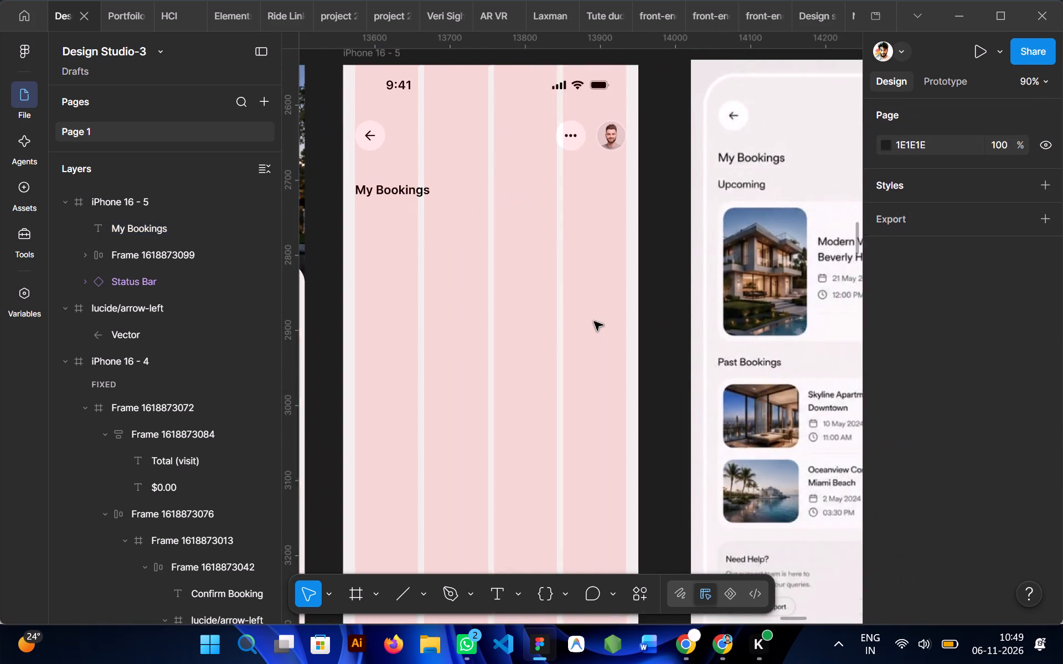
scroll(594, 321, up, 1)
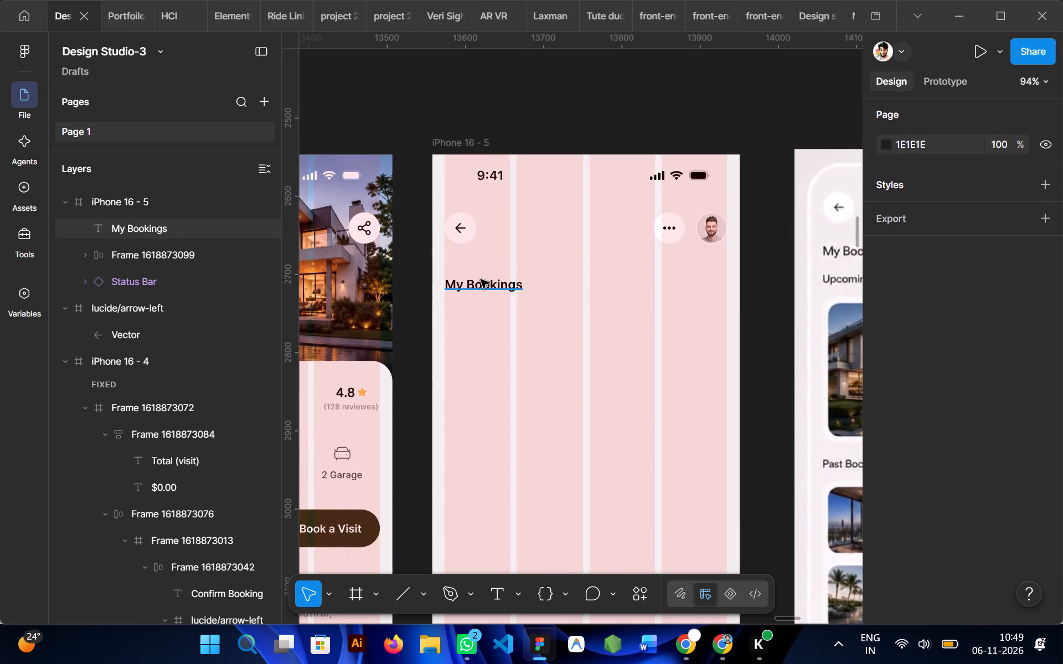
Nudge the "My Bookings" heading horizontally to X 15.
click(474, 286)
scroll(474, 286, right, 1)
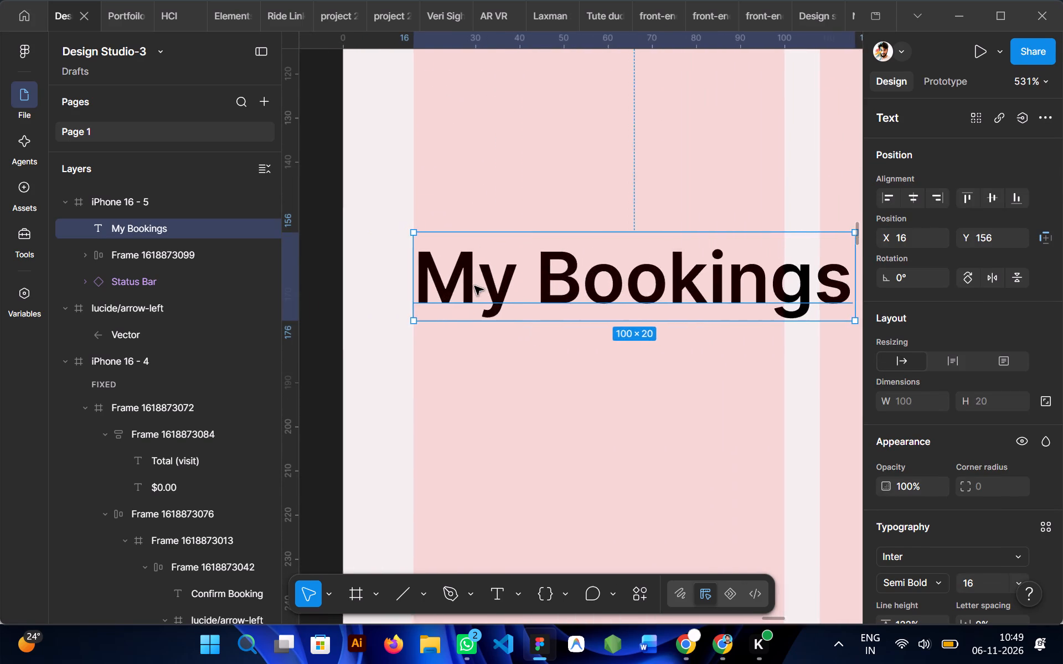
scroll(474, 286, right, 1)
key(Left)
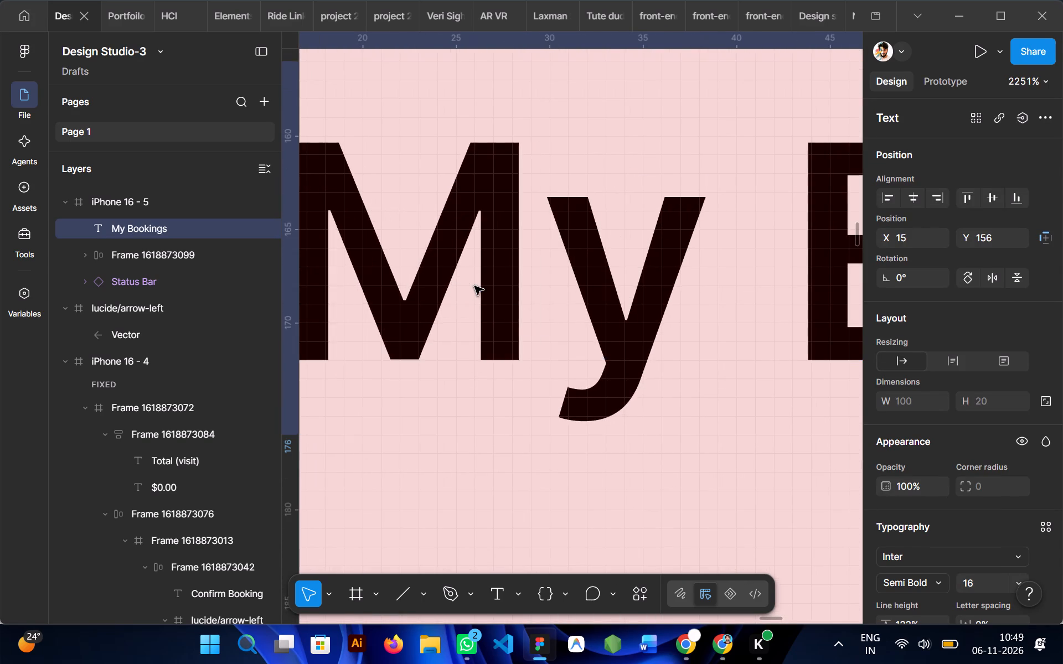
scroll(474, 286, left, 1)
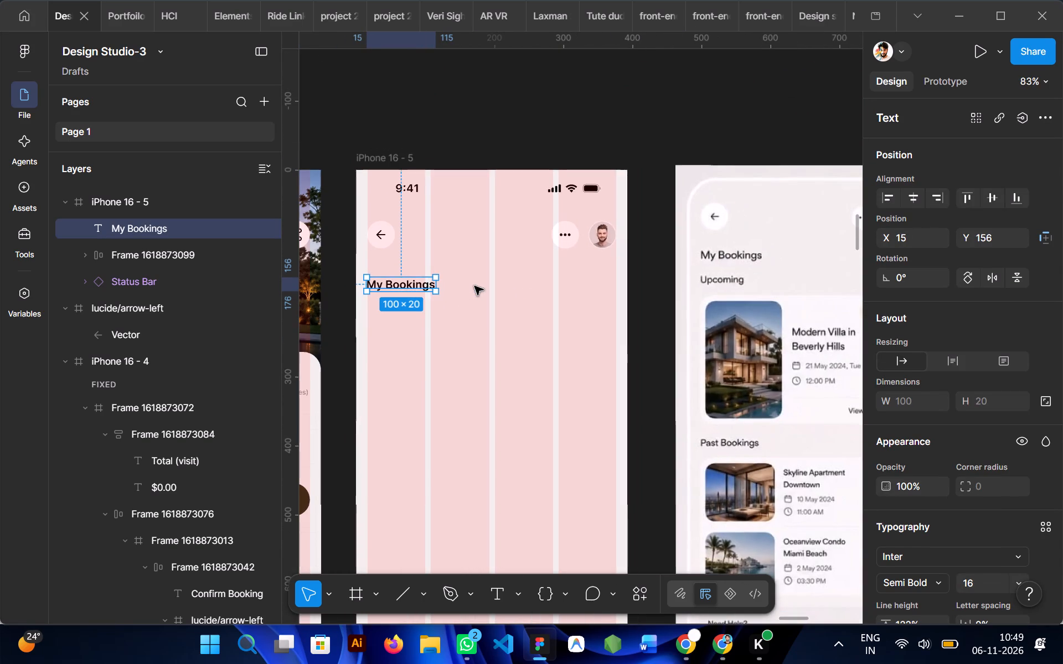
Nudge the "My Bookings" heading up to Y 137.
key(Up)
key(Up)
key(Up)
key(Up)
key(Up)
key(Up)
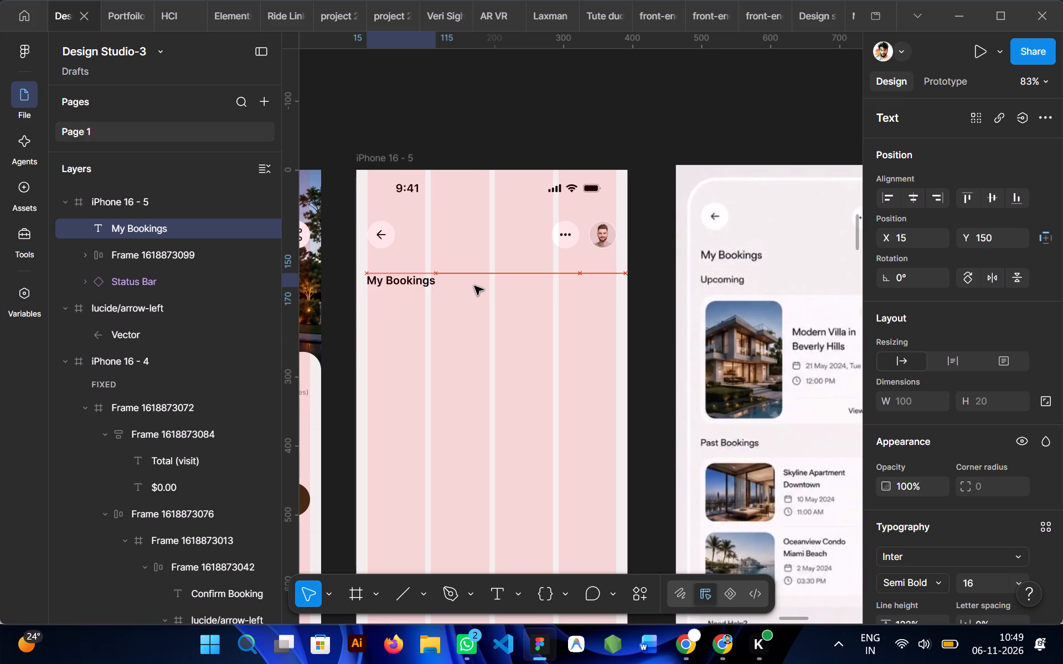
key(Up)
key(Up)
key(Up)
key(Up)
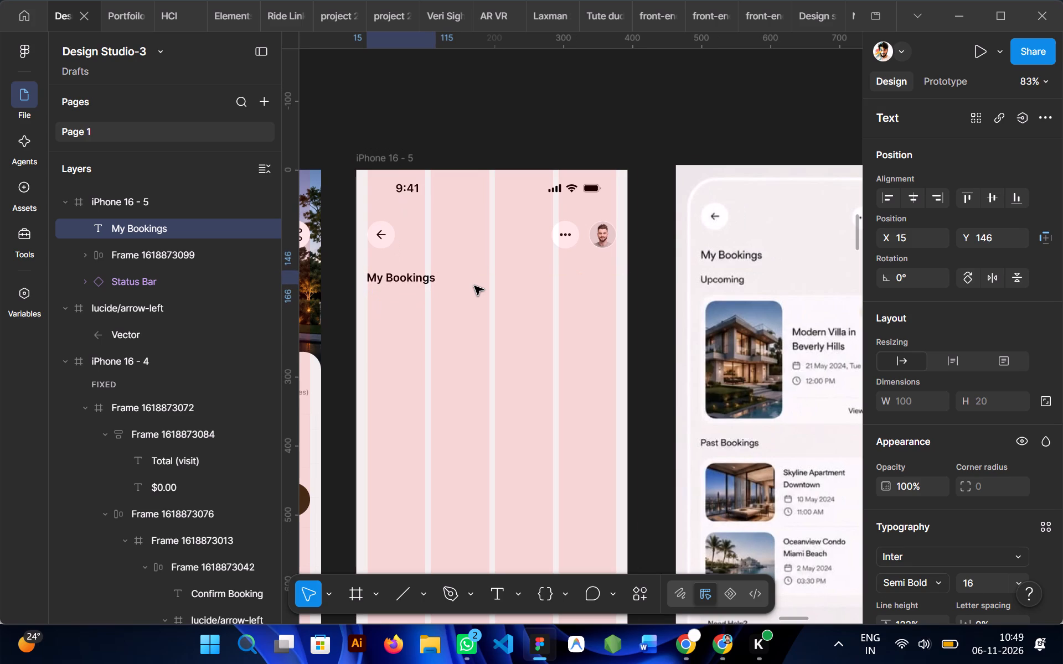
key(Up)
key(Up)
key(Up)
key(Up)
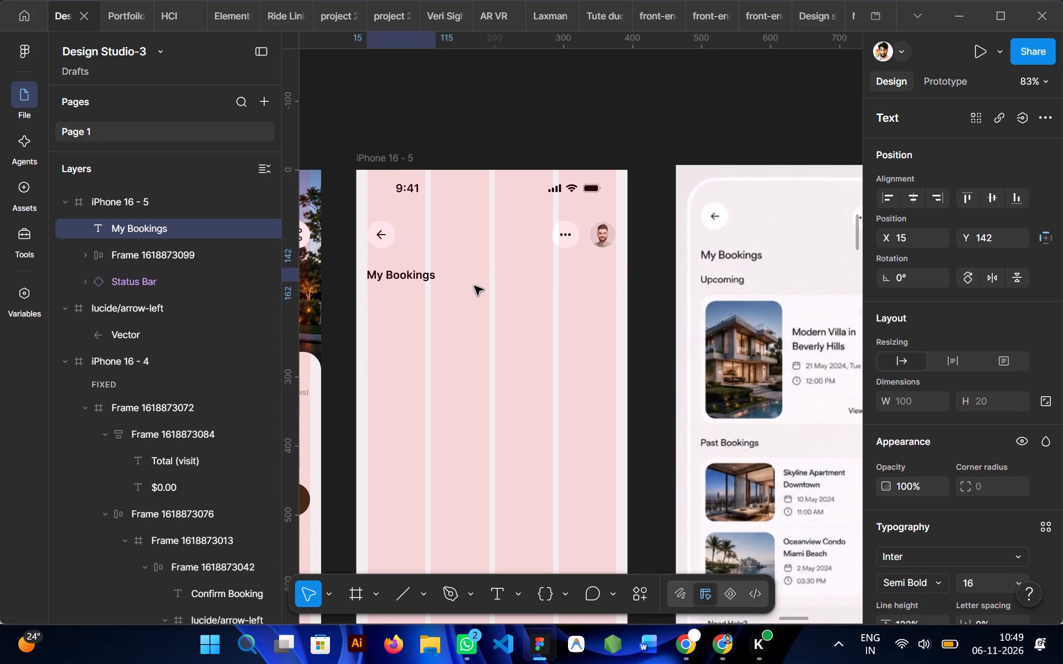
key(Up)
key(Up)
key(Up)
key(Up)
key(Up)
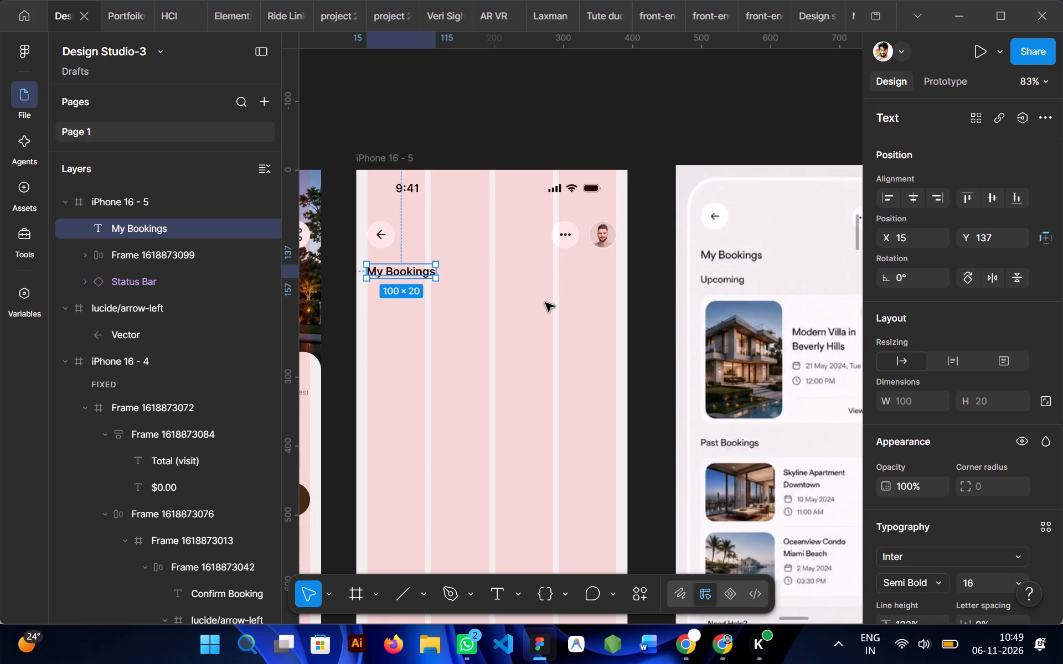
Check the iPhone 16 - 5 layers in outline view, and return to the normal view.
ctrl+shift+click(541, 302)
key(ctrl+shift+o)
ctrl+shift+click(541, 302)
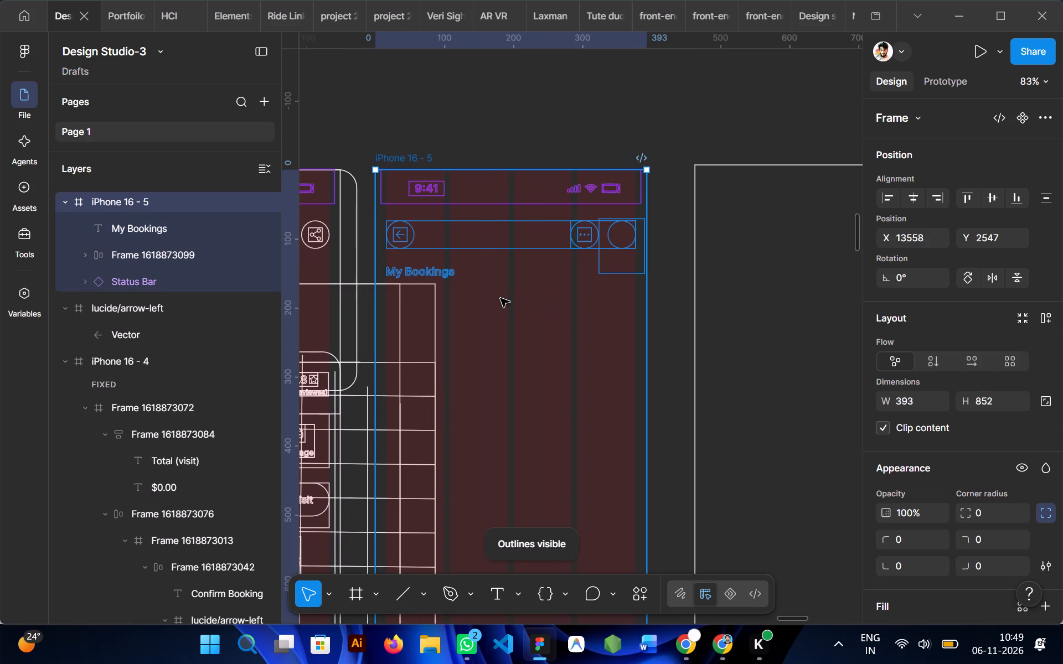
key(ctrl+shift+o)
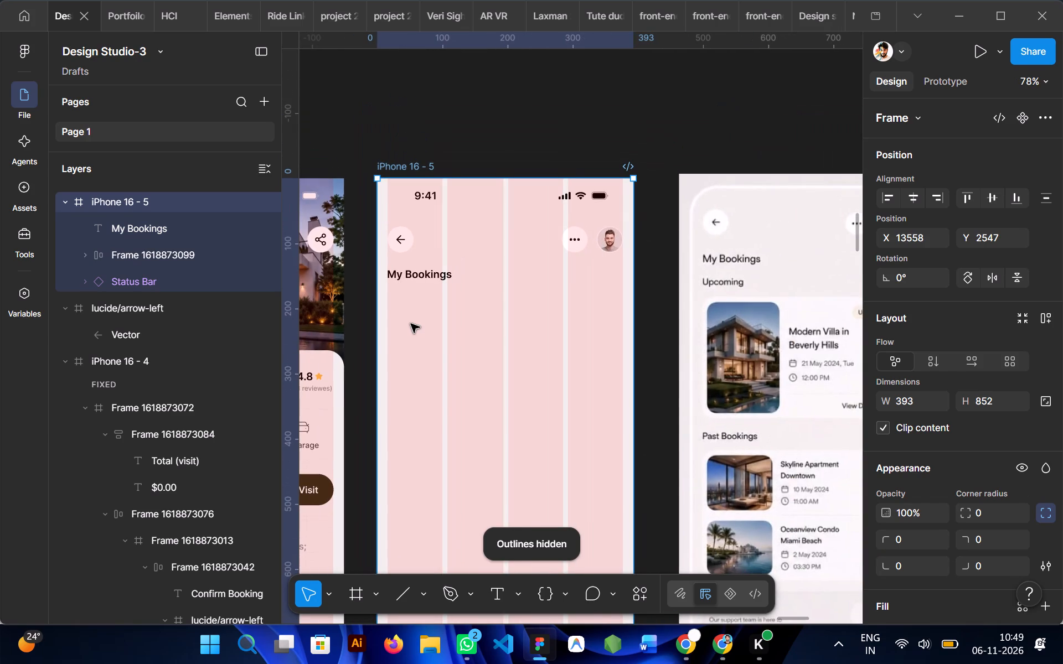
Draw a 361 × 183 frame for the booking card below the "My Bookings" heading, at X 16, Y 191.
scroll(437, 292, left, 1)
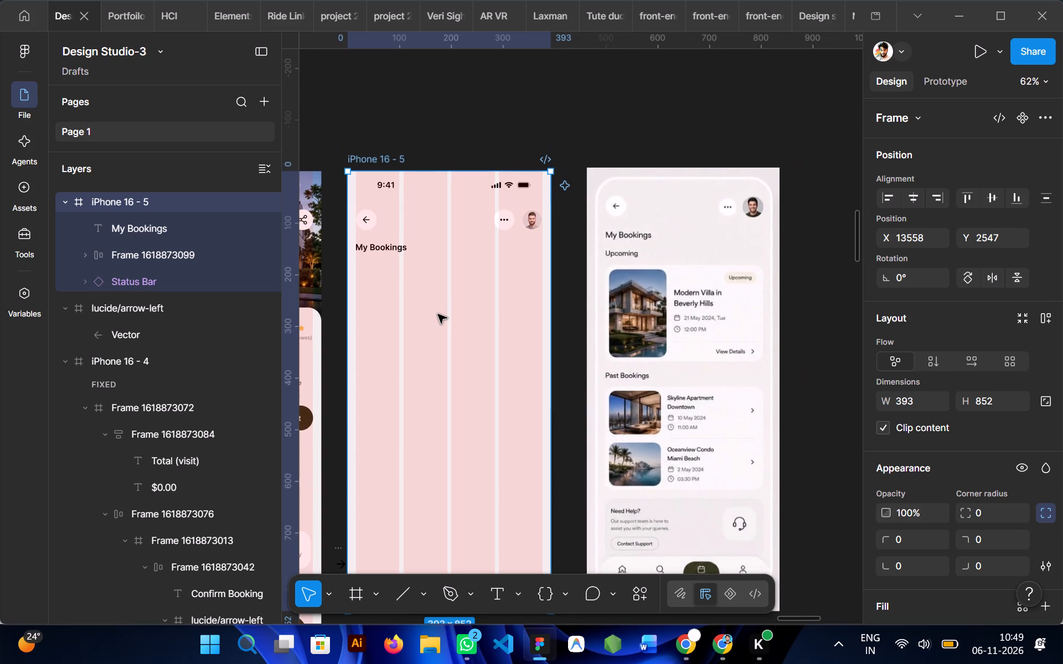
key(f)
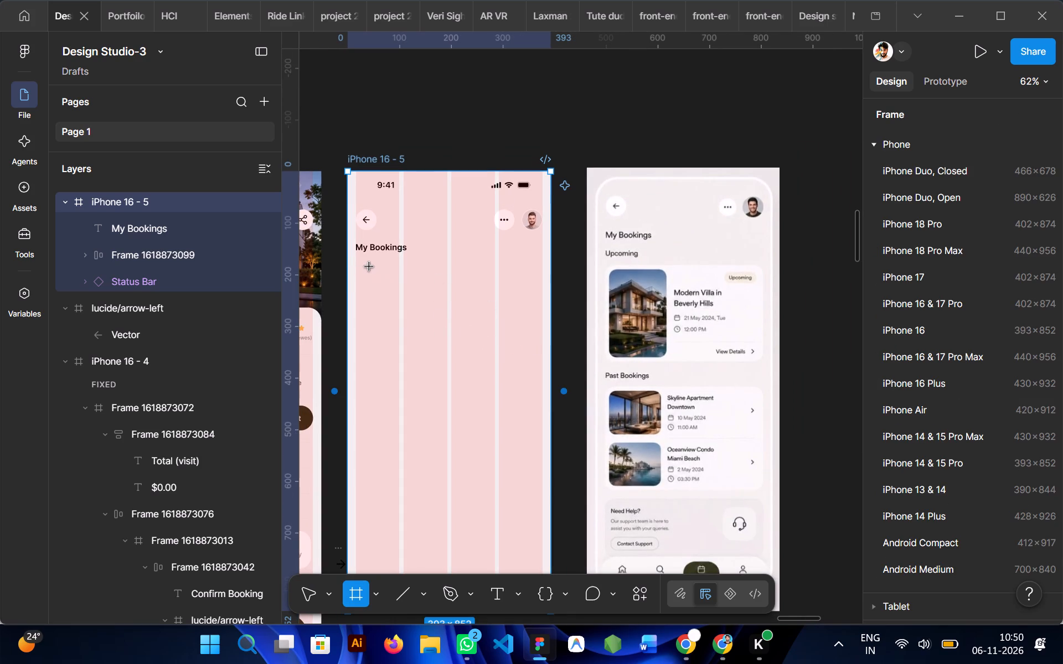
drag(354, 269, 541, 364)
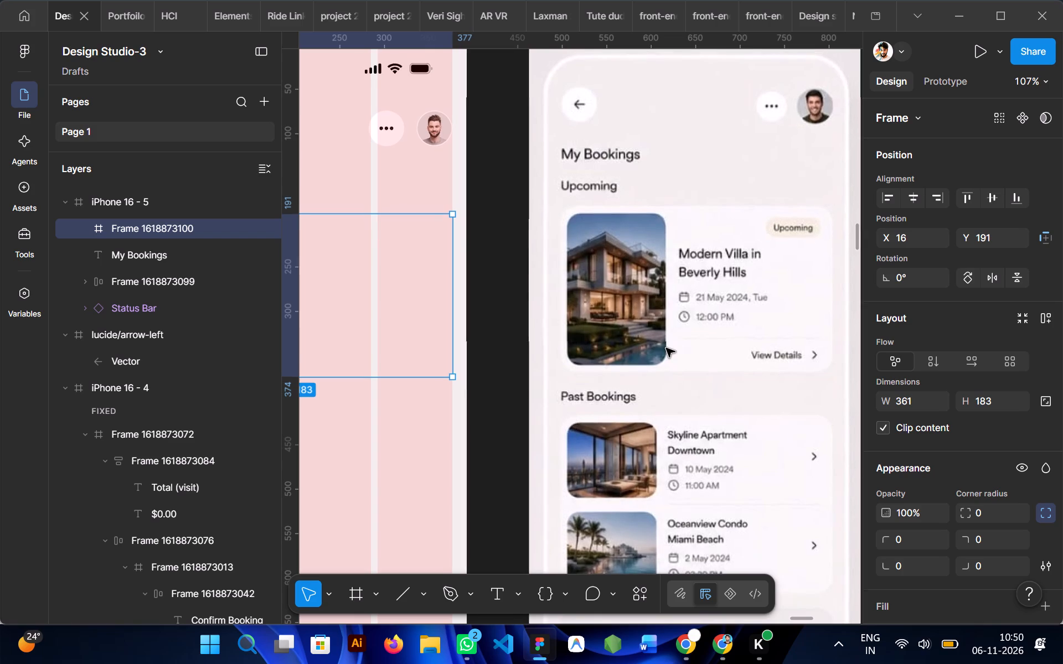
scroll(666, 348, right, 1)
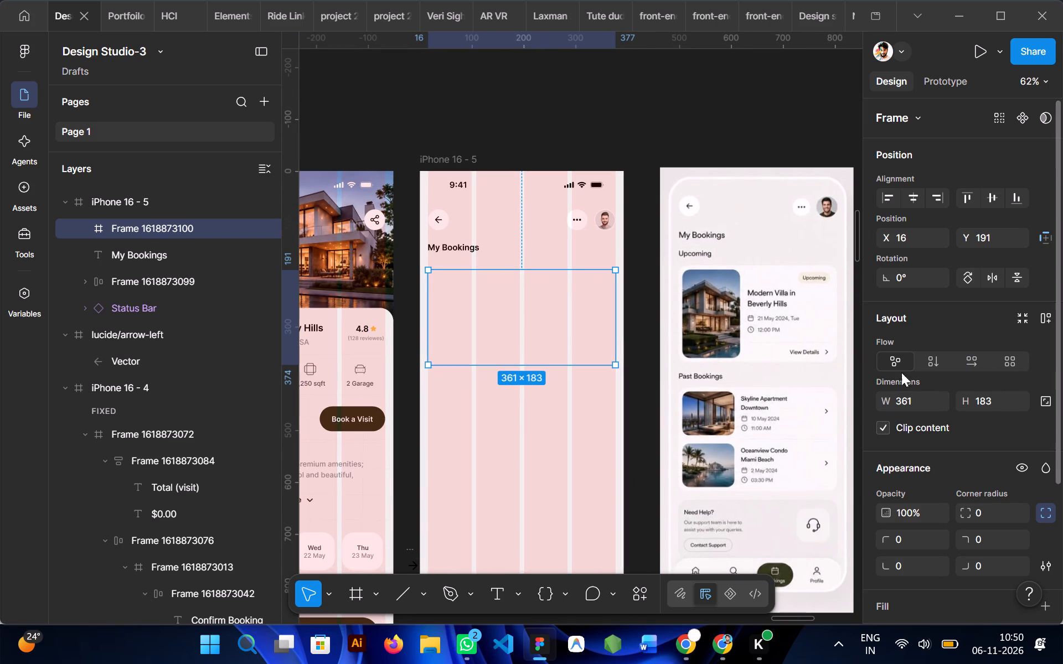
Add a white FFFFFF fill to the booking card frame.
scroll(957, 452, down, 2)
scroll(688, 396, left, 1)
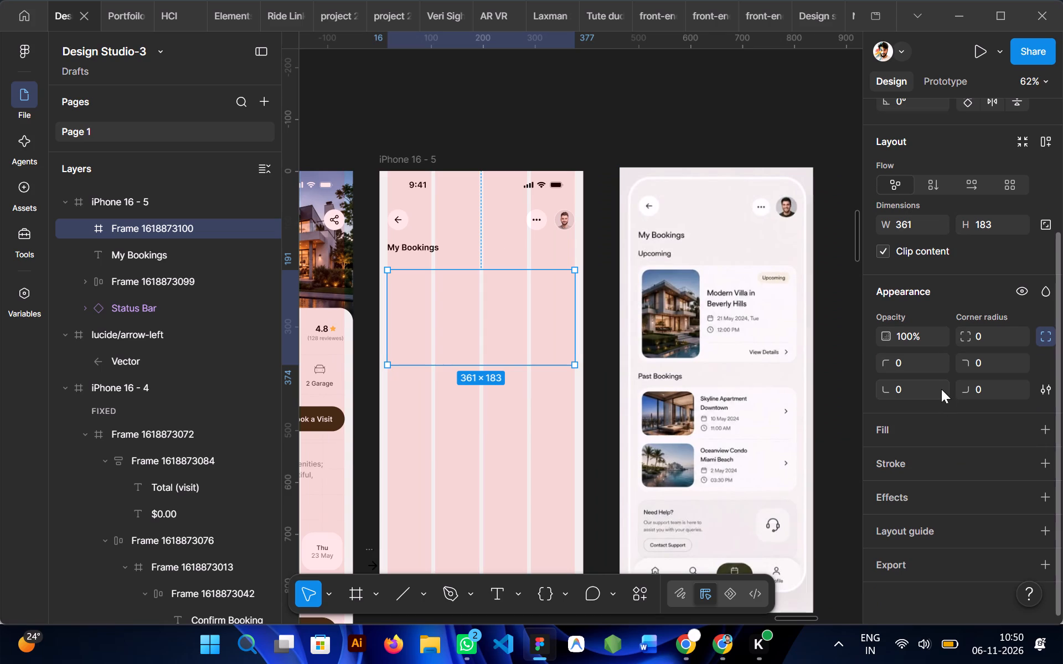
click(1049, 430)
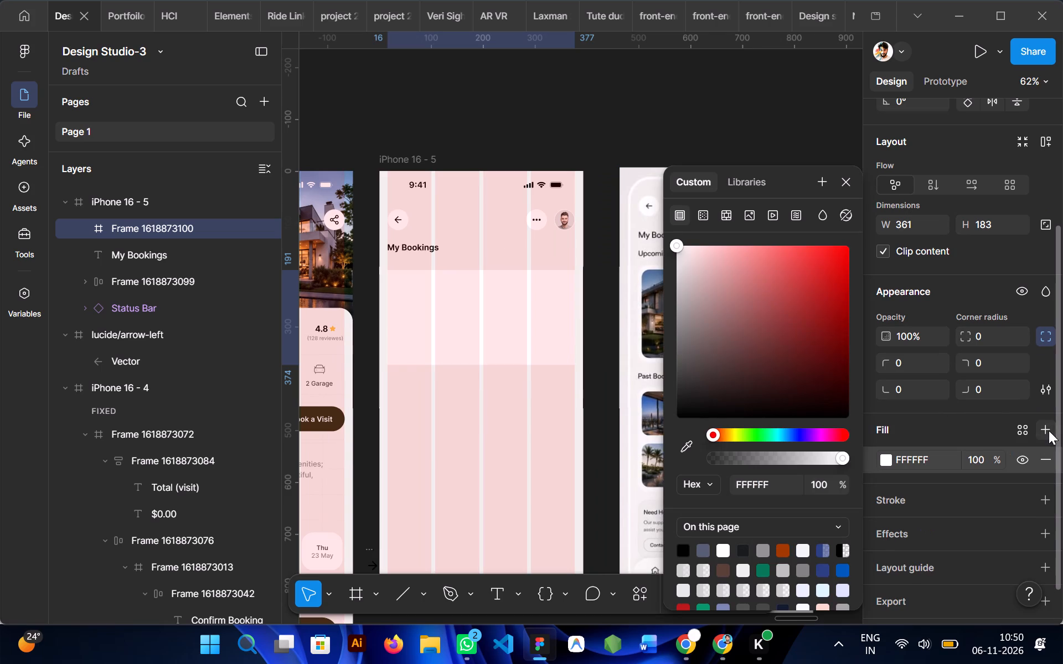
click(852, 180)
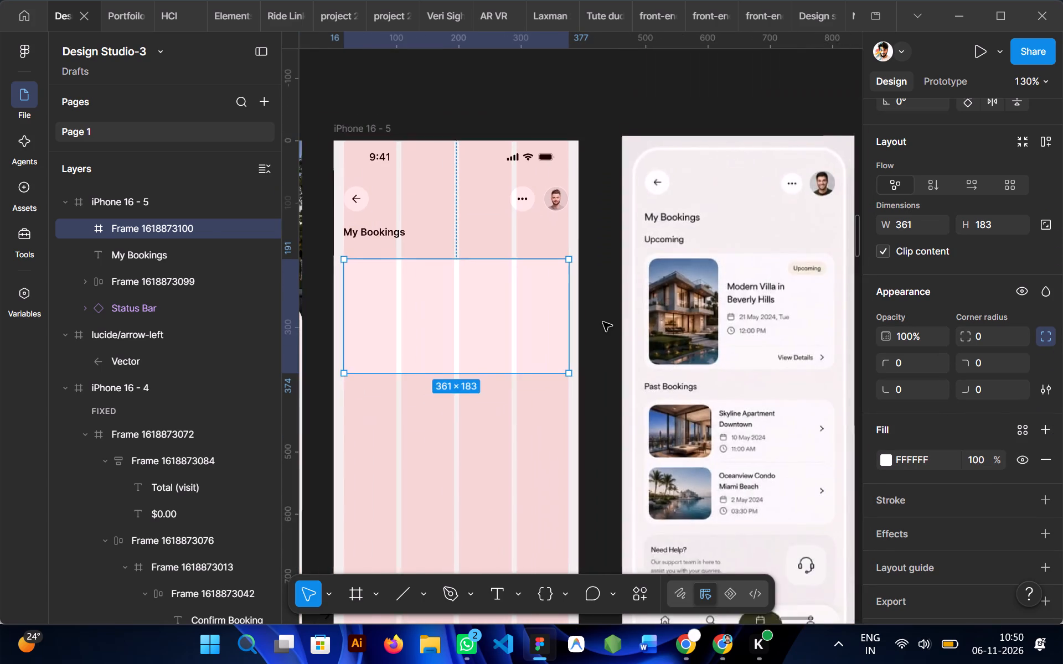
Set the booking card frame's corner radius to 28.
scroll(603, 322, right, 1)
drag(971, 335, 632, 316)
click(434, 409)
scroll(434, 409, right, 1)
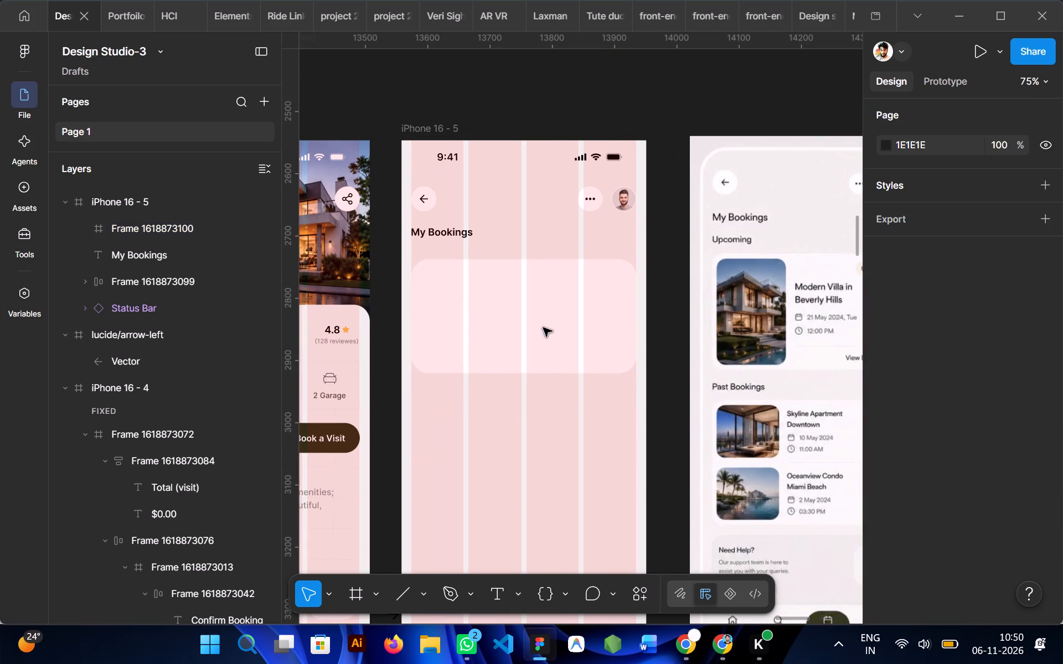
Duplicate the booking card frame in place and narrow the copy to 154 wide for the image area.
click(529, 319)
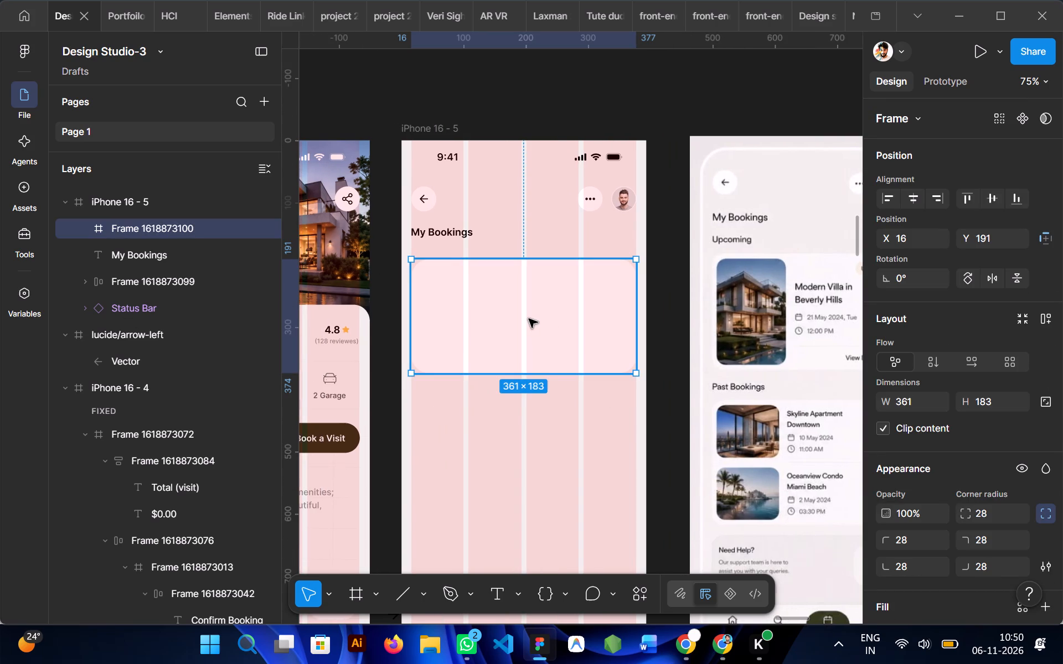
key(ctrl+d)
drag(639, 317, 568, 331)
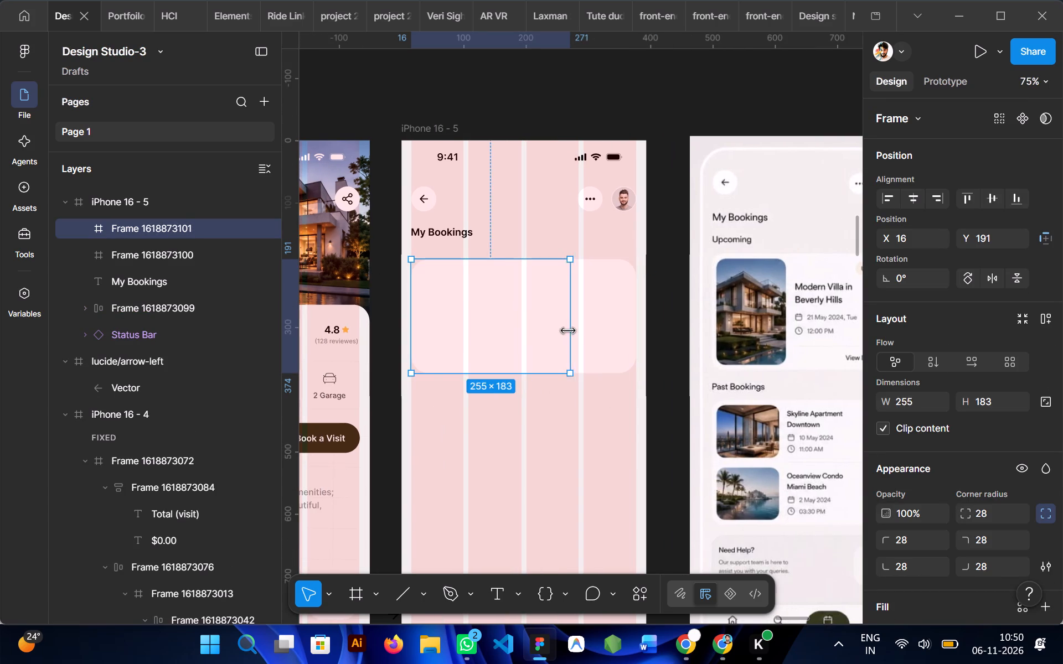
drag(568, 331, 507, 324)
Change the full-width booking card's fill to pink FFD5D5.
scroll(888, 475, down, 2)
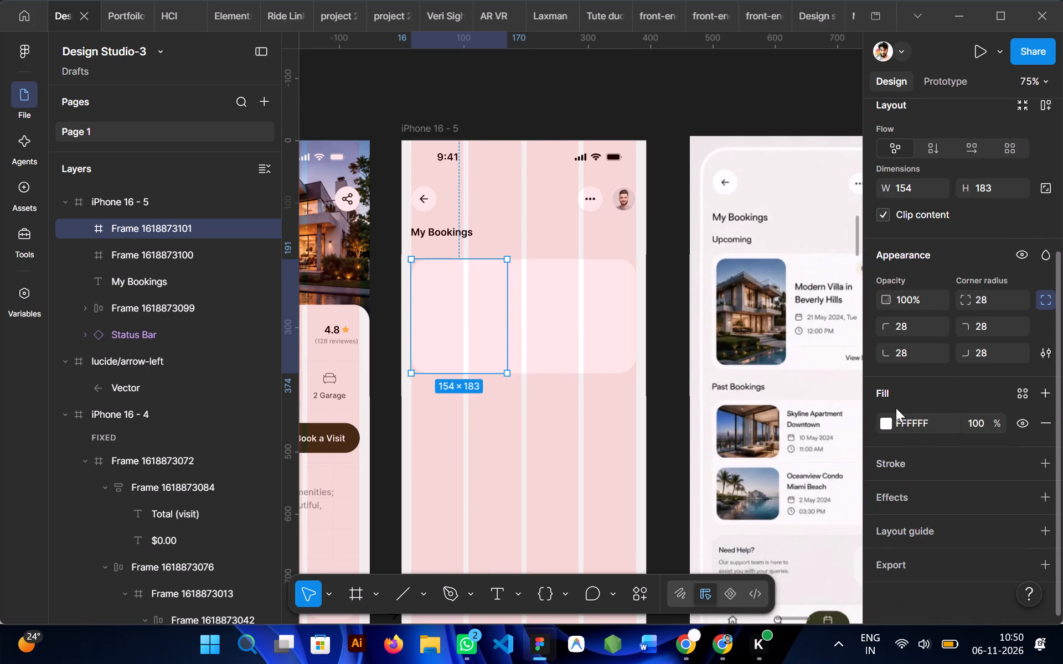
click(621, 330)
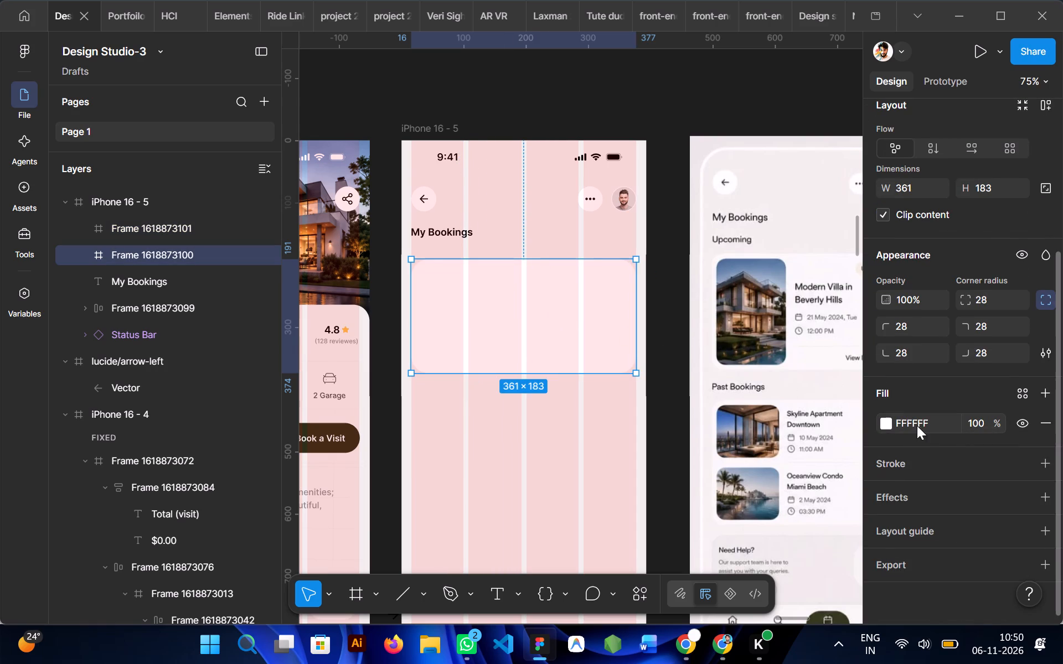
click(883, 426)
drag(675, 246, 678, 246)
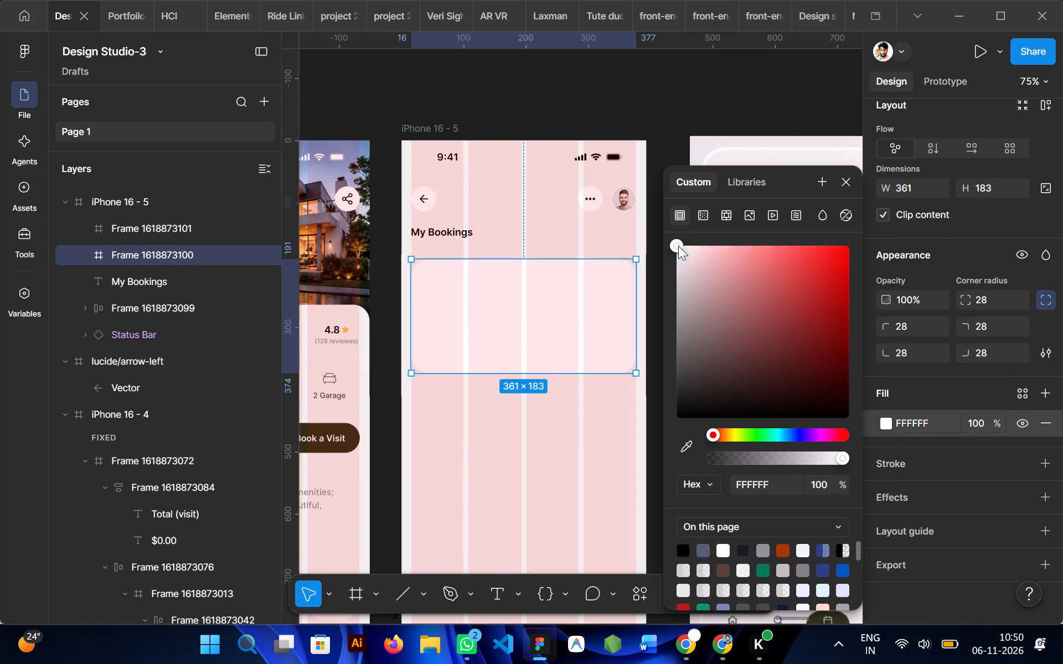
drag(678, 246, 704, 243)
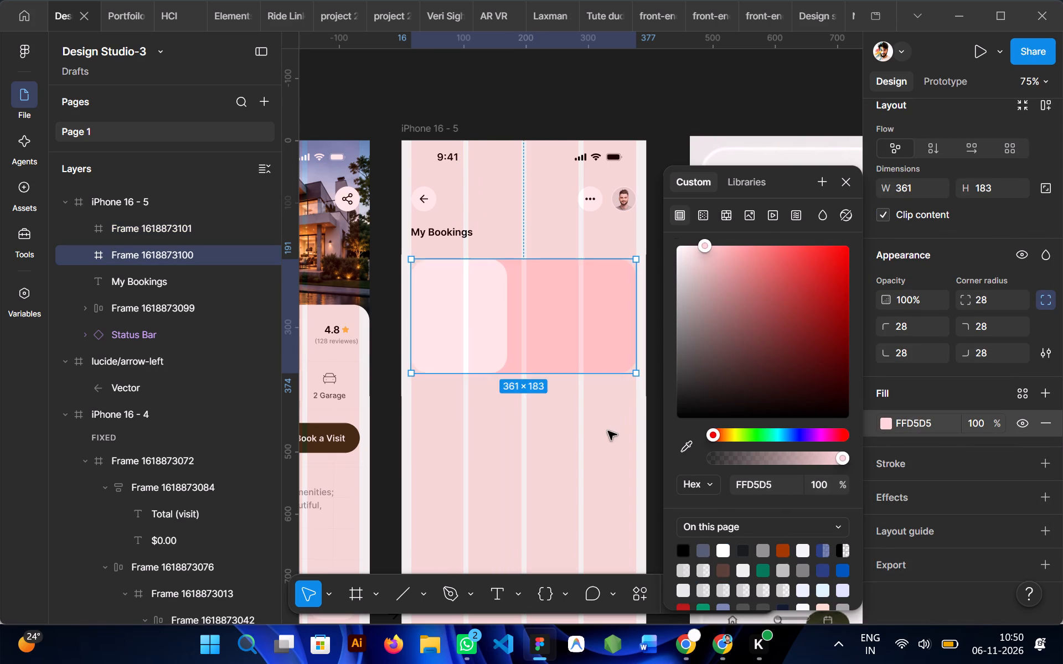
click(608, 431)
Inset the smaller white frame within the pink card, resizing it to 137 × 158 at X 33, Y 203.
ctrl+click(464, 291)
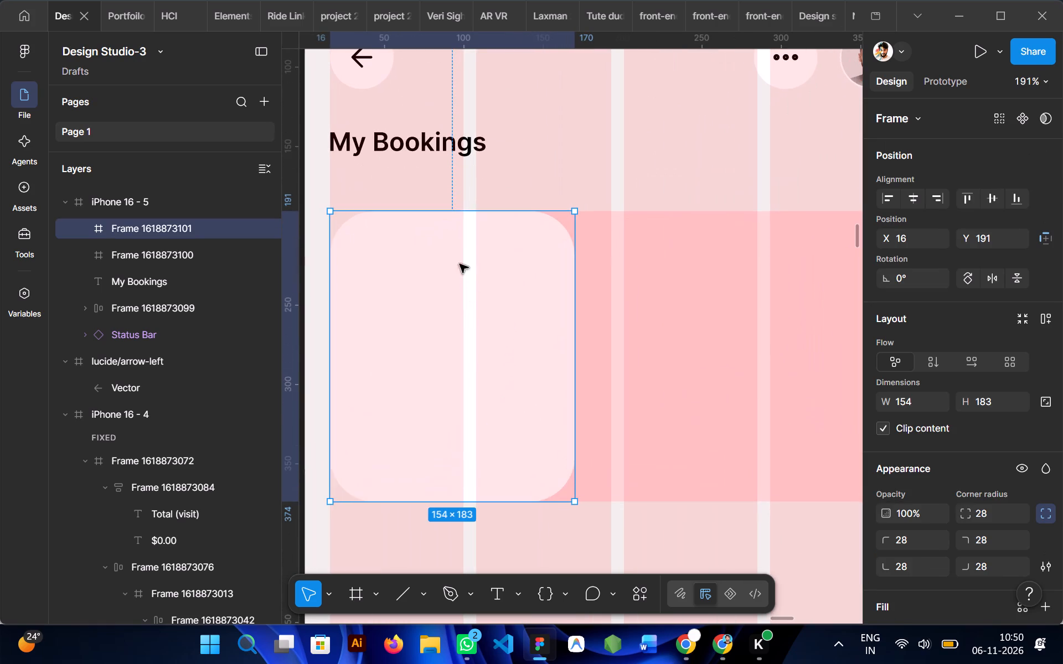
drag(425, 212, 430, 230)
drag(335, 406, 356, 406)
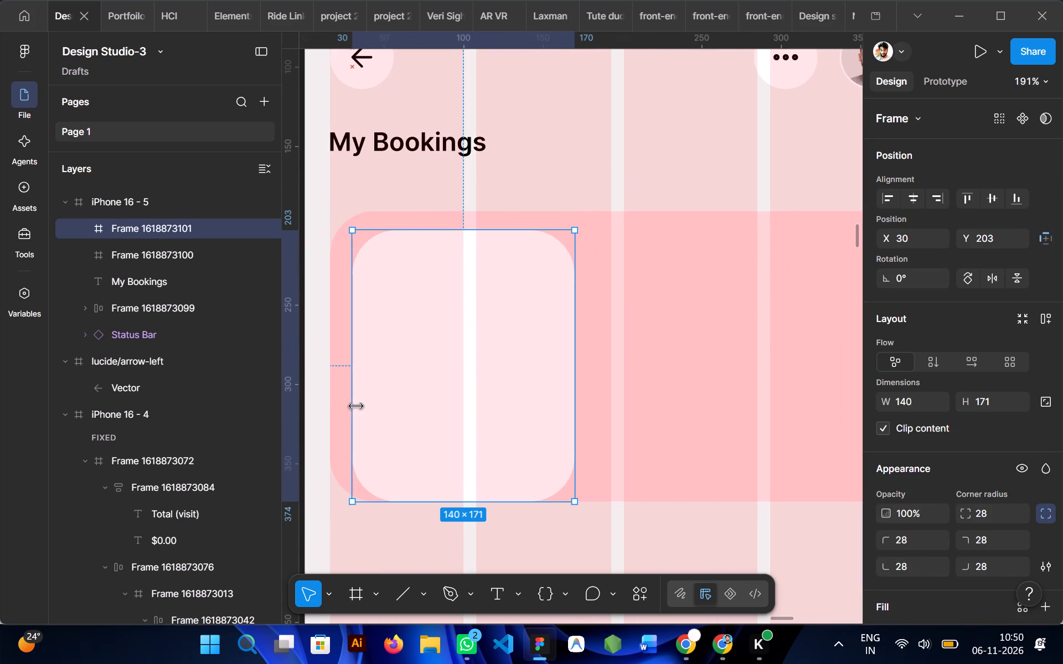
drag(356, 406, 357, 406)
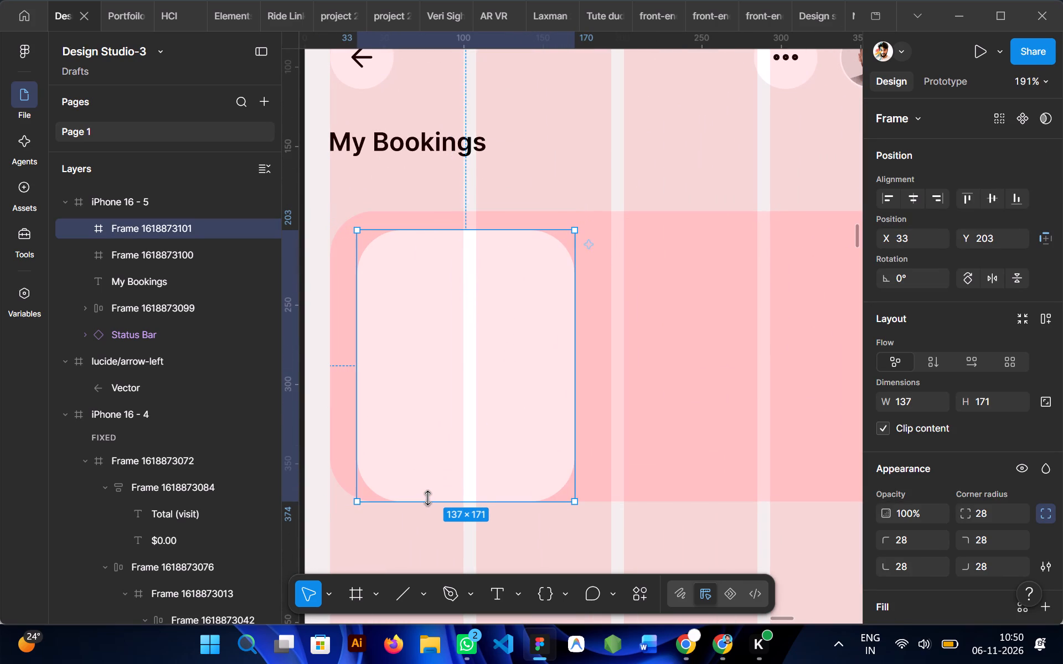
drag(427, 498, 426, 481)
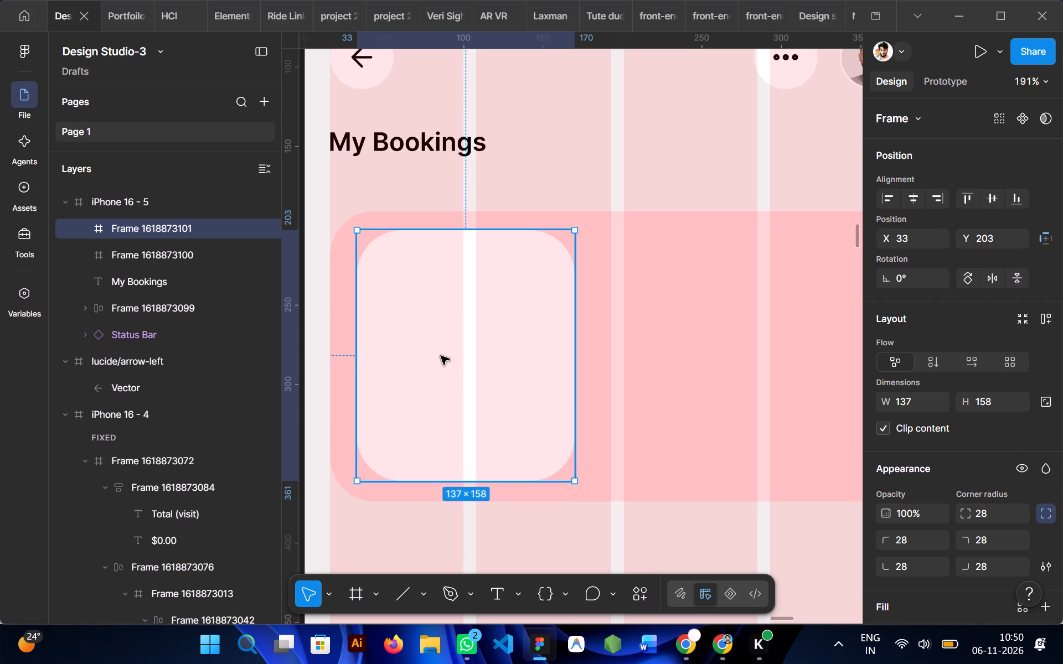
Align the smaller white frame to the vertical centre of the iPhone 16 - 5 frame.
click(987, 206)
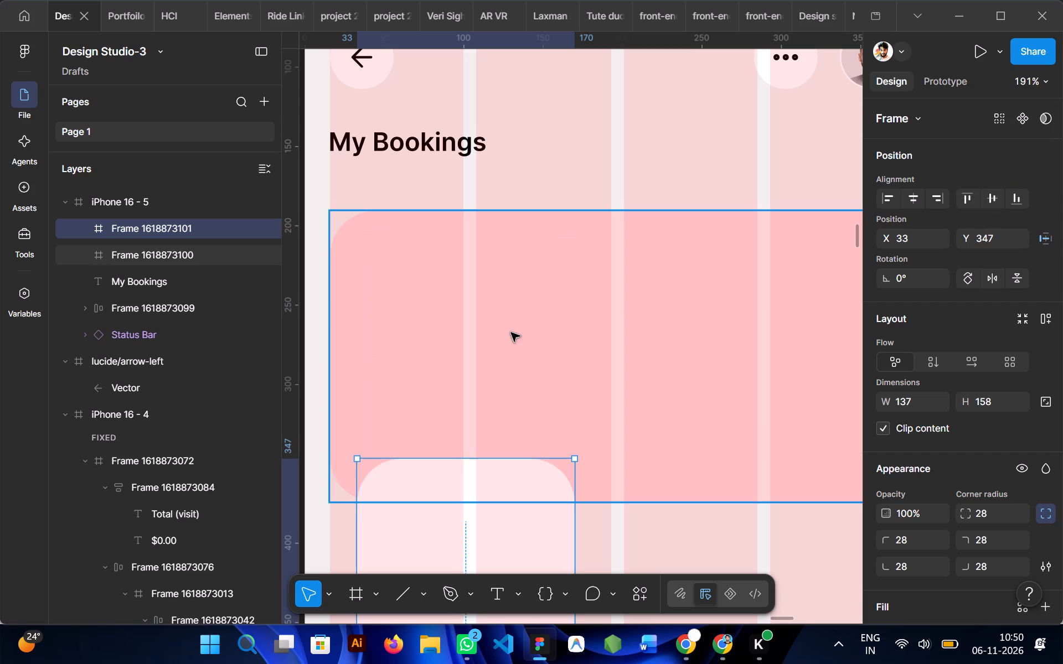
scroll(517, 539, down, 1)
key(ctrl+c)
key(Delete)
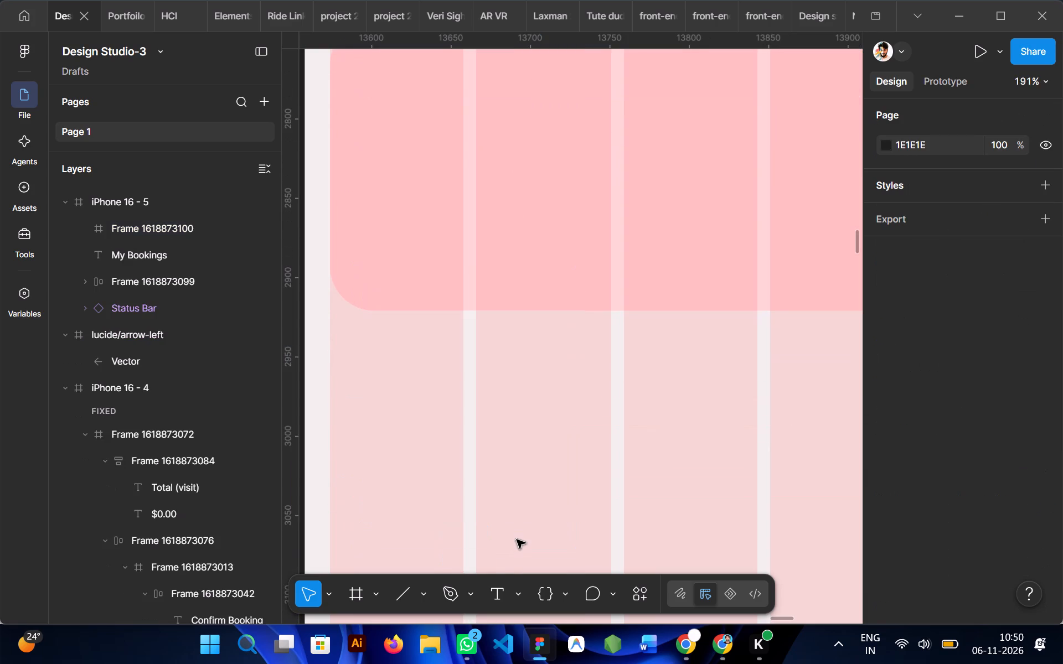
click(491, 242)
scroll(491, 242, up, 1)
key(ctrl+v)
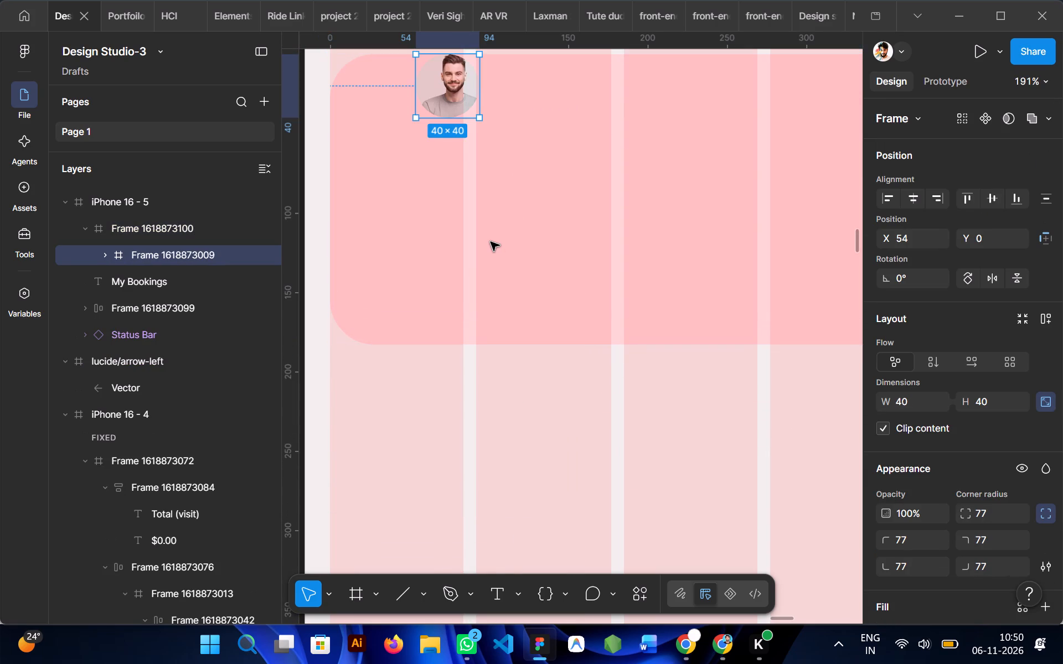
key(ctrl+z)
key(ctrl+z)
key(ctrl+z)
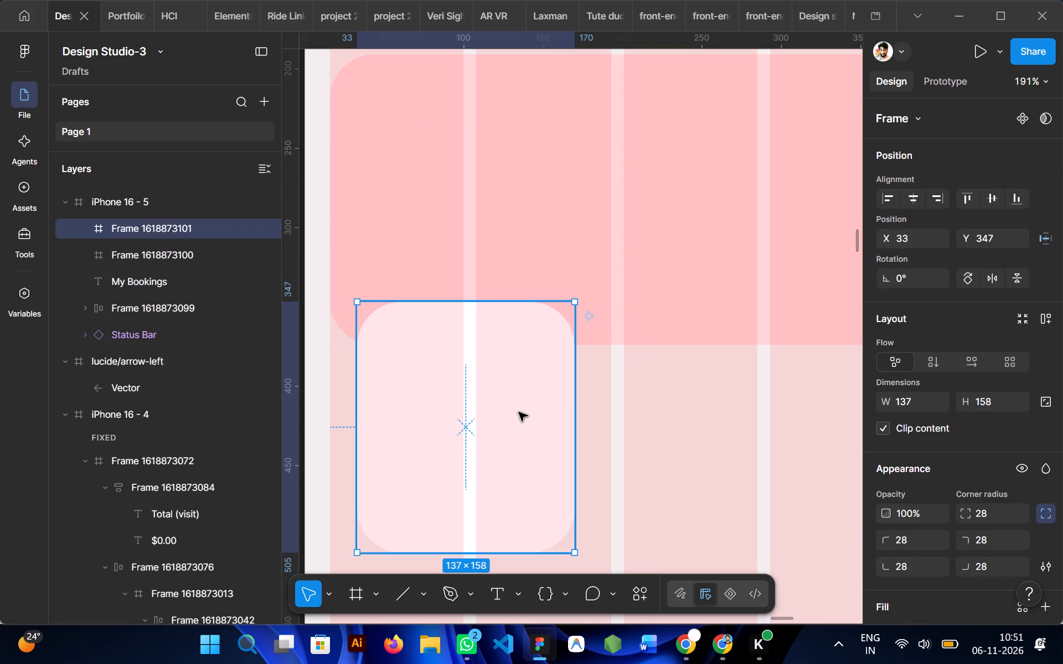
Move the smaller white frame inside the pink booking card and centre it vertically there.
key(ctrl+c)
key(Delete)
click(515, 287)
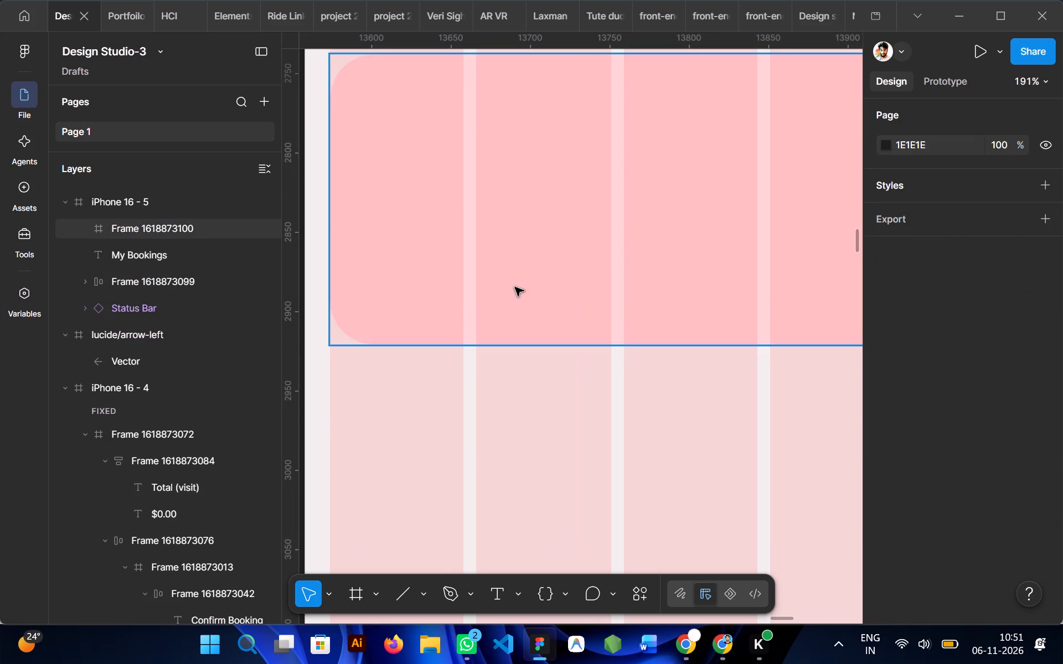
key(ctrl+v)
scroll(515, 287, up, 1)
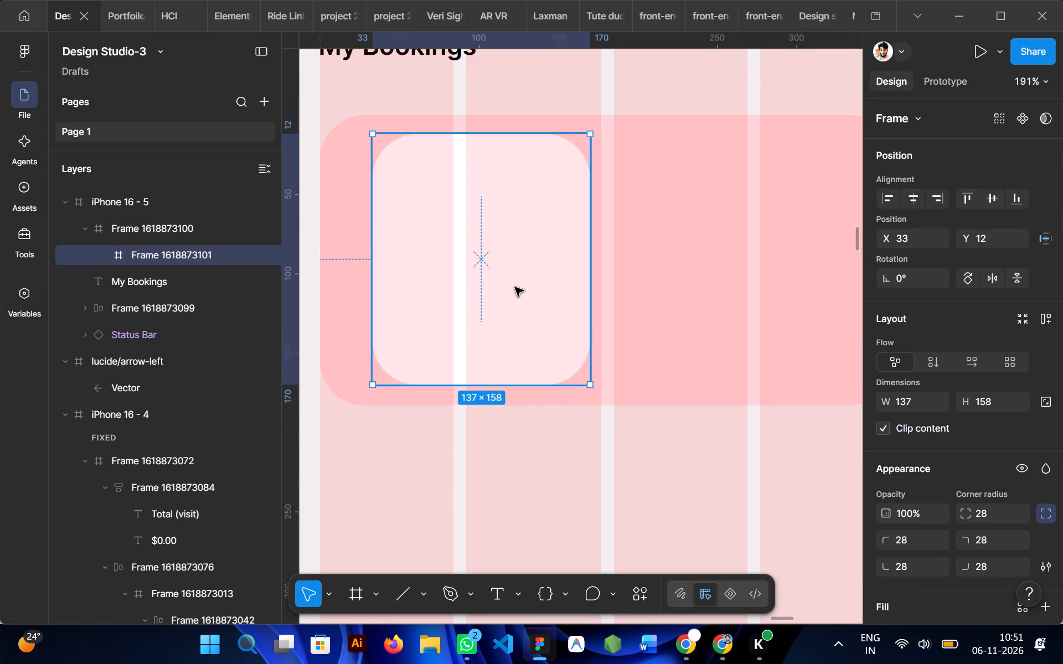
click(990, 198)
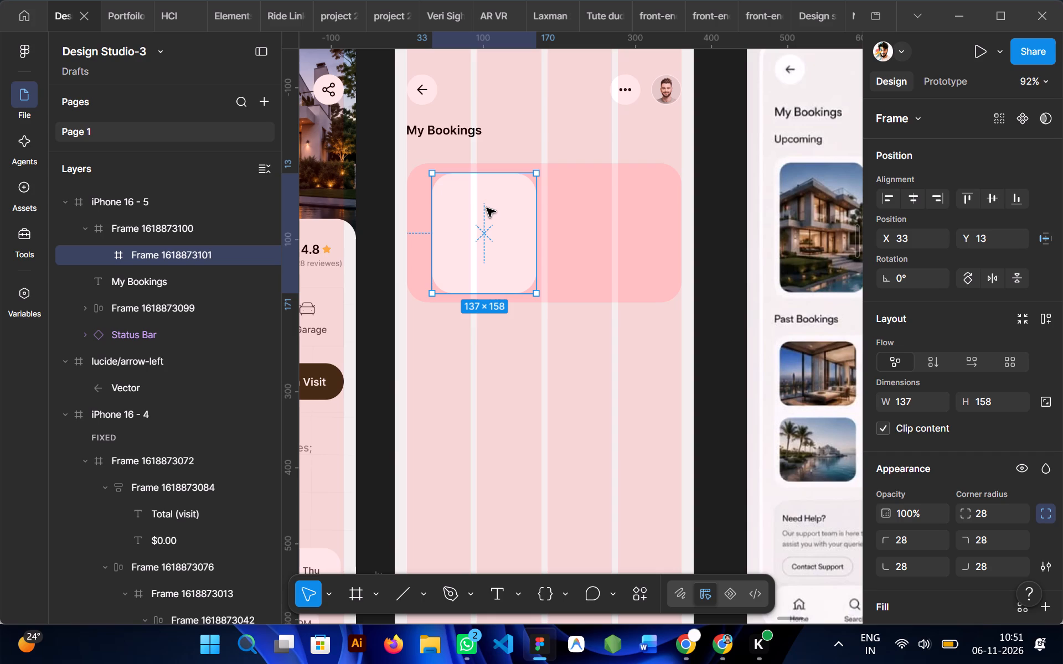
Shorten the nested white frame to 157 high and shift it to X 13 so its insets in the pink card match.
scroll(487, 208, up, 1)
scroll(487, 208, right, 1)
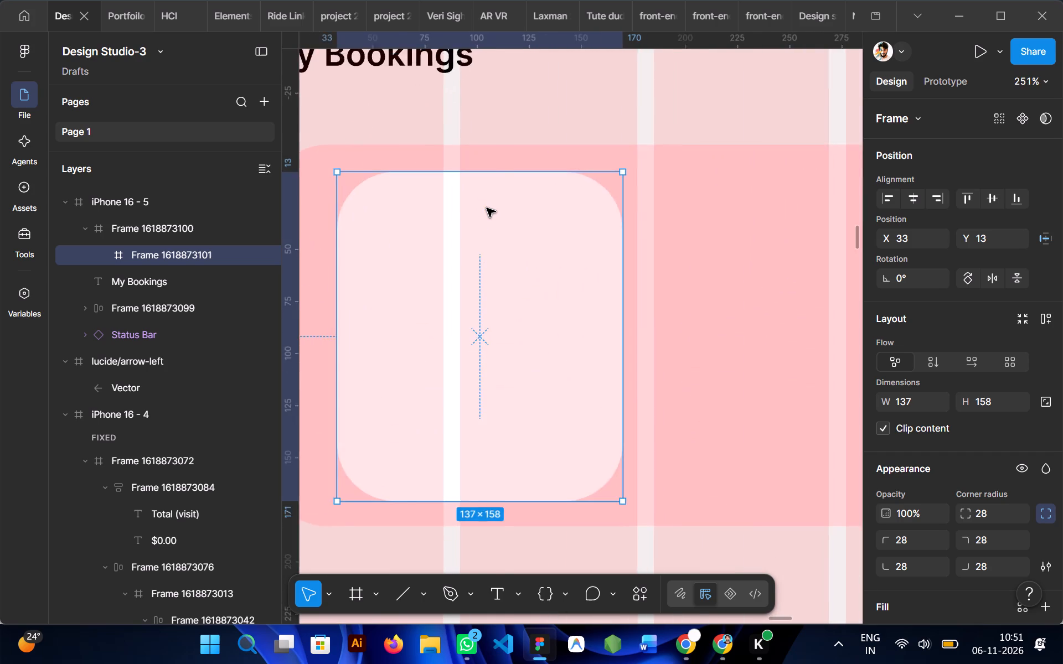
scroll(487, 208, right, 1)
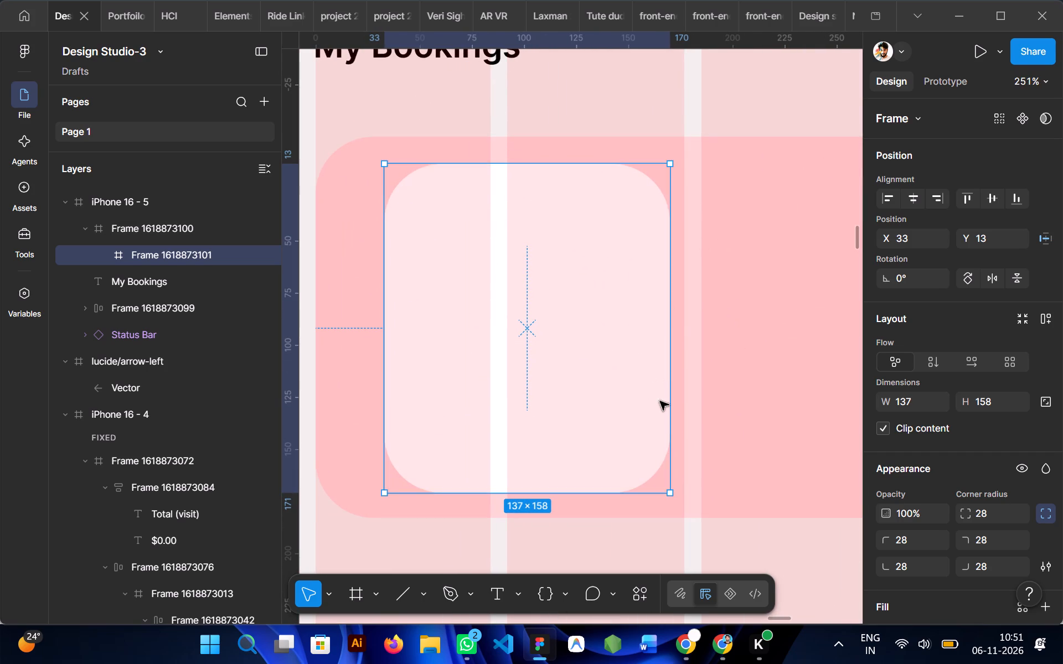
click(550, 476)
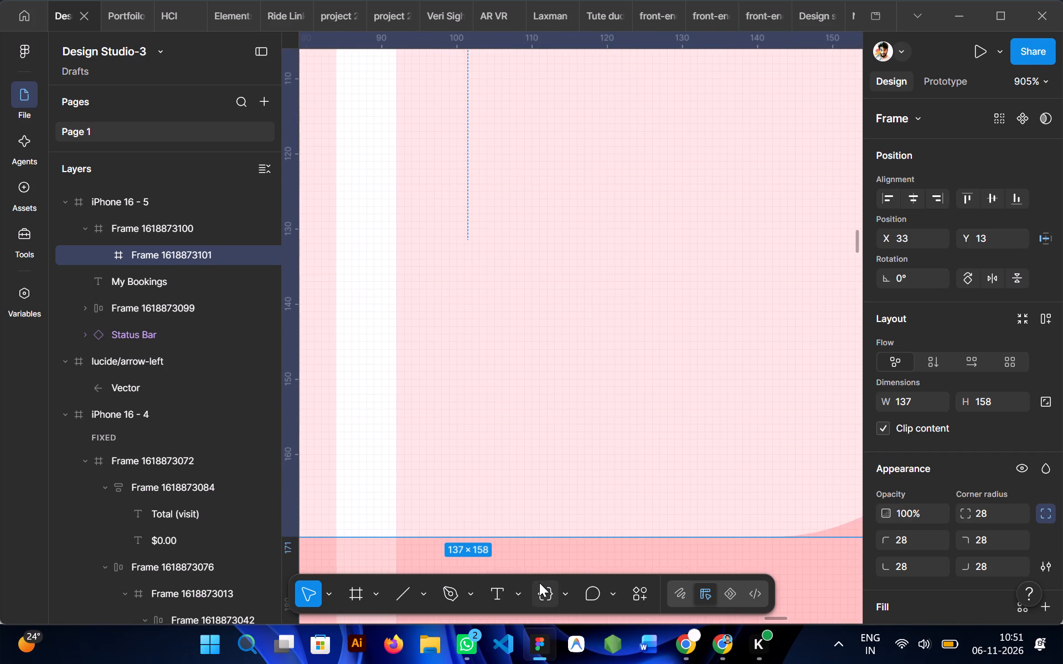
scroll(536, 520, down, 1)
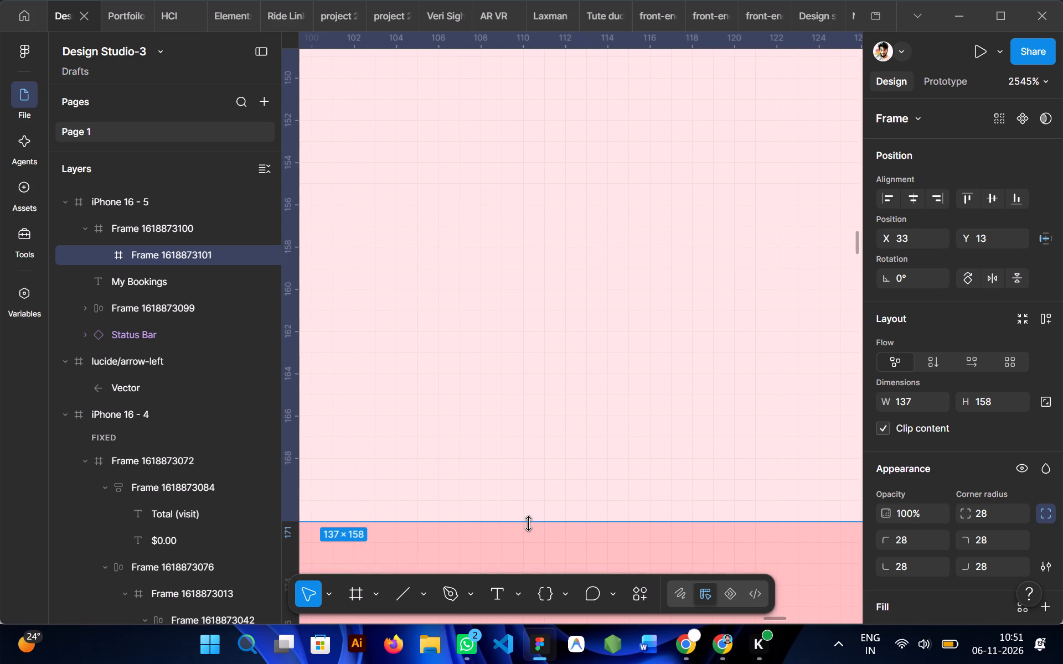
drag(528, 523, 528, 500)
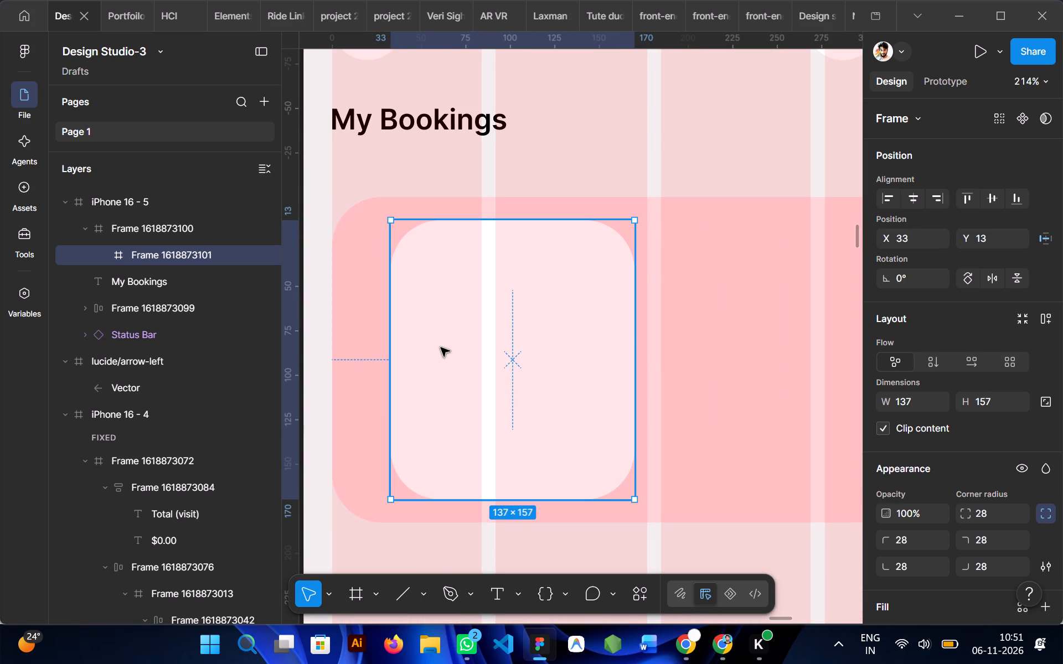
key(shift+Left)
key(shift+Left)
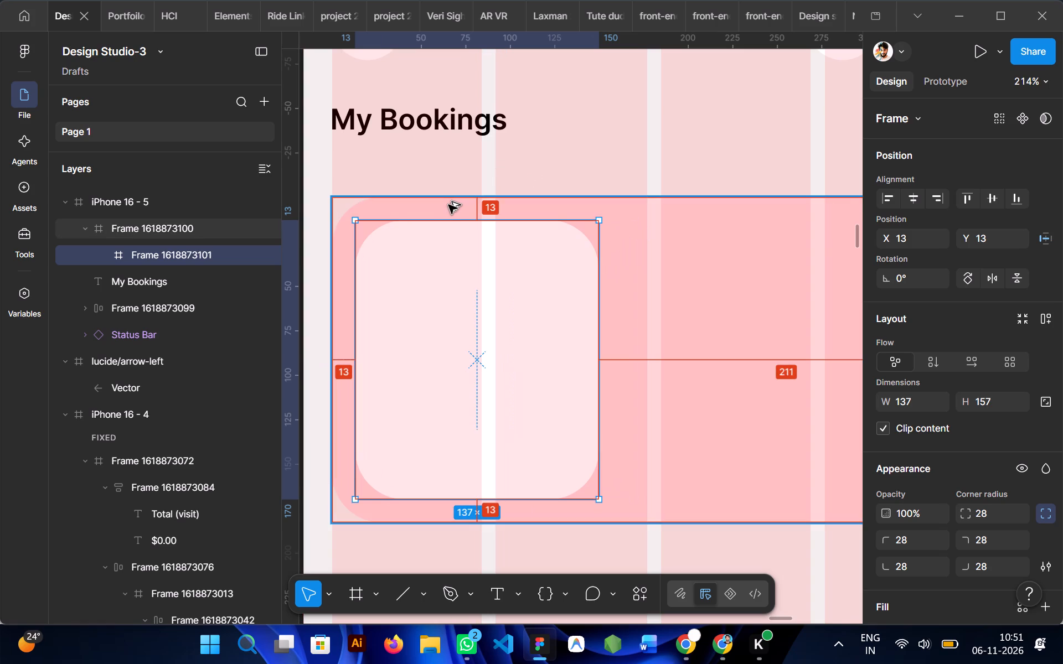
click(488, 401)
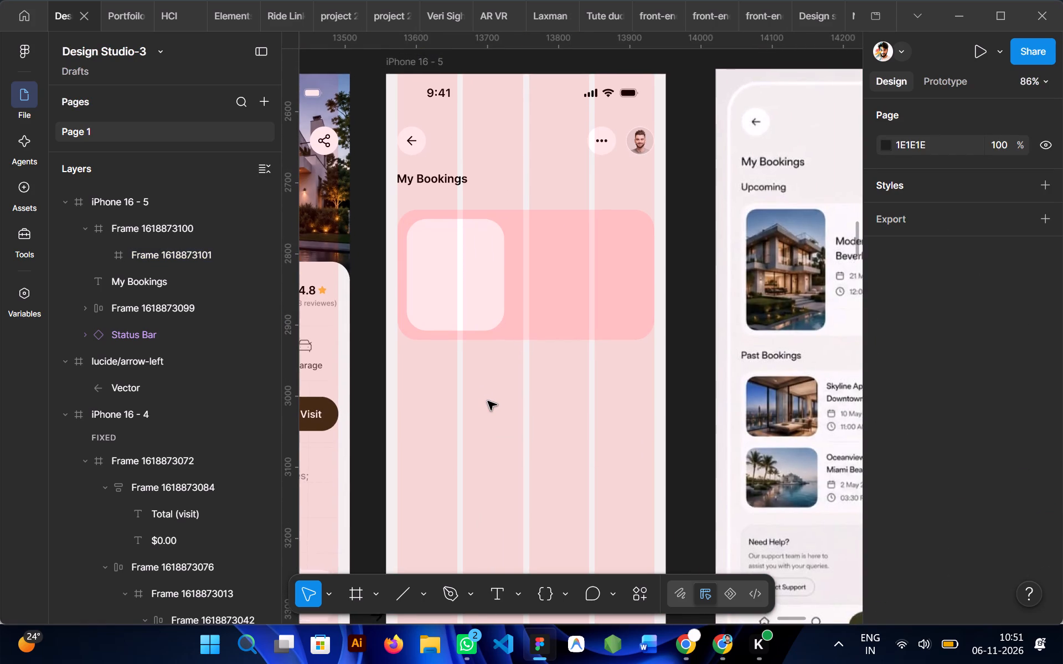
Narrow the nested white frame to about 109 wide, matching the image proportions of the reference's upcoming card.
scroll(488, 401, left, 1)
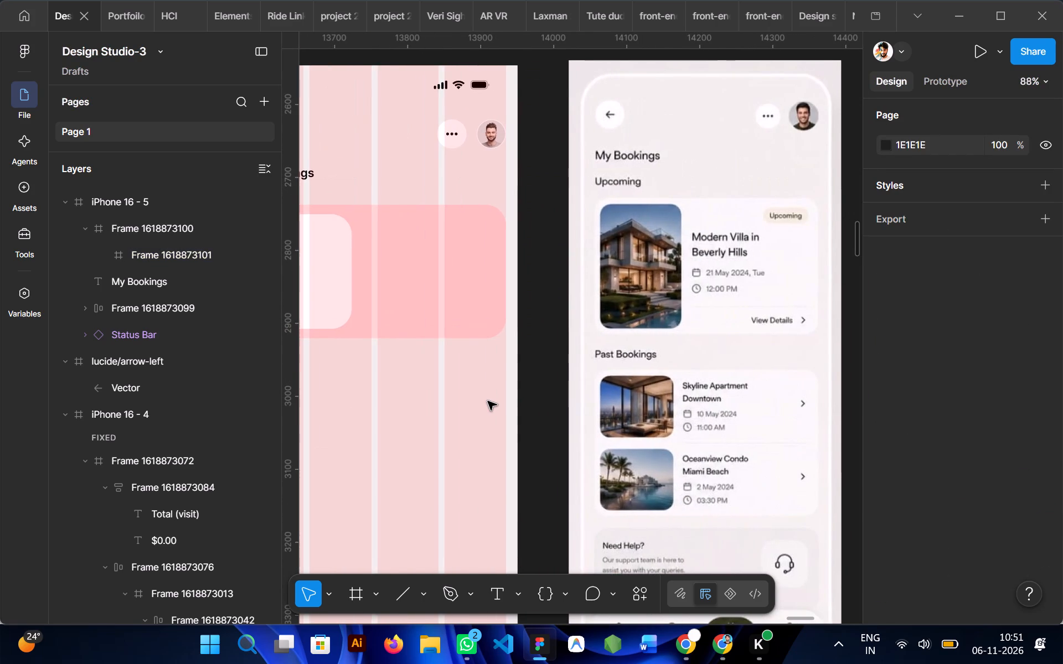
scroll(422, 406, right, 1)
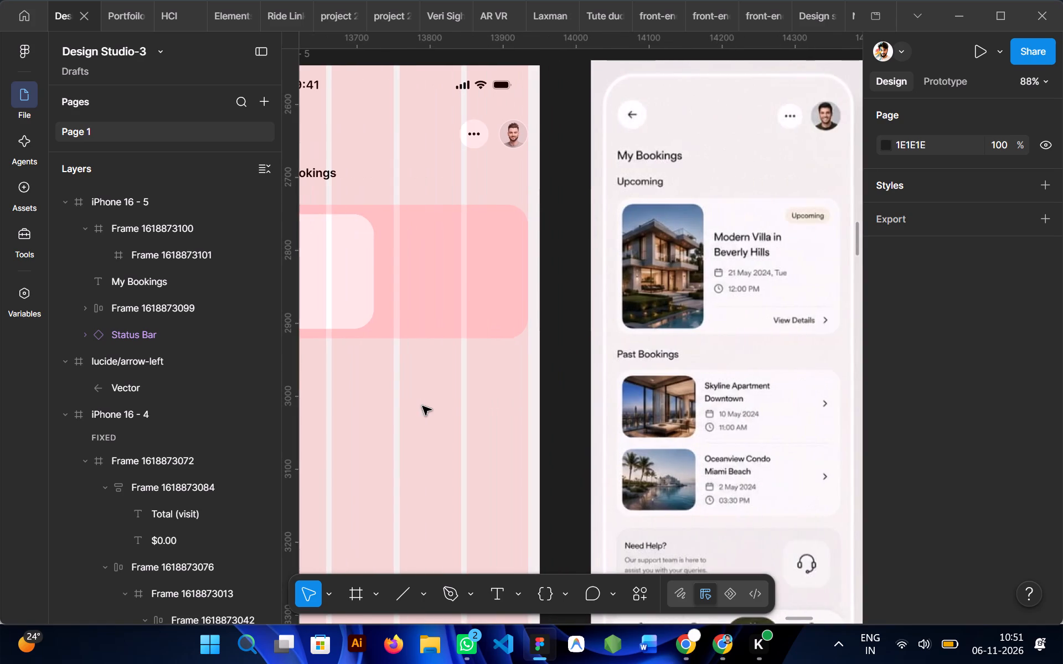
click(453, 317)
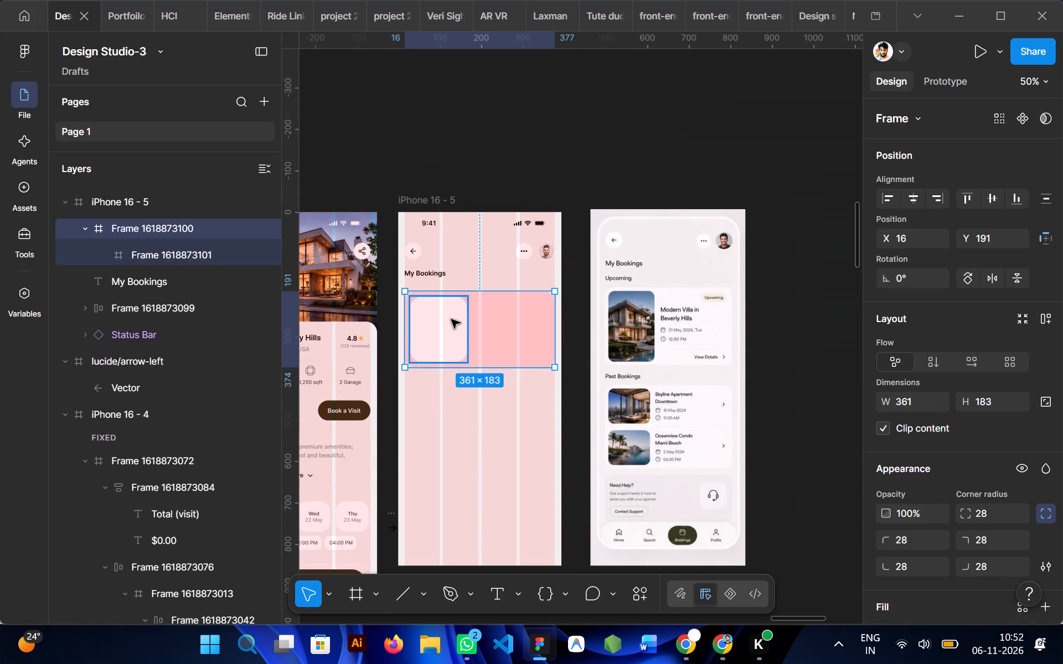
ctrl+click(451, 319)
drag(491, 331, 473, 331)
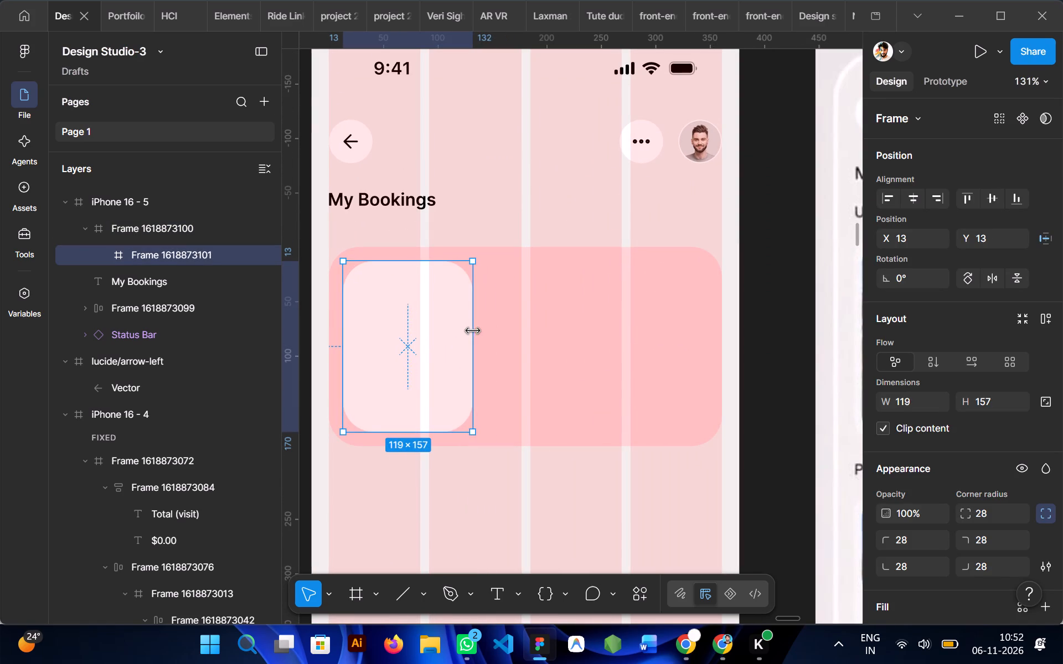
drag(473, 331, 461, 331)
click(504, 473)
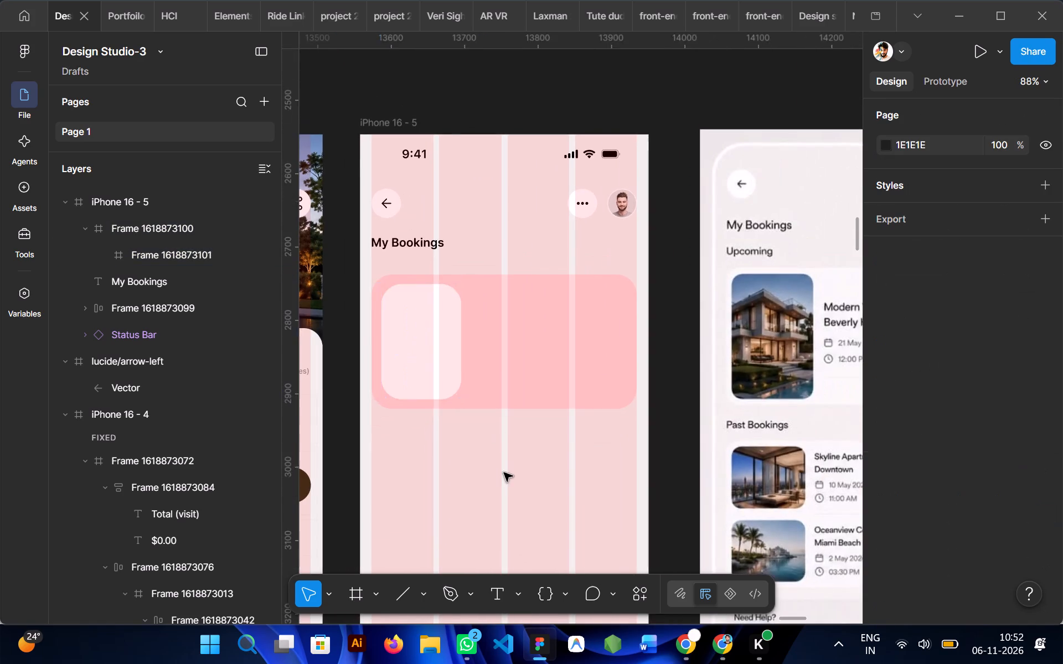
Duplicate the villa photo from iPhone 16 - 4 into iPhone 16 - 5 and scale the copy down to 163 × 119.
scroll(504, 473, right, 1)
ctrl+click(419, 178)
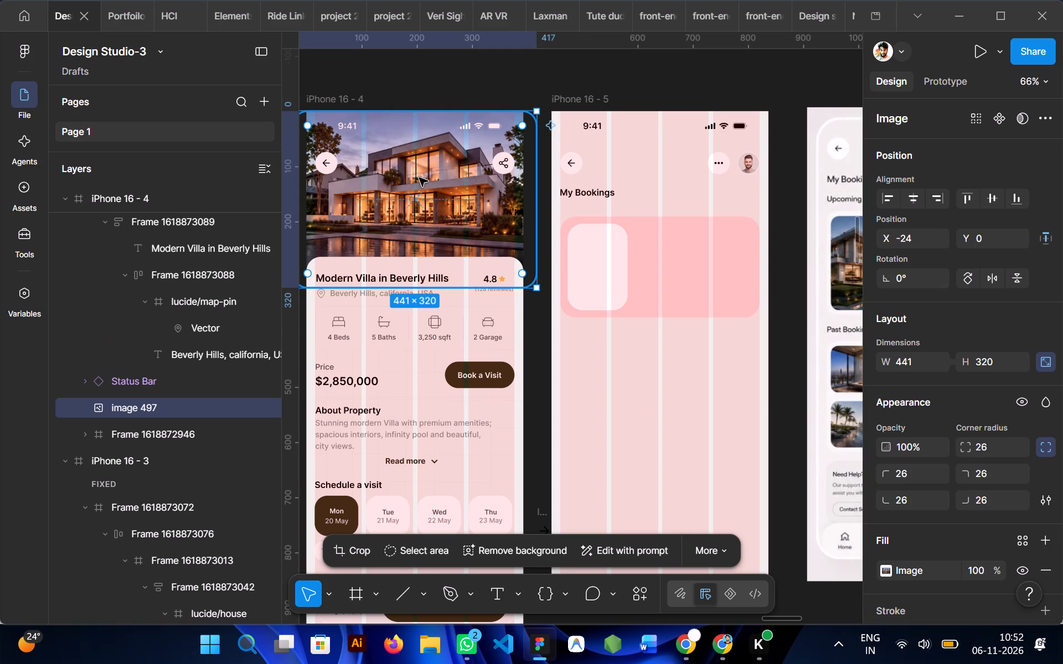
alt+drag(419, 178, 656, 404)
scroll(656, 404, left, 1)
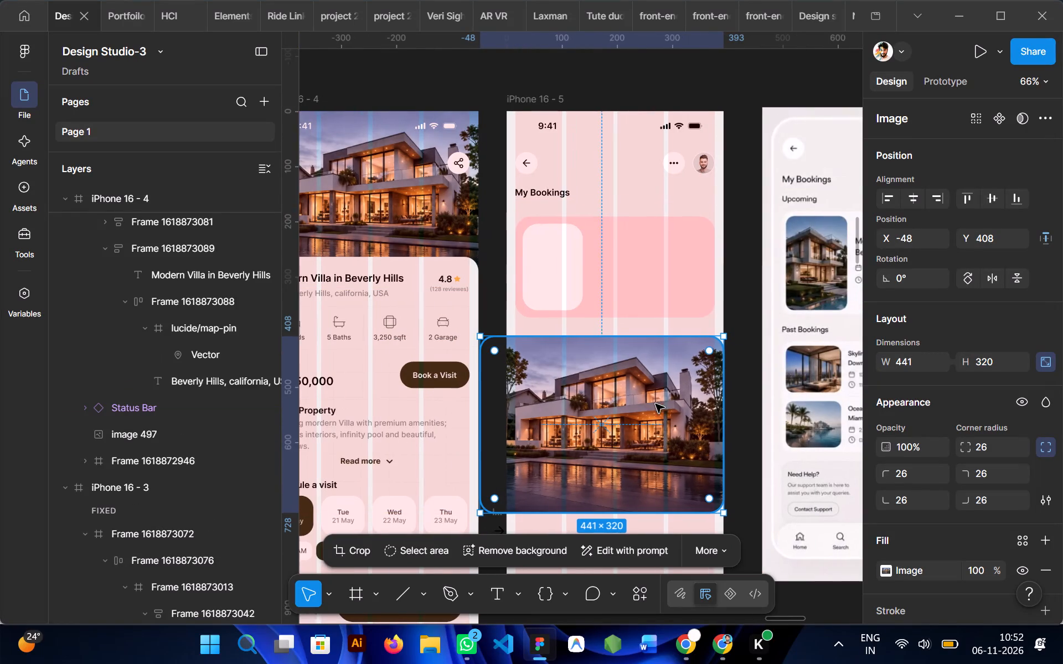
scroll(630, 405, down, 1)
drag(566, 433, 566, 399)
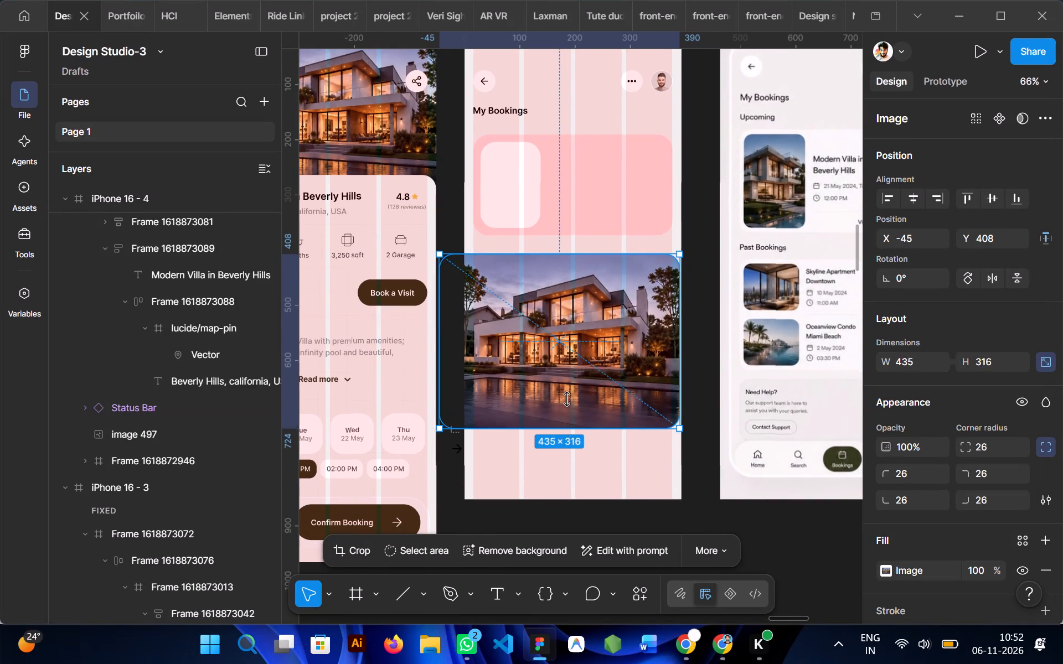
drag(566, 399, 544, 319)
Move the scaled villa photo into the white frame nested in the booking card so the frame clips it.
drag(571, 281, 511, 140)
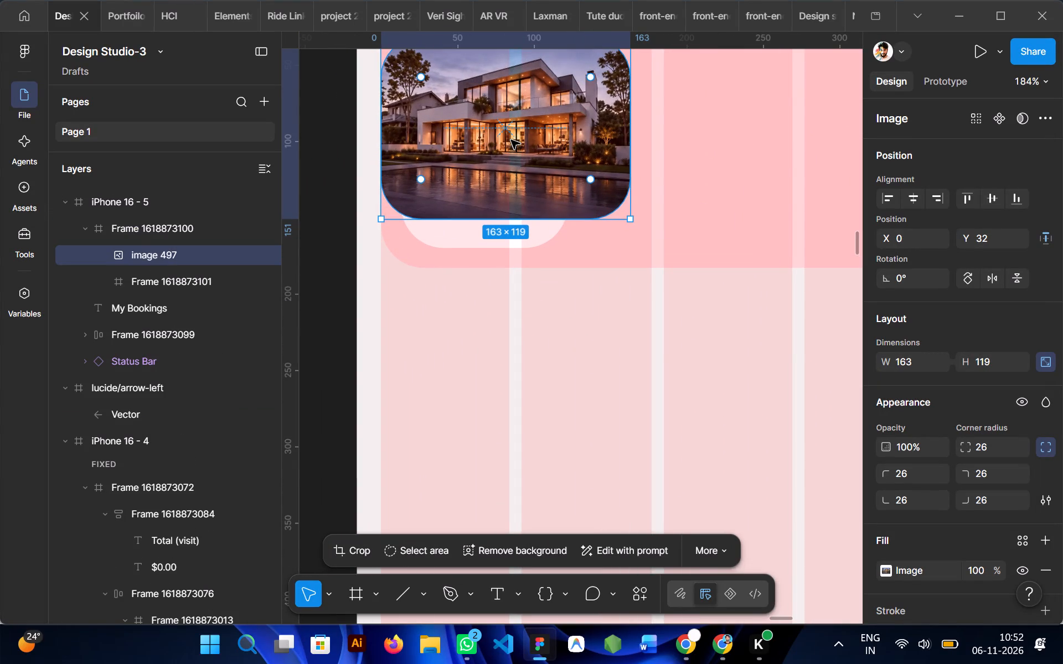
drag(511, 140, 535, 398)
key(ctrl+c)
key(ctrl+c)
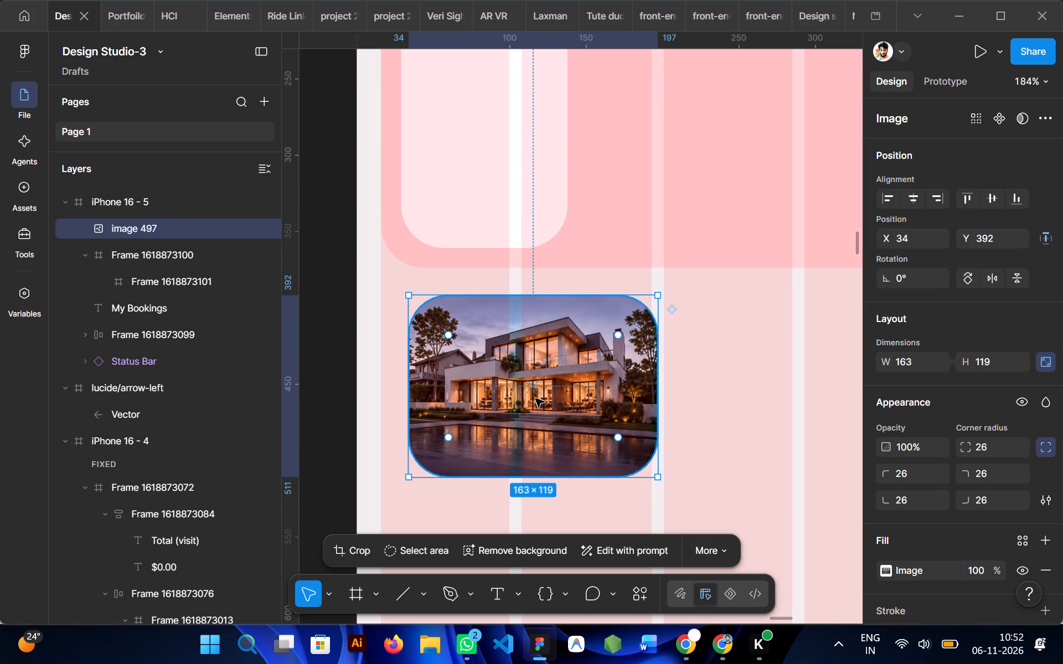
key(Delete)
ctrl+click(487, 126)
key(ctrl+v)
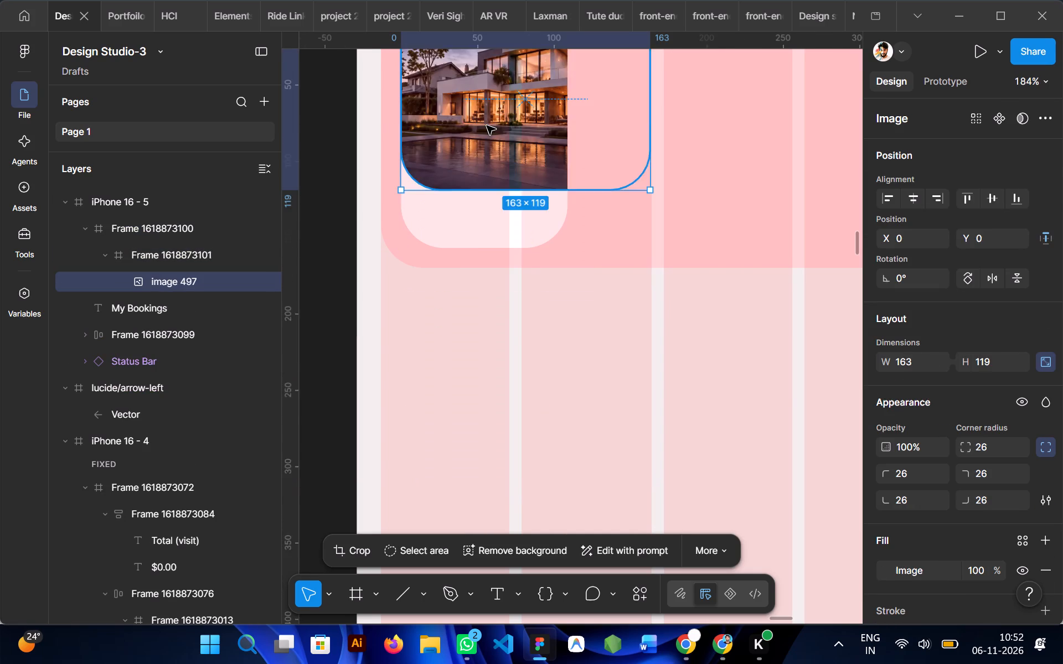
Scale the nested villa photo up proportionally to 215 × 156 to cover the frame's height.
scroll(487, 126, up, 1)
drag(469, 324, 465, 344)
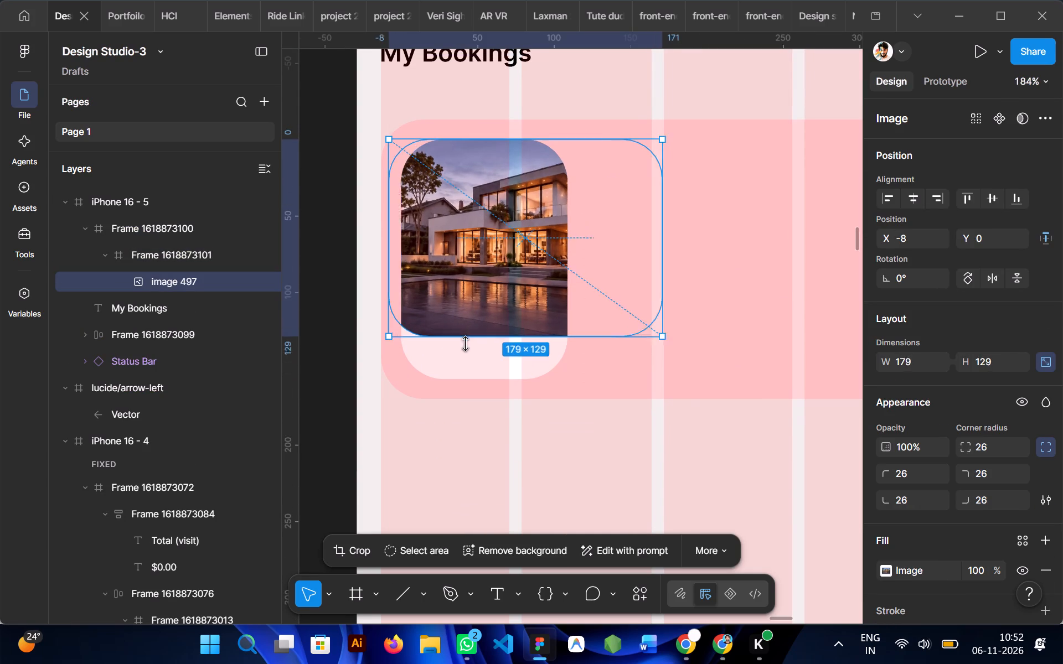
drag(465, 344, 447, 401)
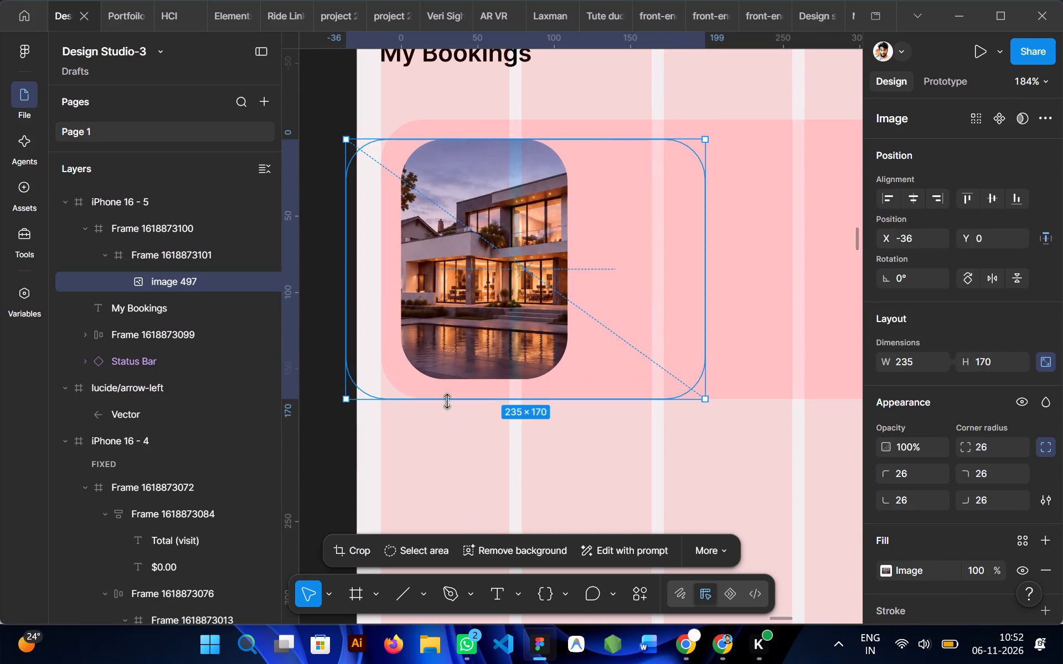
drag(447, 401, 445, 382)
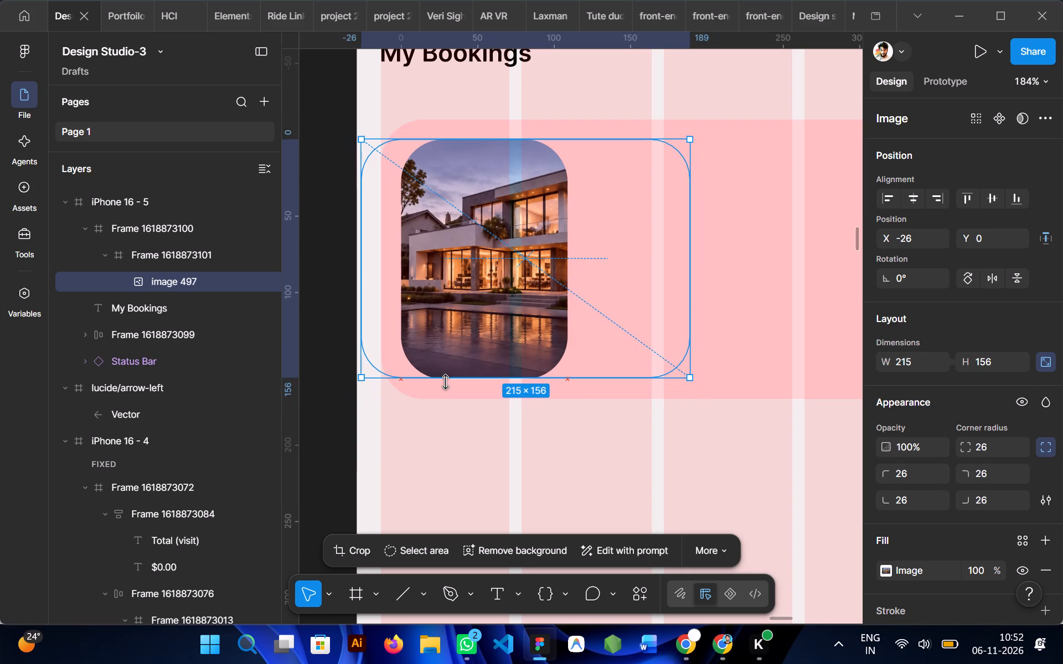
drag(445, 382, 445, 380)
click(446, 402)
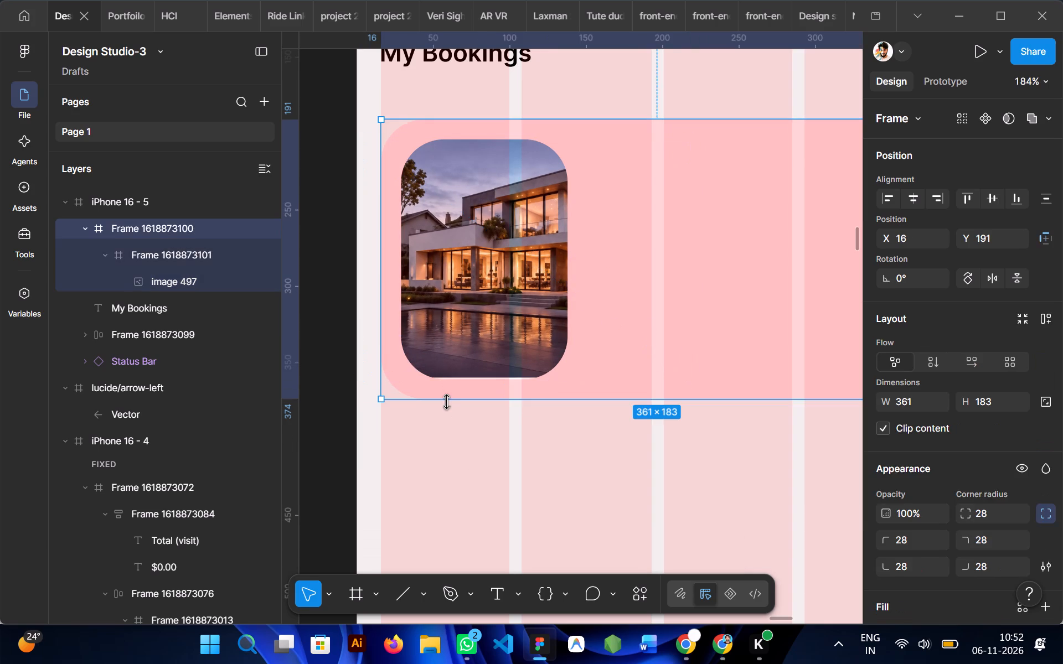
click(481, 497)
Shift the villa photo left within its frame to X -104, showing the right part of the house.
ctrl+click(477, 267)
key(Left)
key(Left)
key(Left)
key(Left)
key(Left)
key(Left)
key(Left)
key(Left)
key(Left)
key(Left)
key(Left)
key(Left)
key(Left)
key(Left)
key(Left)
key(Left)
key(Left)
key(Left)
key(Left)
key(Left)
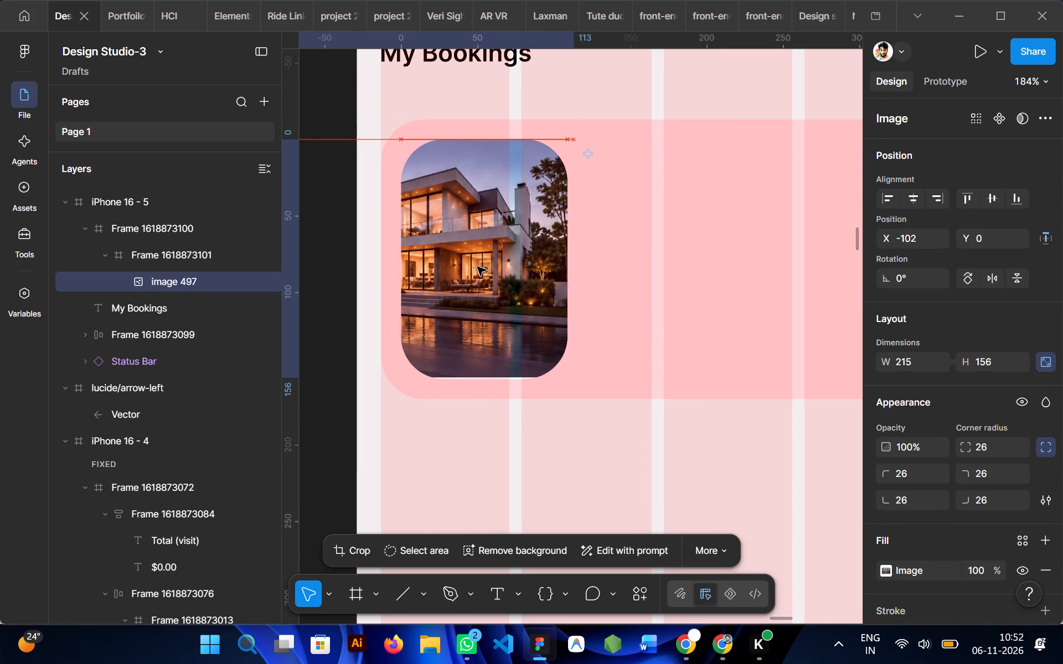
key(Right)
key(Right)
key(Right)
key(Right)
key(Right)
key(Right)
key(Right)
key(Right)
key(Right)
key(Right)
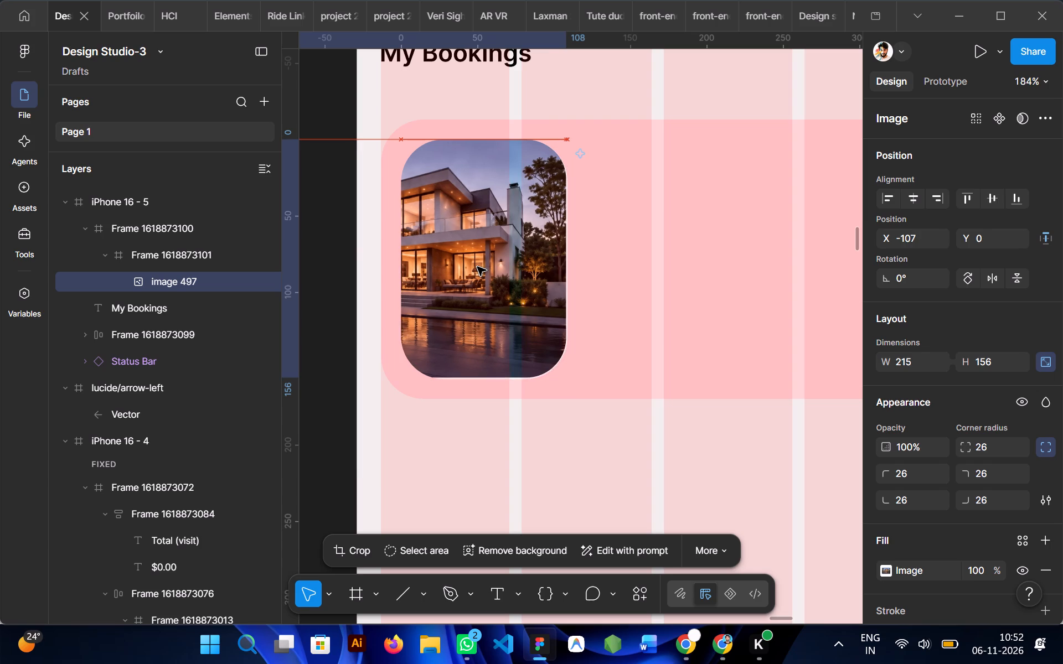
key(Right)
key(Right)
key(Right)
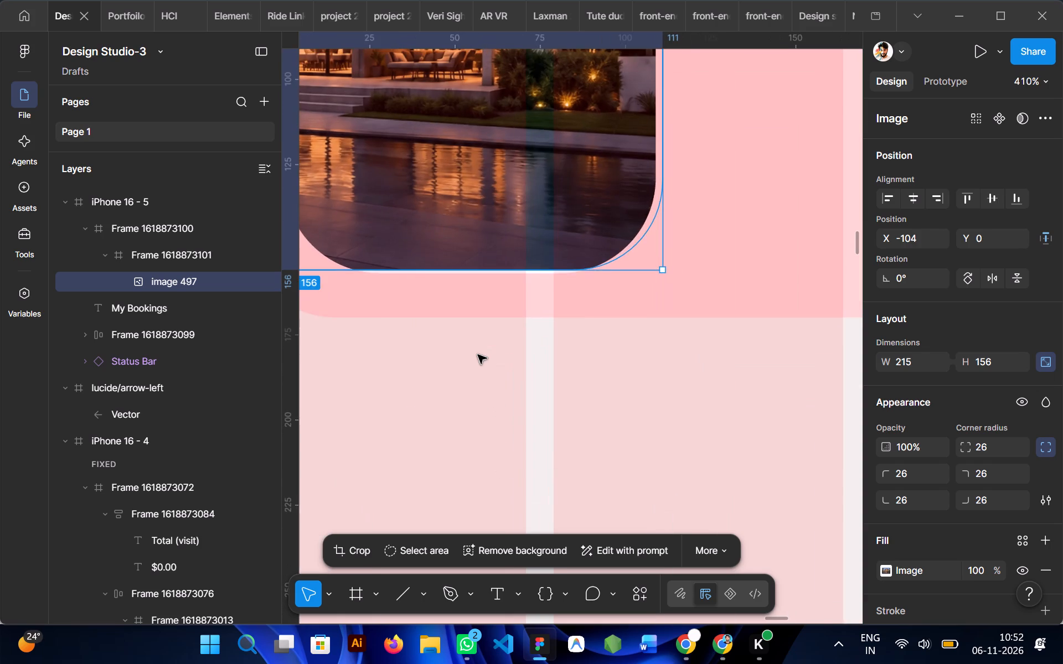
Extend the villa photo's bottom edge slightly to cover the remaining white strip of its frame.
scroll(478, 355, up, 1)
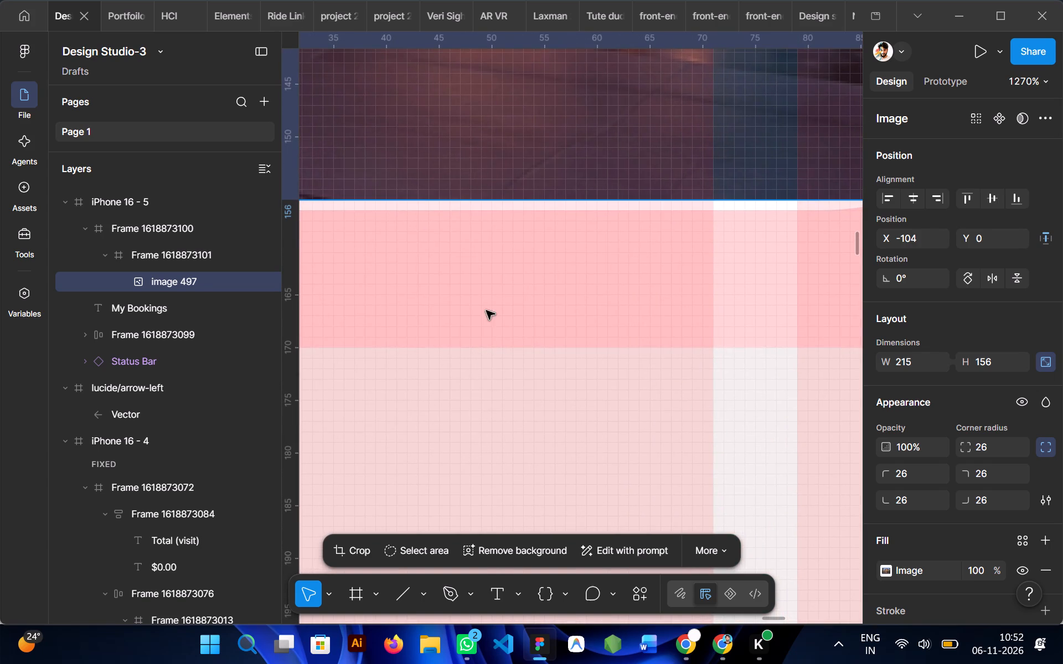
drag(504, 200, 504, 212)
click(519, 308)
scroll(519, 308, left, 1)
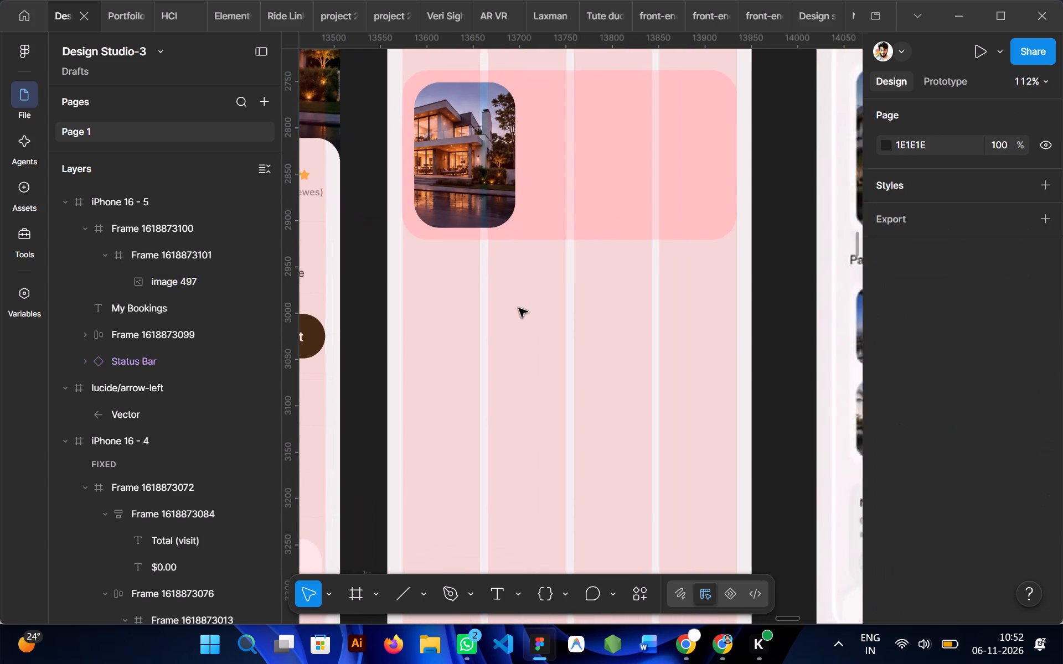
scroll(519, 308, left, 1)
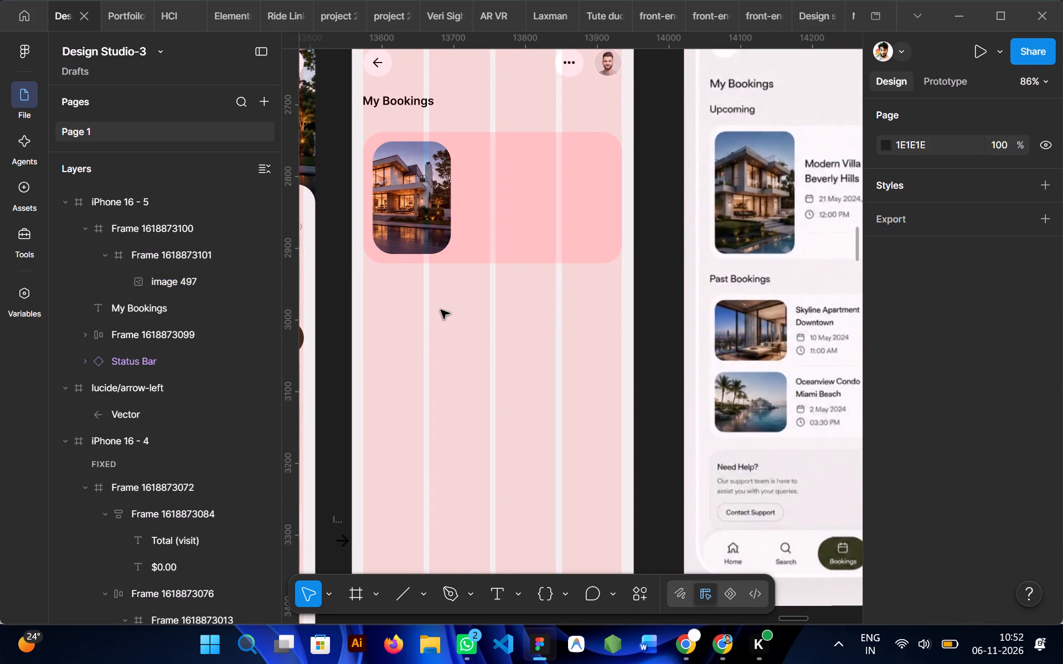
Duplicate the My Bookings heading into the empty area below the booking card and change the copy's text to "Upcoming".
scroll(441, 310, left, 1)
scroll(439, 291, right, 1)
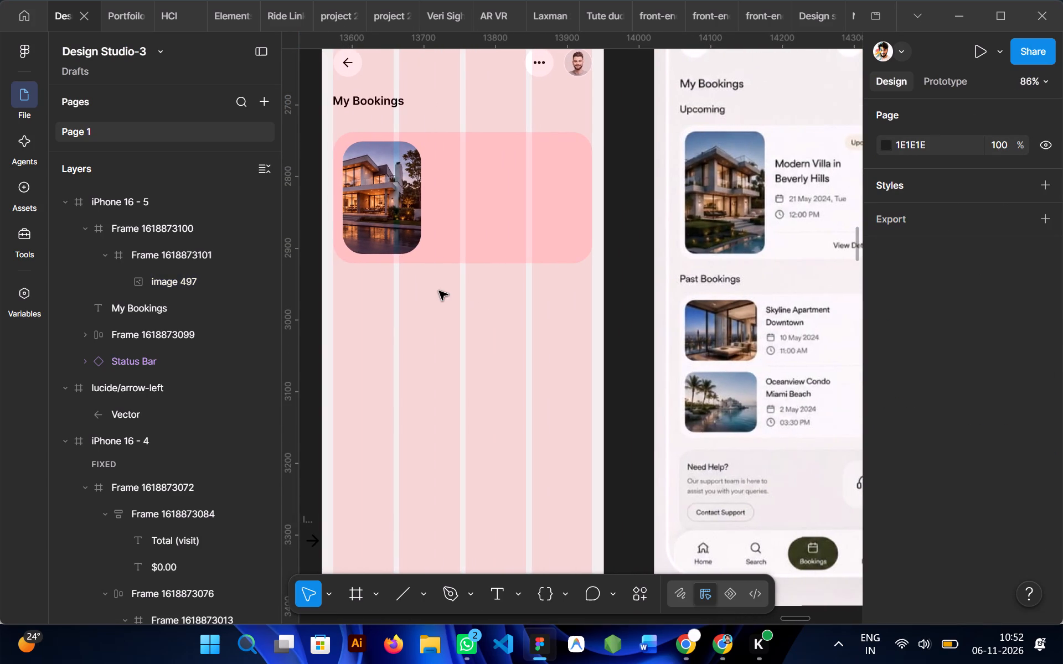
ctrl+click(380, 96)
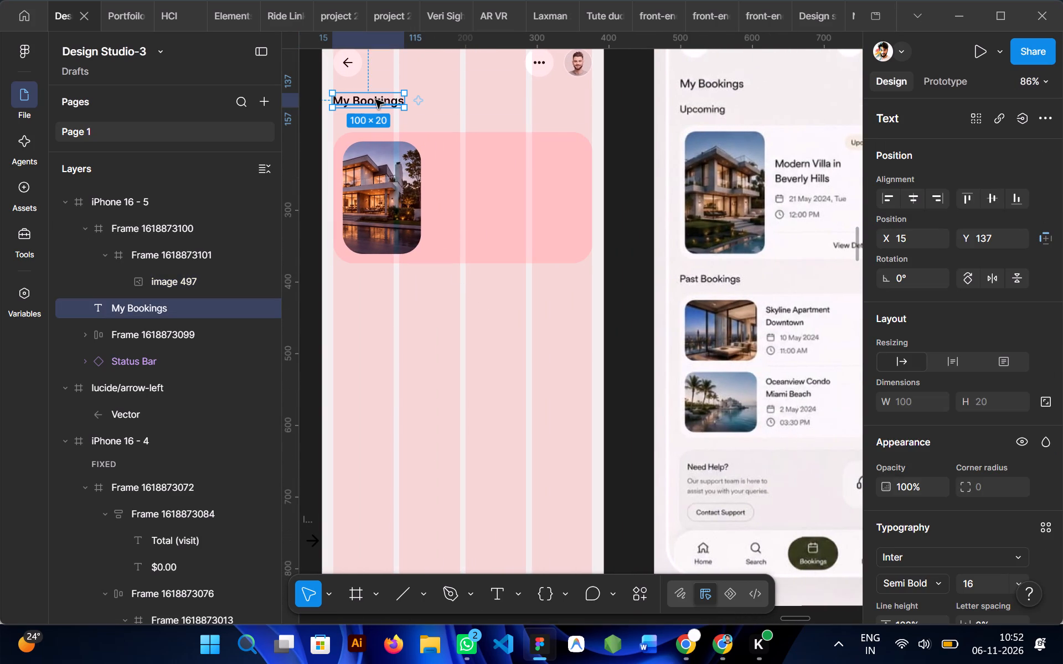
alt+drag(374, 100, 411, 362)
double_click(411, 362)
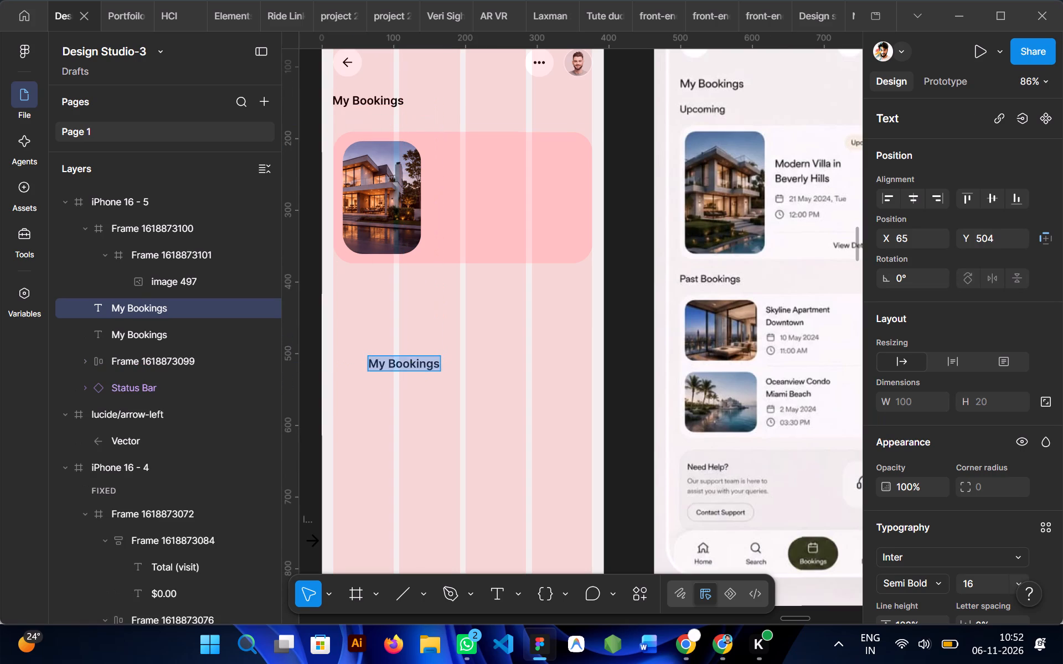
text(Up)
text(comming)
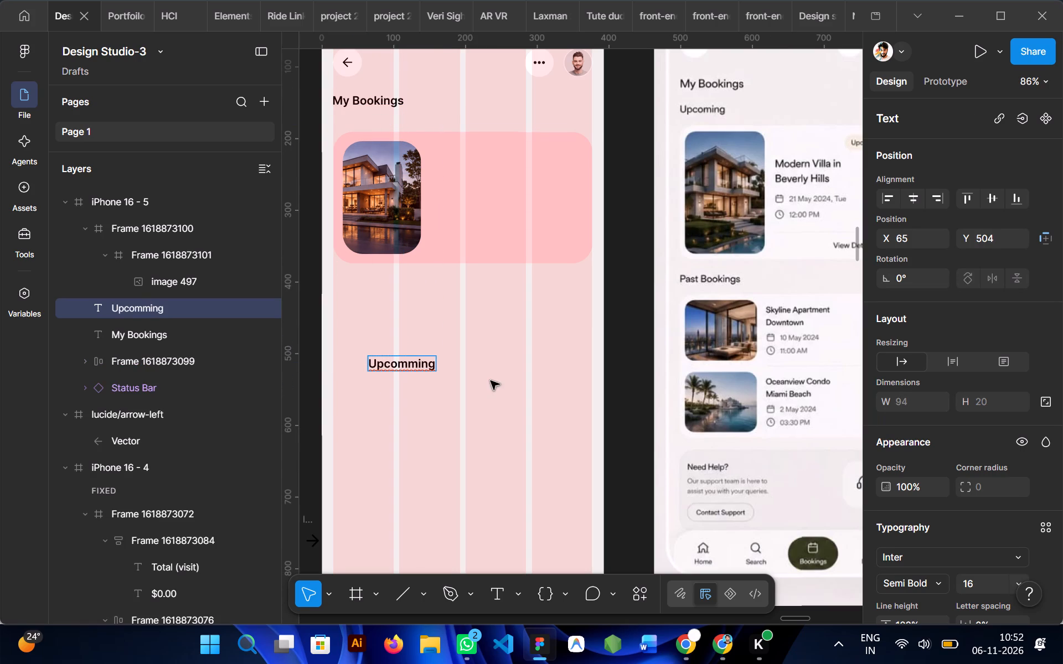
click(497, 388)
double_click(402, 365)
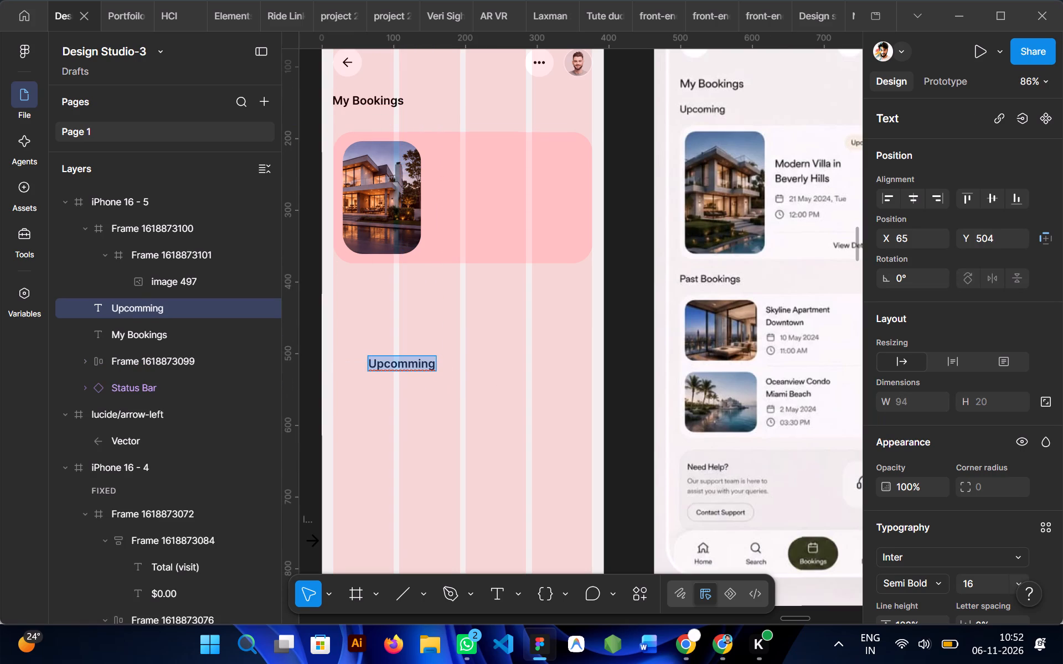
click(401, 359)
key(Right)
key(BackSpace)
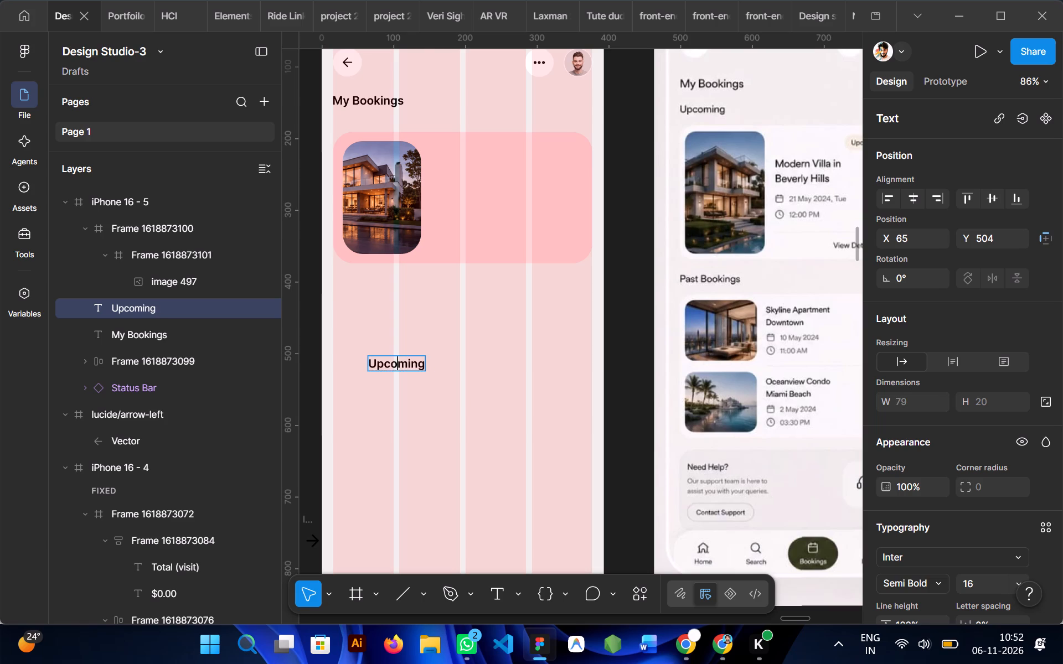
click(491, 432)
Set the Upcoming label's font size to 14 and its weight to Medium.
scroll(981, 352, down, 1)
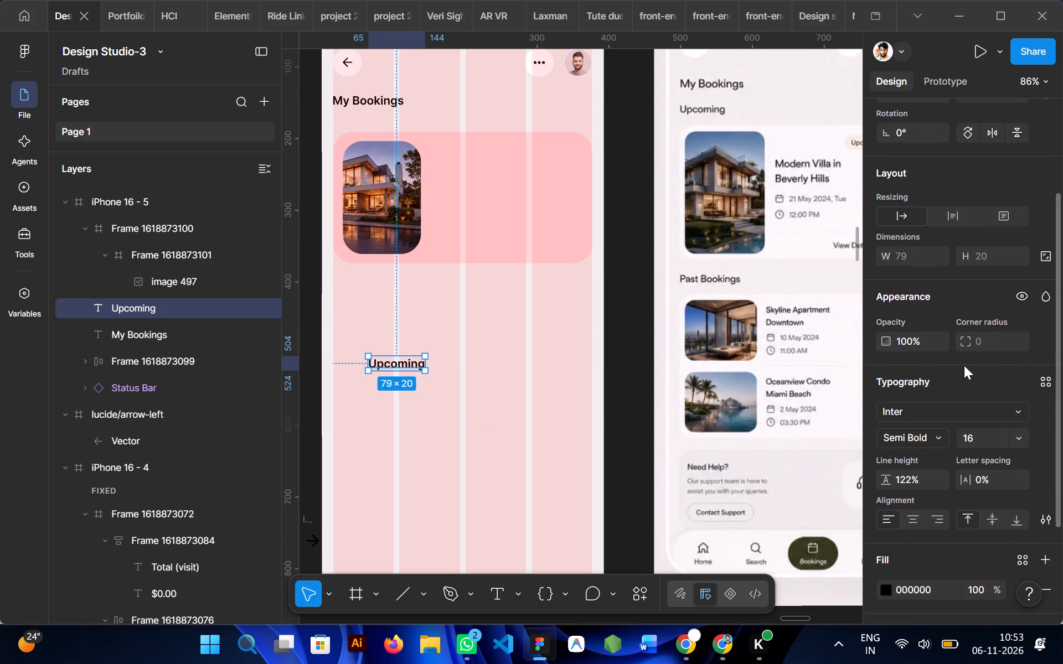
click(1023, 437)
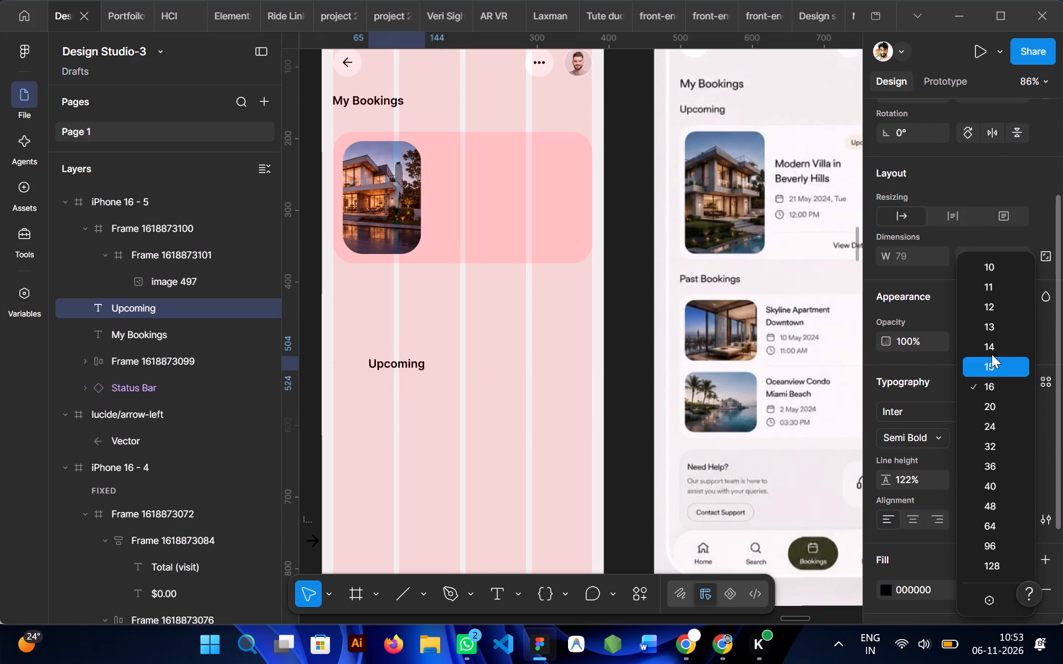
click(992, 346)
click(918, 435)
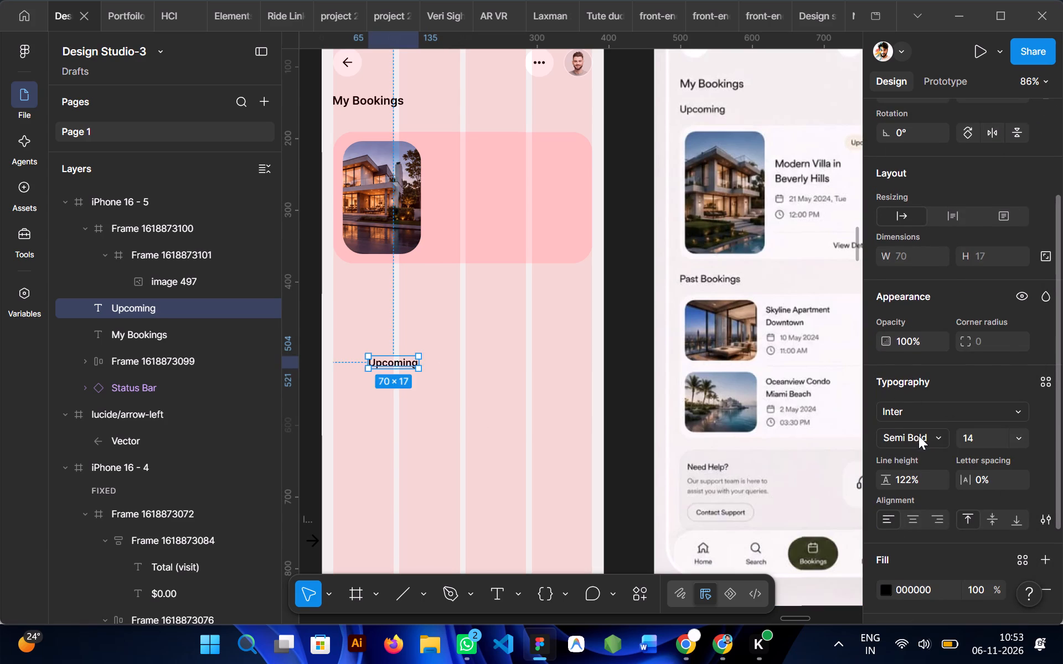
click(911, 417)
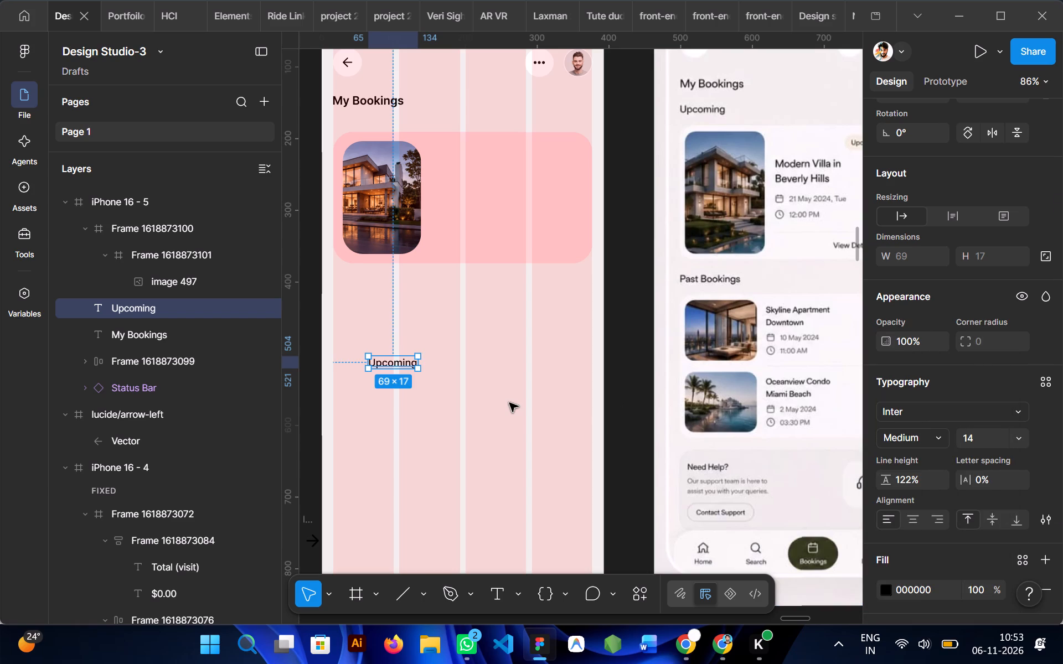
Place the Upcoming label between the My Bookings heading and the booking card, at X 15, Y 165.
scroll(509, 403, right, 1)
drag(434, 404, 396, 155)
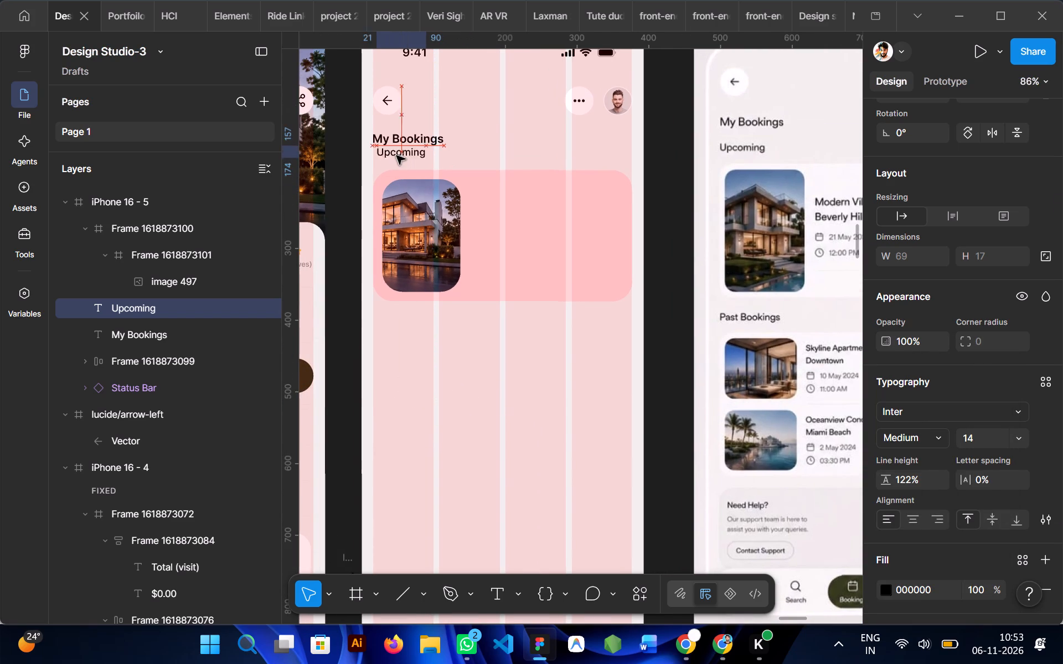
drag(396, 155, 396, 161)
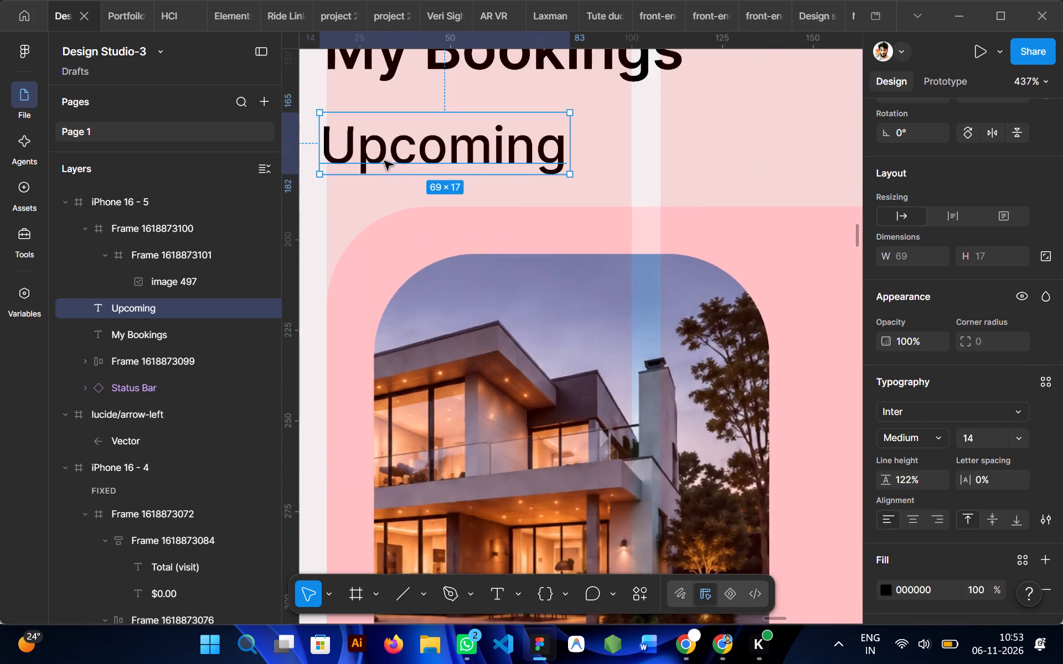
scroll(384, 161, right, 1)
key(Right)
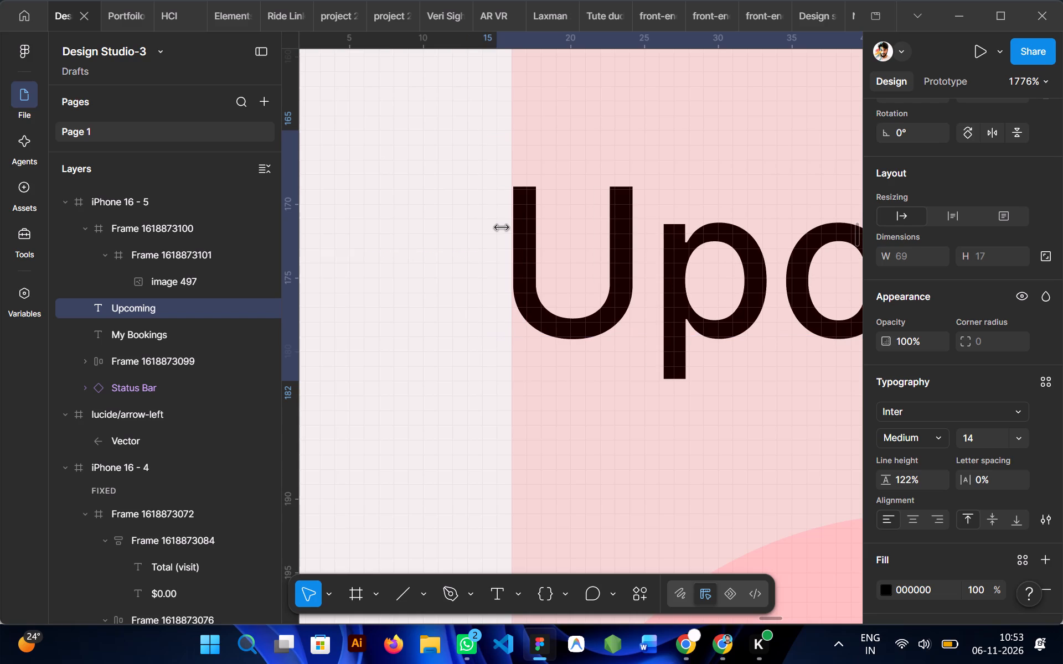
scroll(545, 272, left, 1)
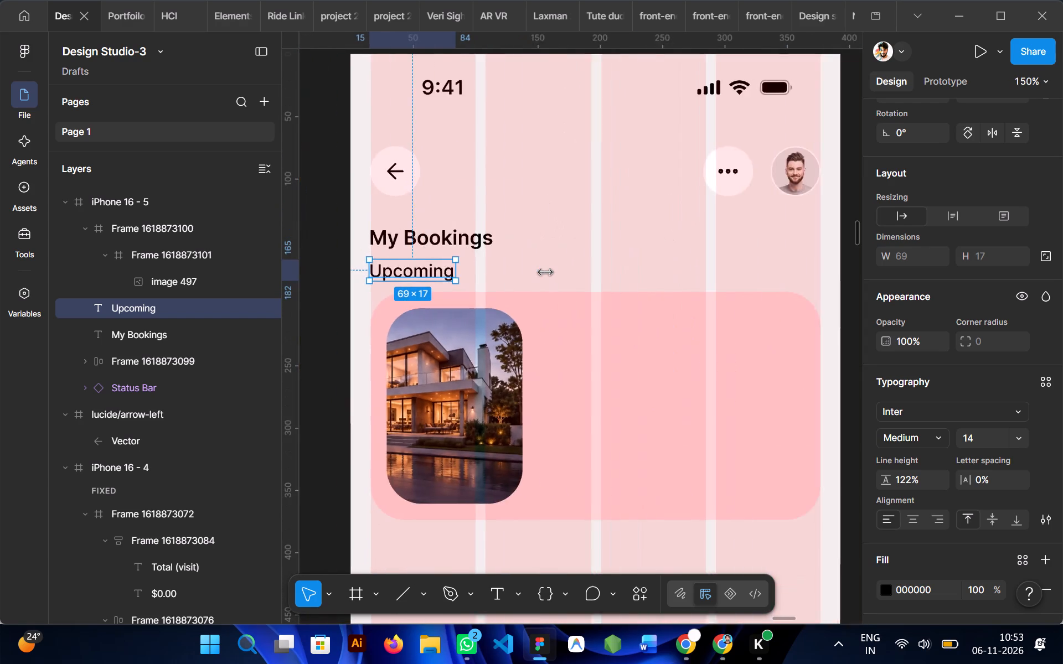
click(540, 481)
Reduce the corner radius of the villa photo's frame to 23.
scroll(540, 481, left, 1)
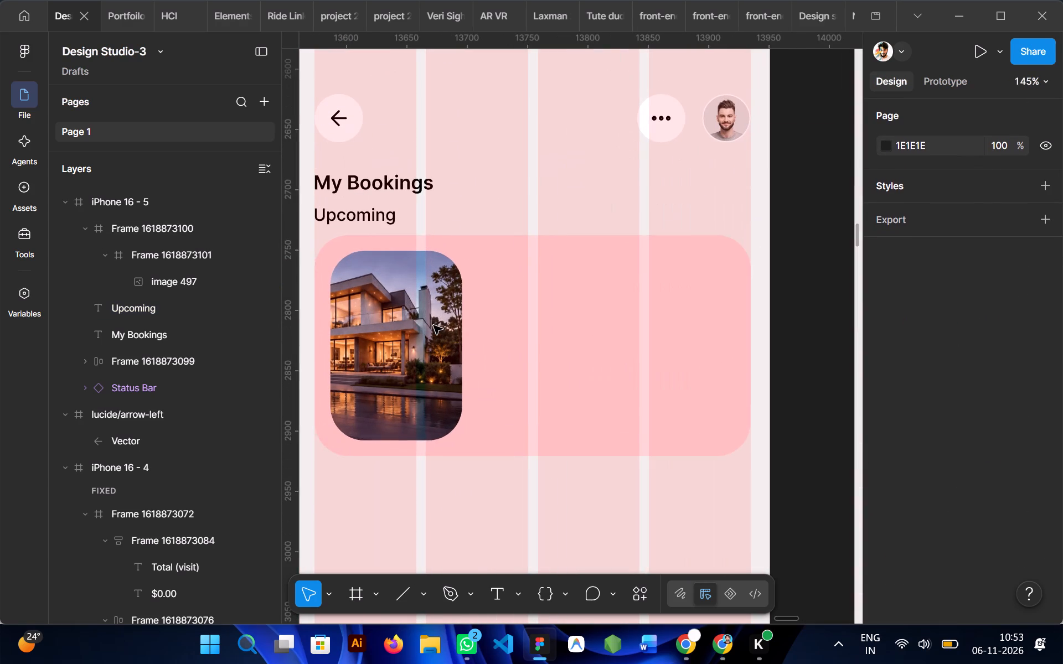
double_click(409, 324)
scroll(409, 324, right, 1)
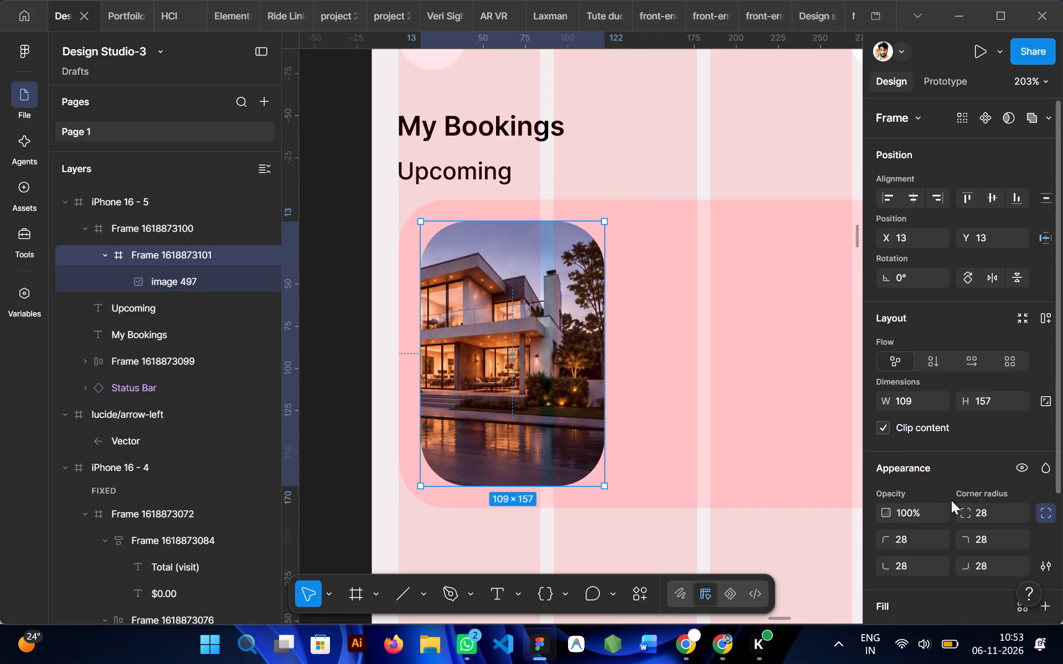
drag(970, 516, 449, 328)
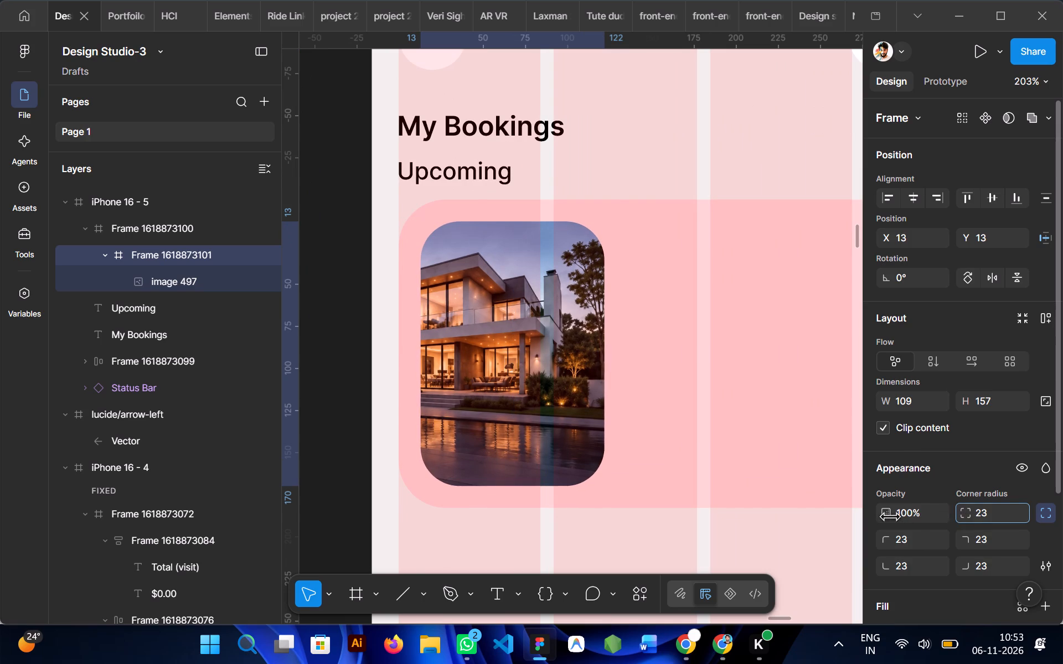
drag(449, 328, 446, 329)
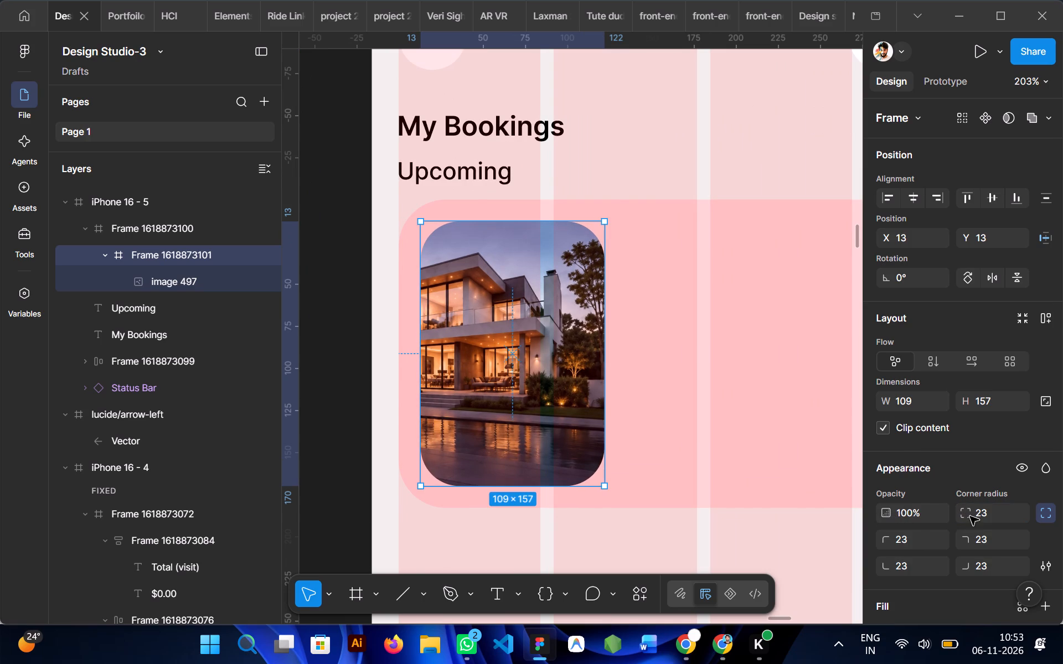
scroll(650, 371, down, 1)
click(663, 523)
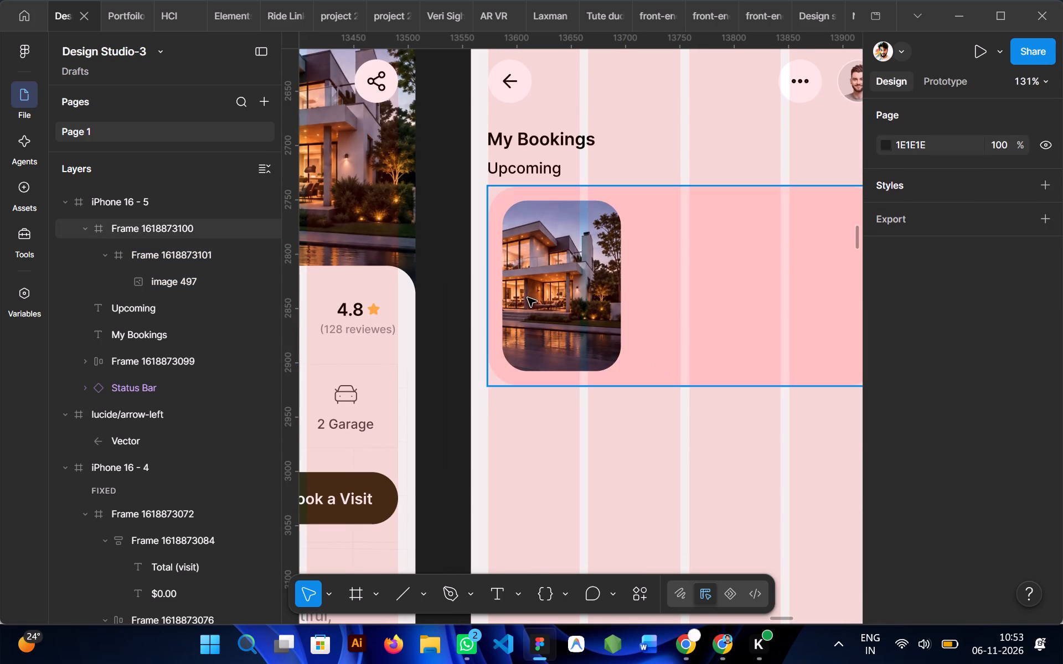
Set the corner radius of the villa photo's frame to 22.
double_click(528, 296)
click(987, 523)
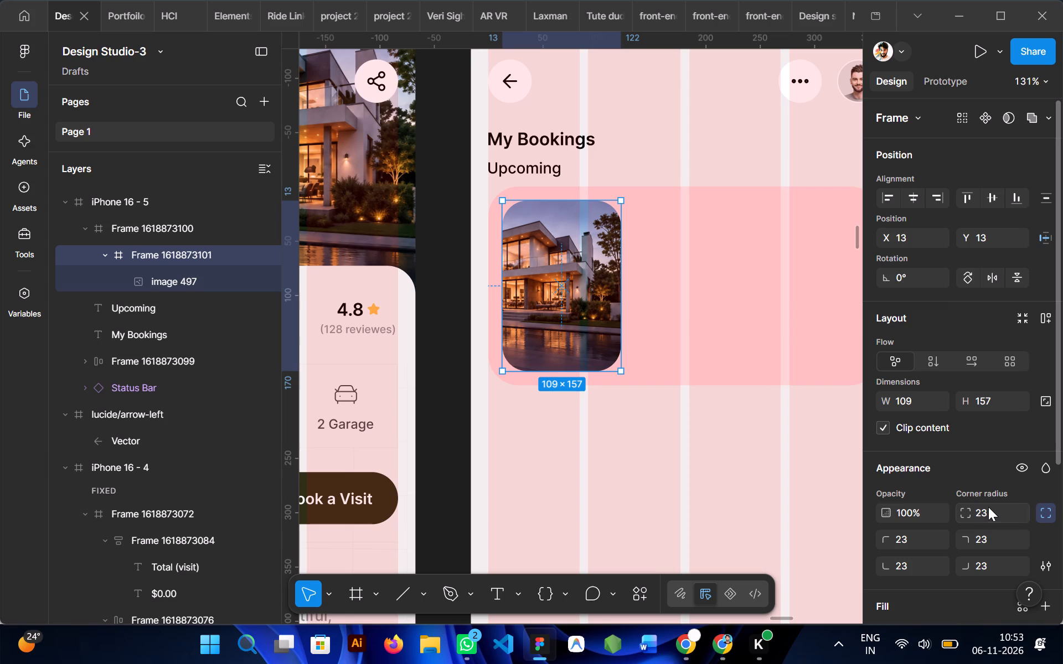
click(988, 507)
text(22)
click(669, 523)
Duplicate the Upcoming label into the booking card beside the villa photo, at X 145, Y 43.
scroll(669, 523, left, 1)
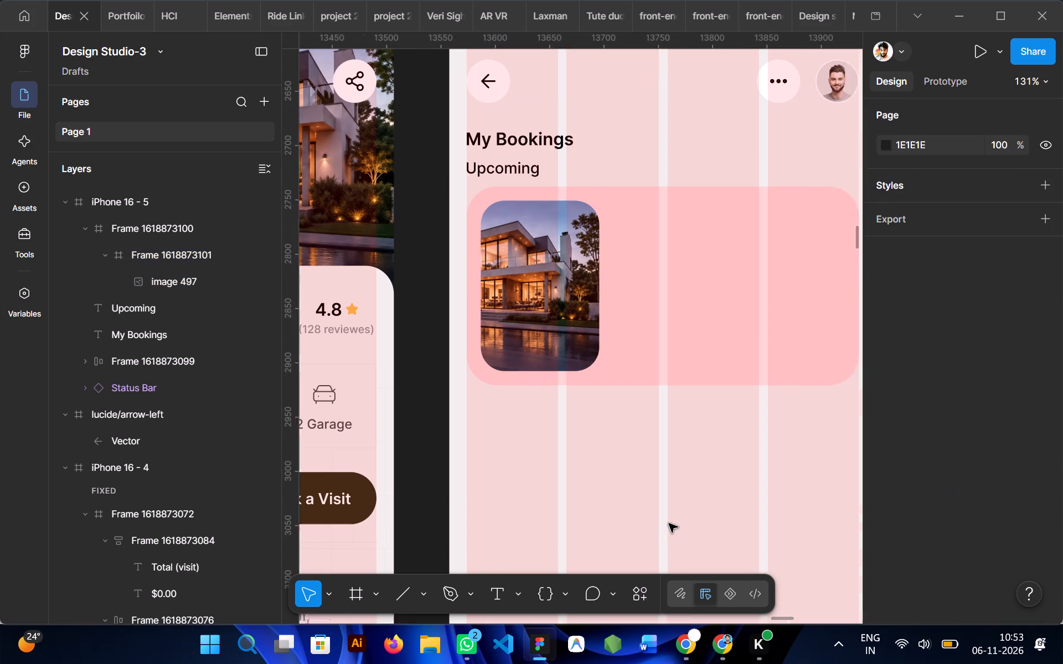
scroll(669, 523, left, 2)
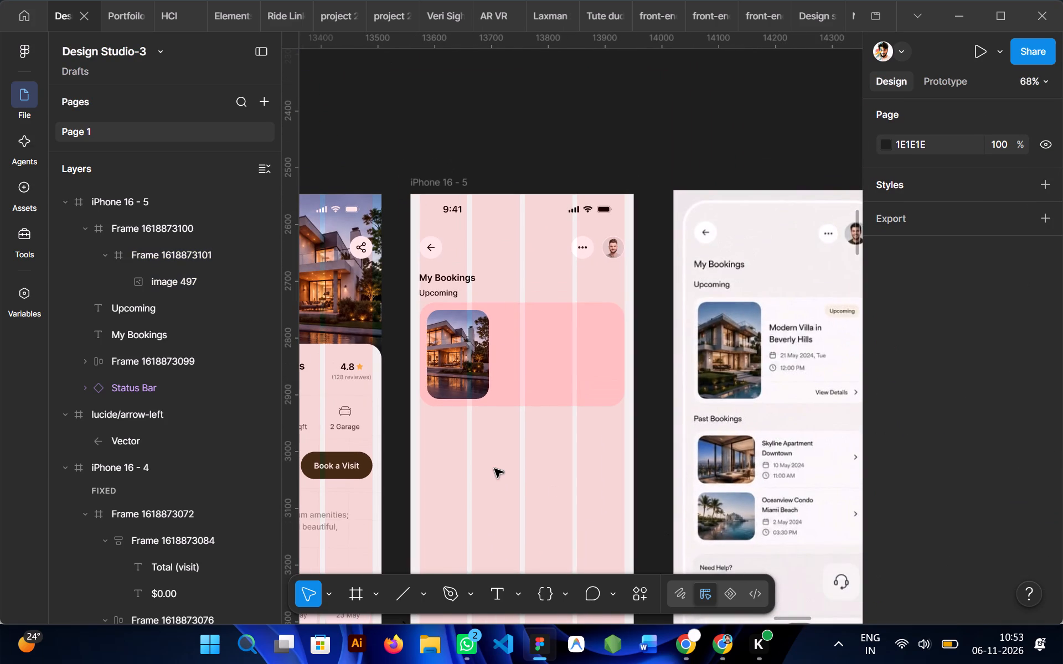
ctrl+click(441, 294)
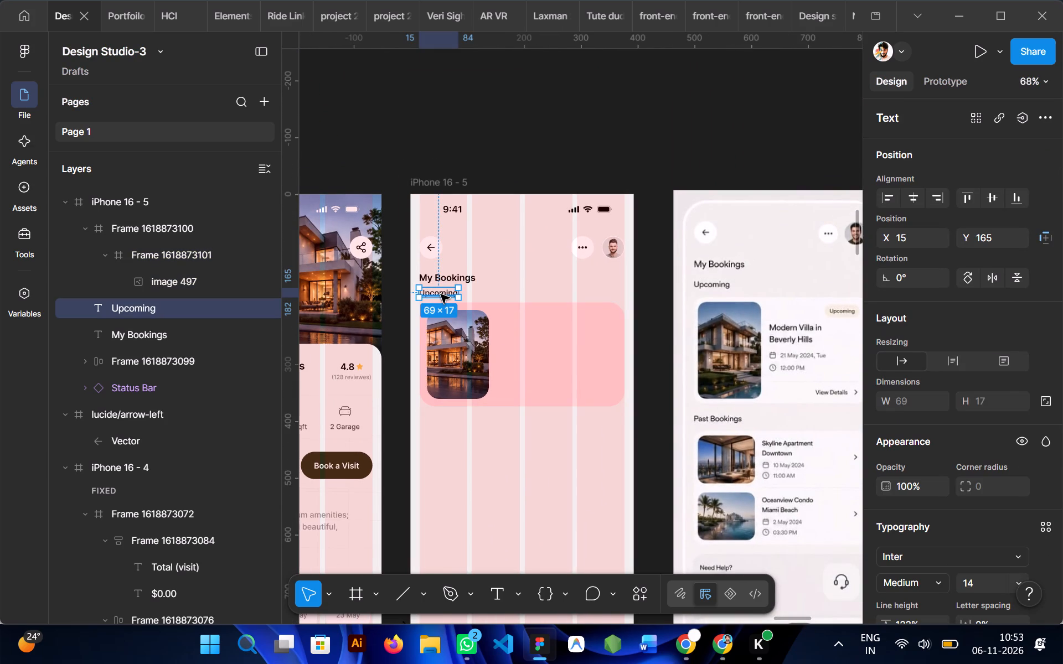
alt+drag(441, 294, 524, 334)
Change the label inside the booking card to the two-line title "Modern Villa in" / "Beverly Hills".
double_click(524, 334)
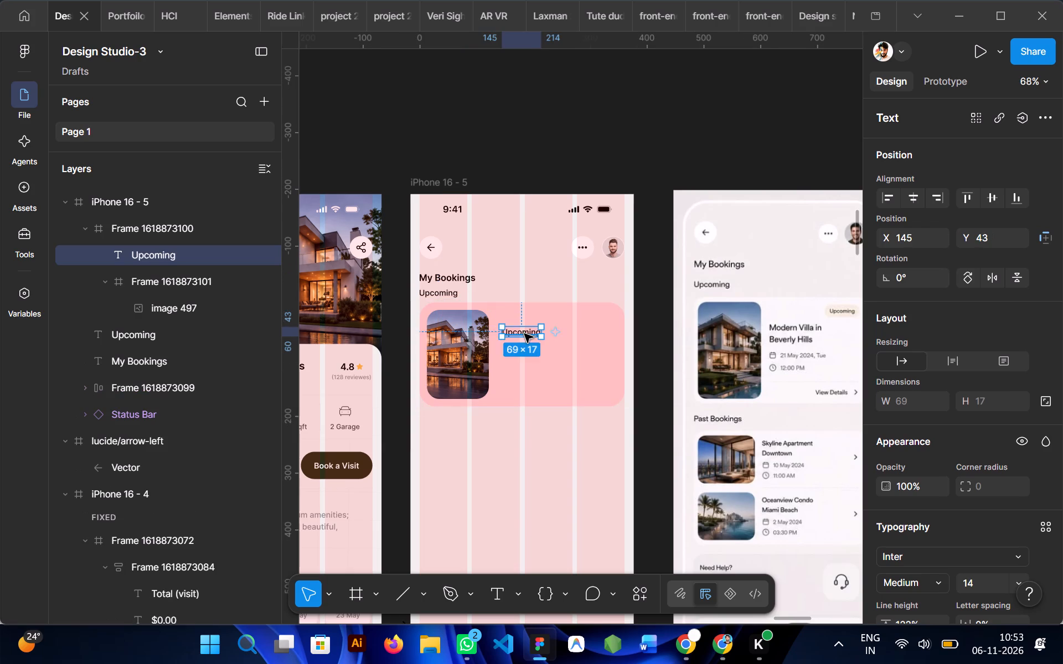
text(Mo)
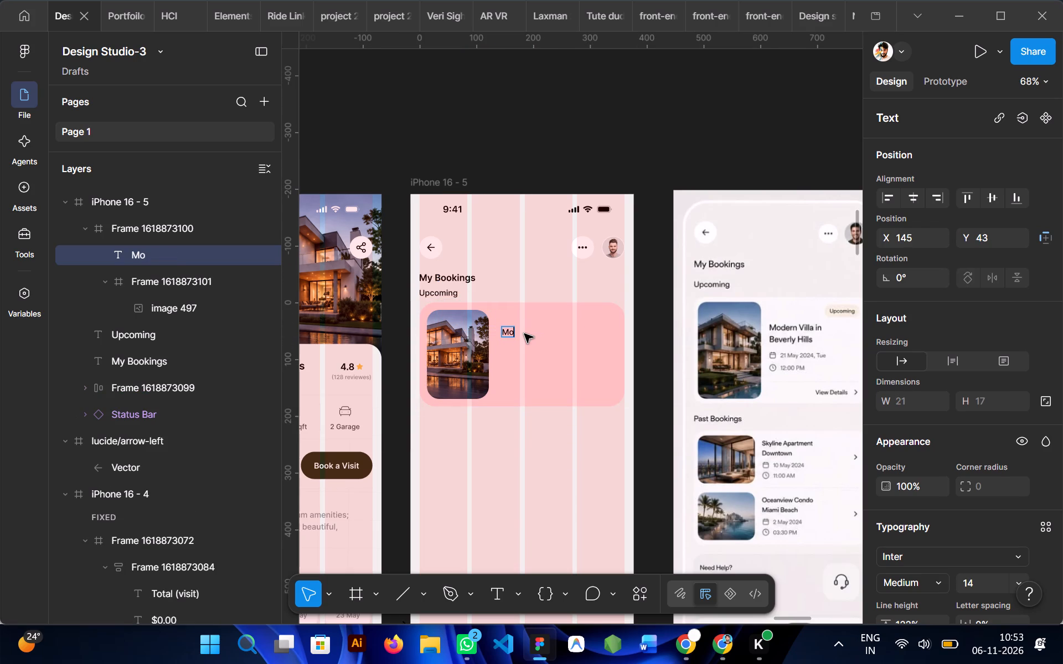
text(dern)
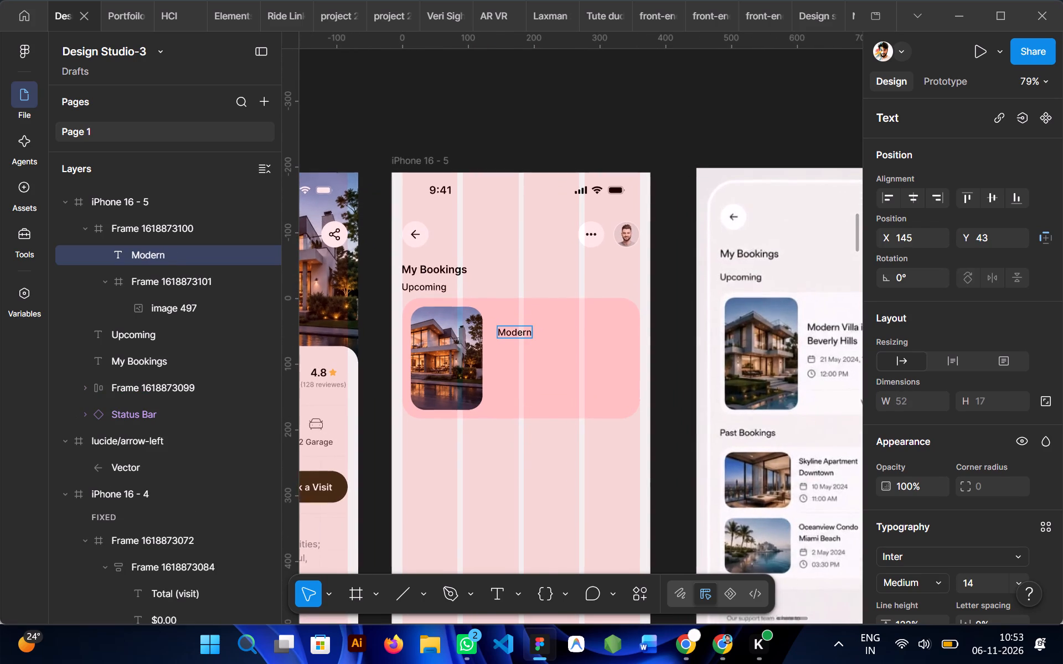
scroll(524, 334, left, 1)
key(space)
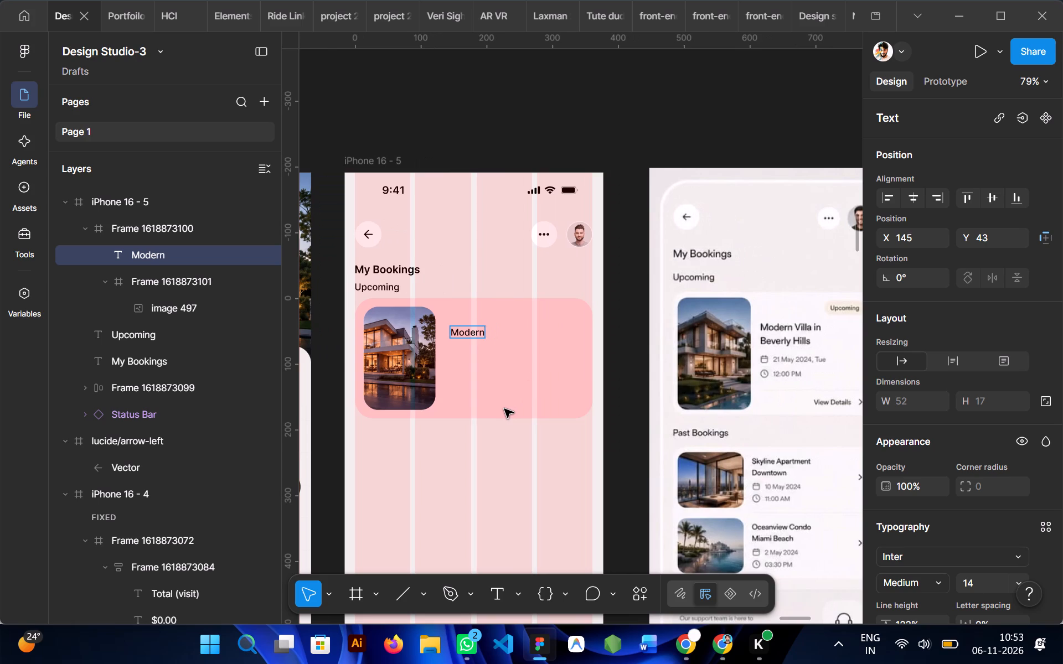
text(v)
key(BackSpace)
text(Villa)
key(space)
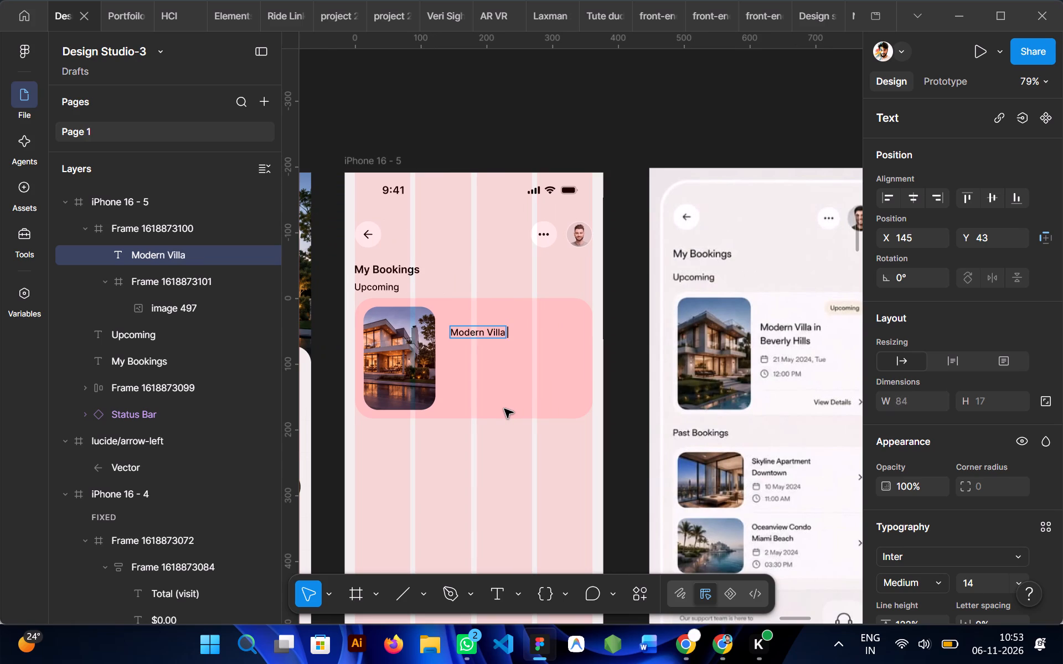
text(in)
key(Return)
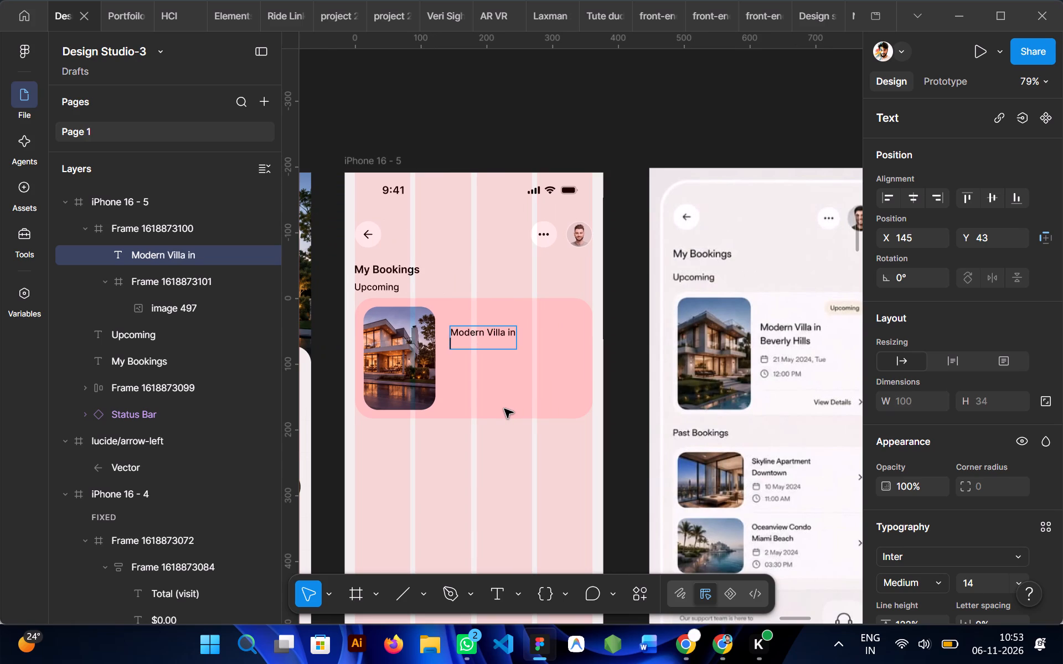
text(Beve)
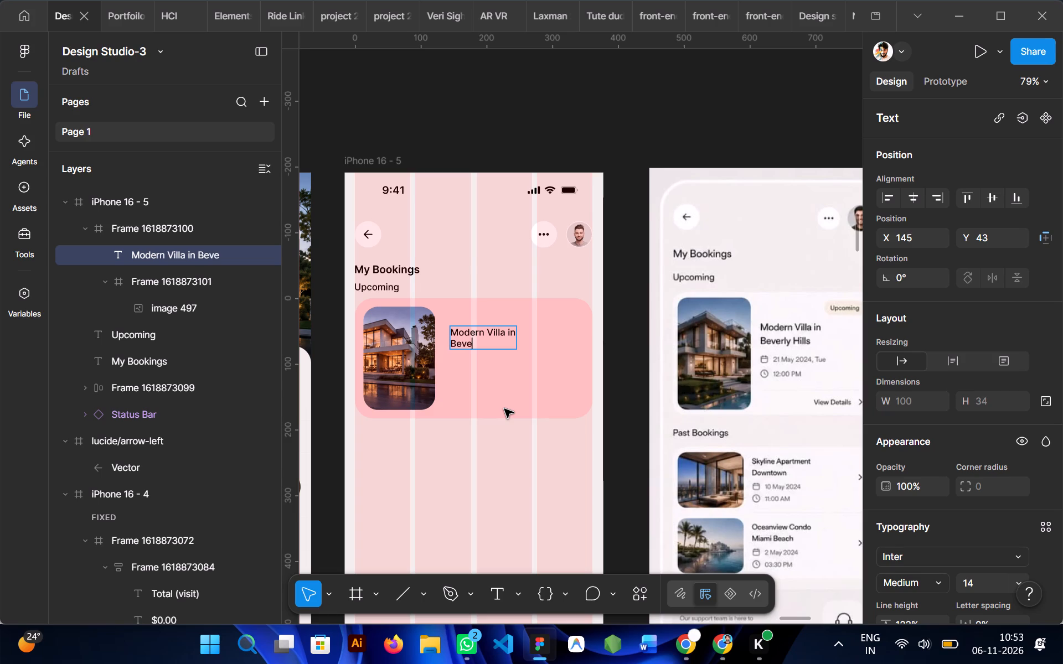
text(rly Hll)
key(BackSpace)
key(BackSpace)
text(ills)
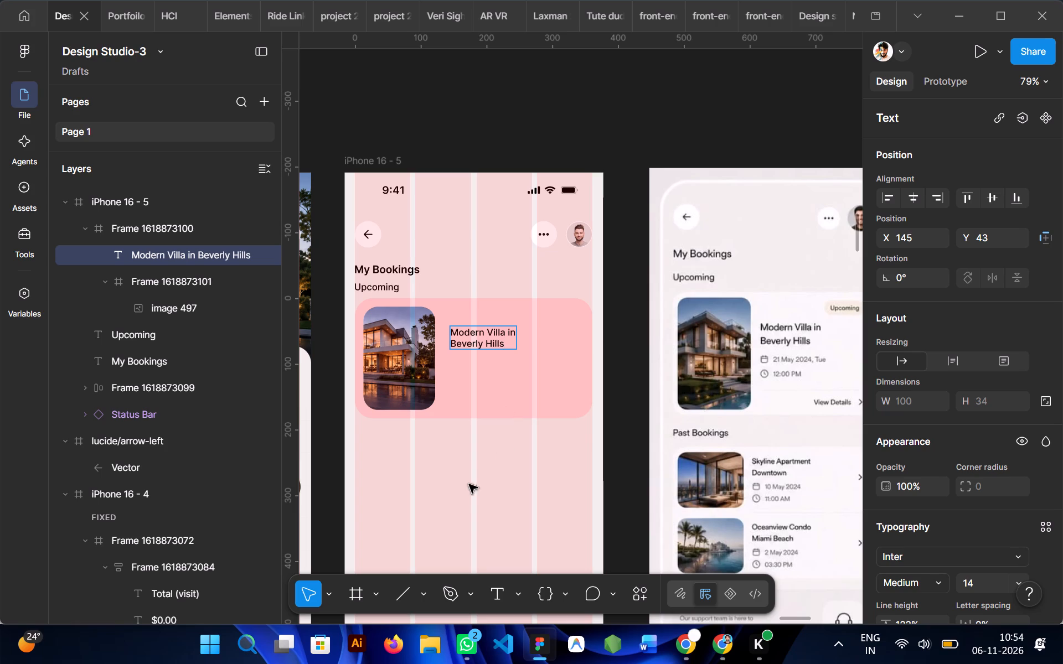
click(443, 503)
Set the font size of the booking card's villa title to 16.
scroll(941, 401, down, 2)
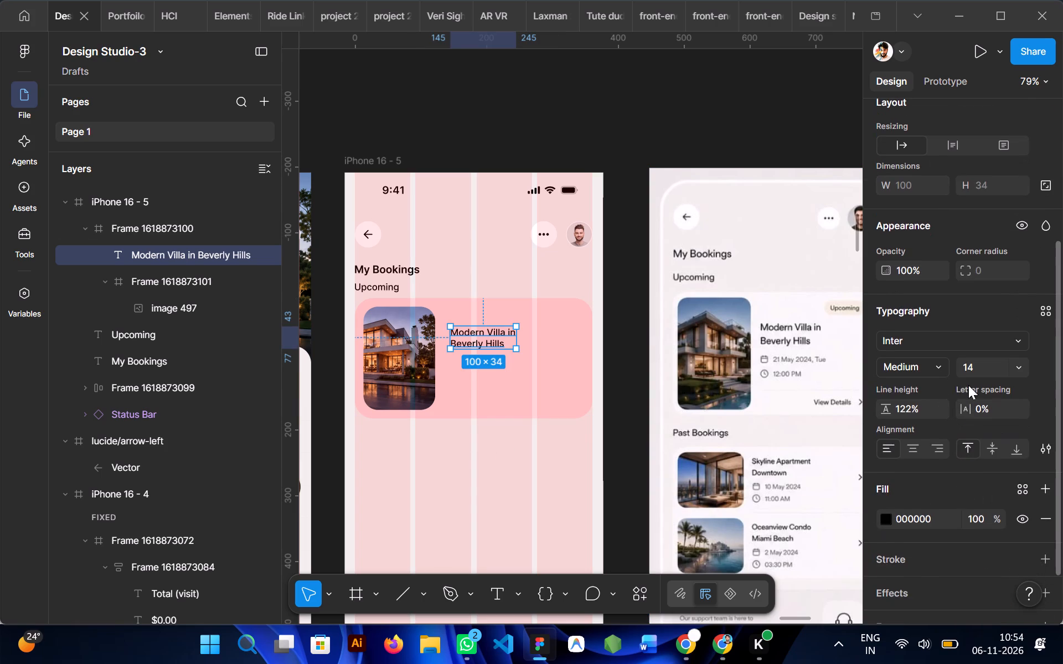
click(1013, 372)
click(998, 381)
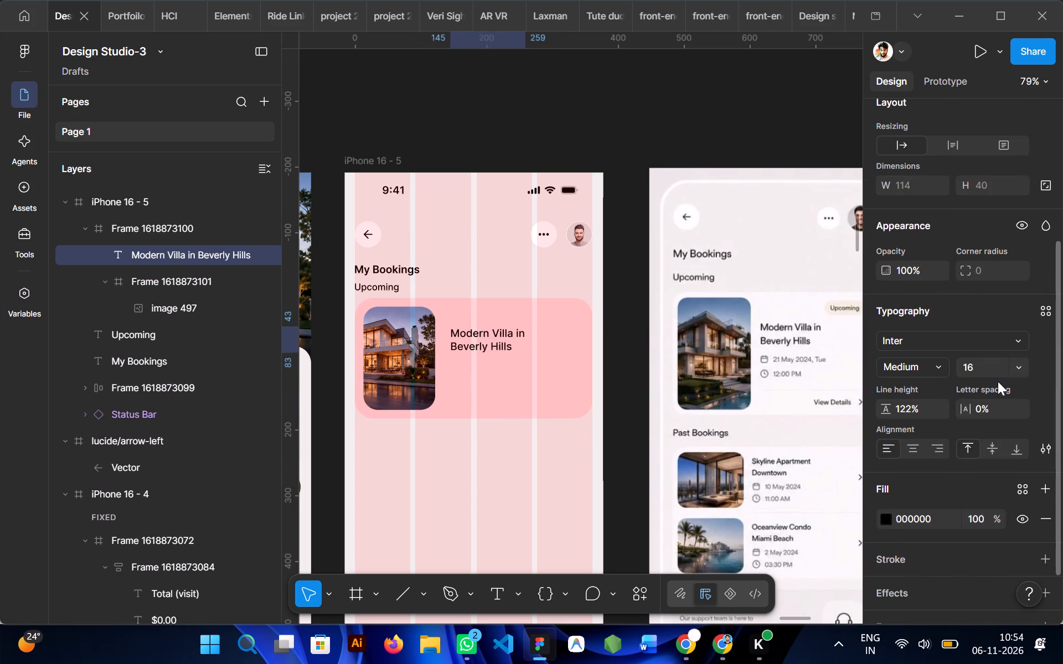
Set the font weight of the booking card's villa title to Semi Bold.
click(941, 367)
click(916, 386)
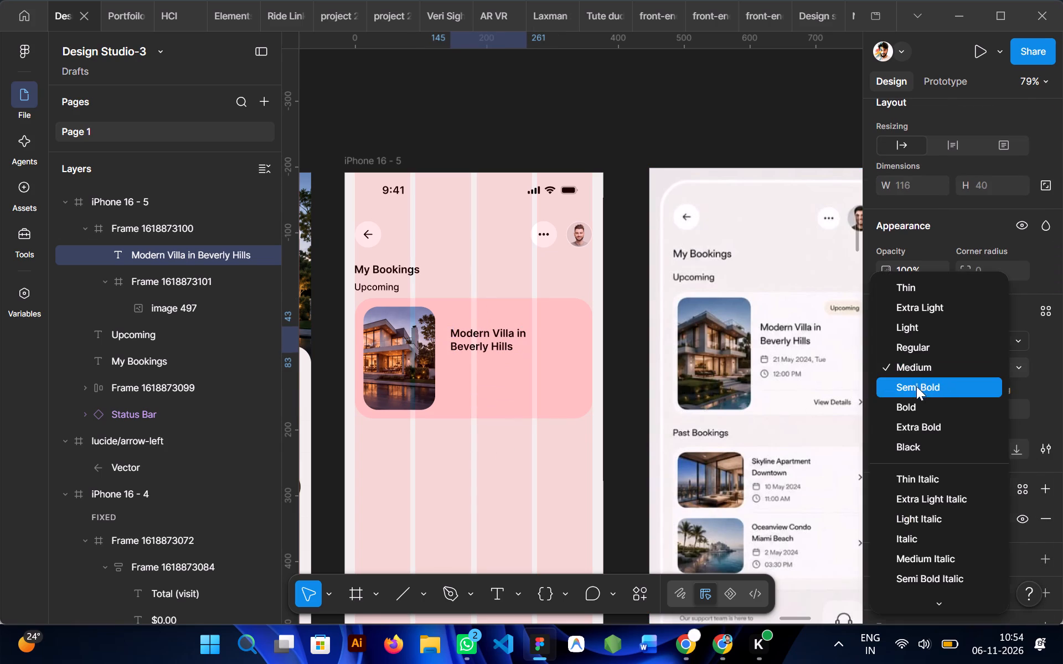
Move the villa title closer to the photo inside the booking card, to X 135, Y 34.
scroll(446, 449, right, 1)
drag(507, 346, 505, 345)
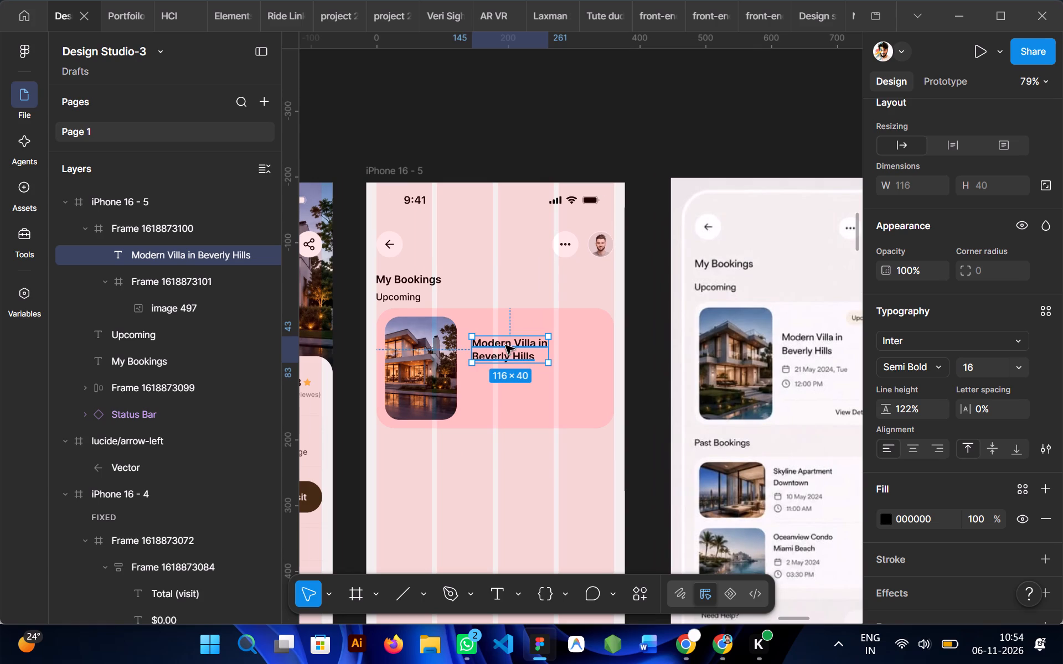
drag(505, 345, 500, 340)
ctrl+click(427, 279)
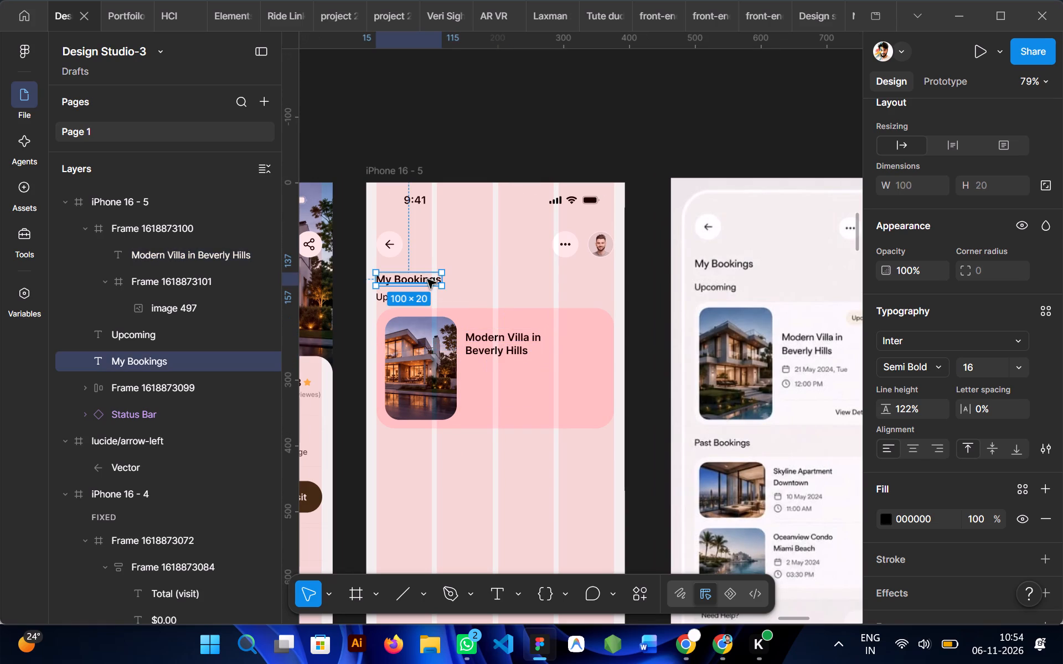
click(444, 533)
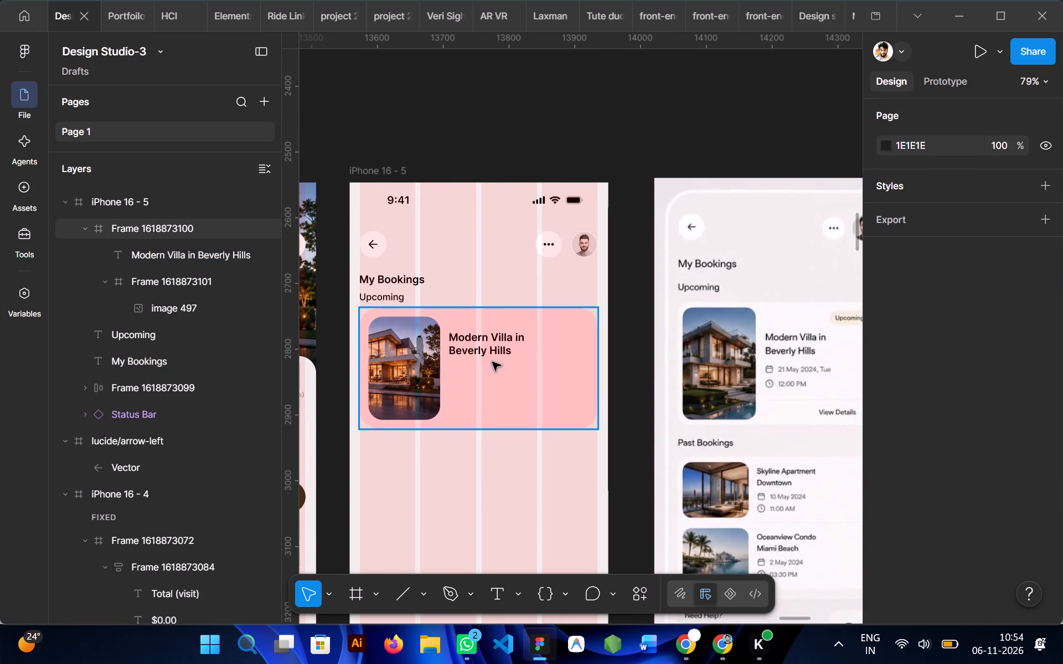
scroll(492, 362, left, 1)
ctrl+click(467, 347)
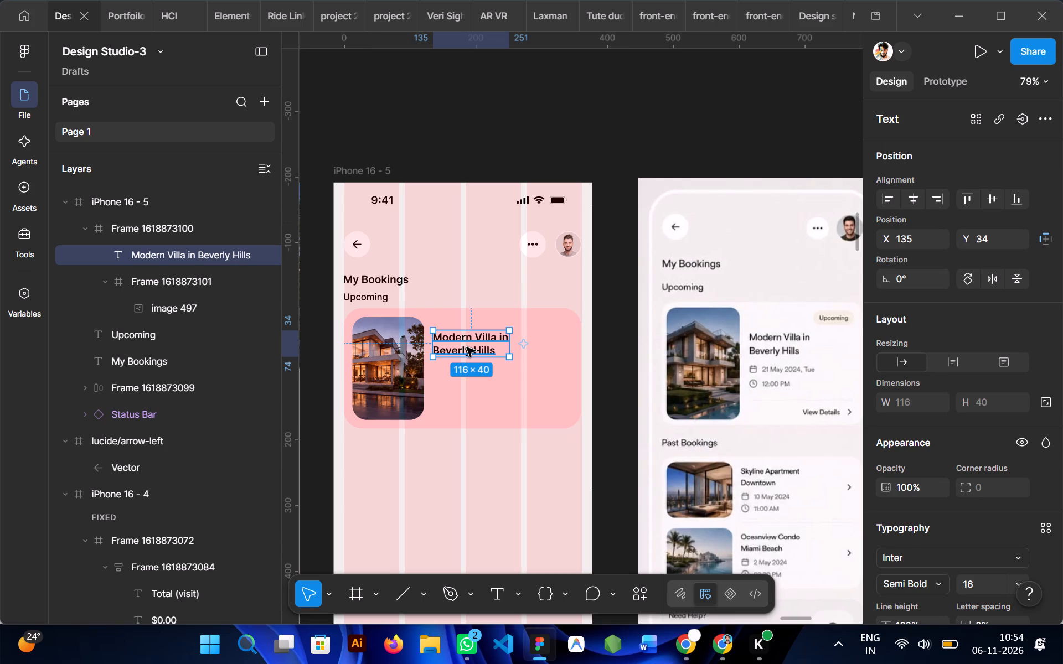
scroll(467, 347, left, 1)
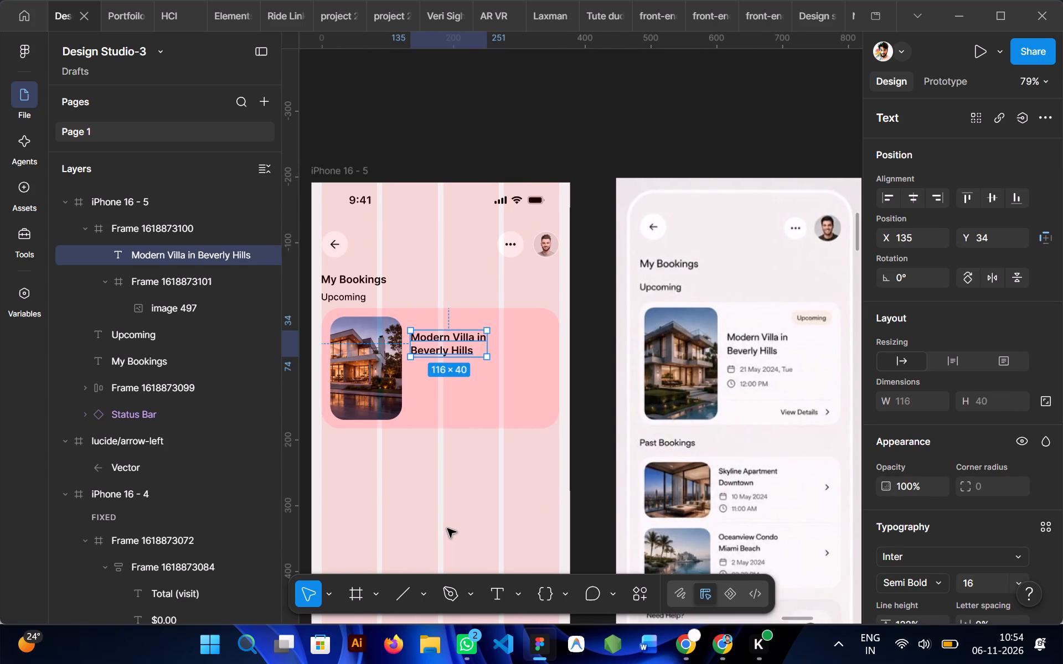
click(434, 519)
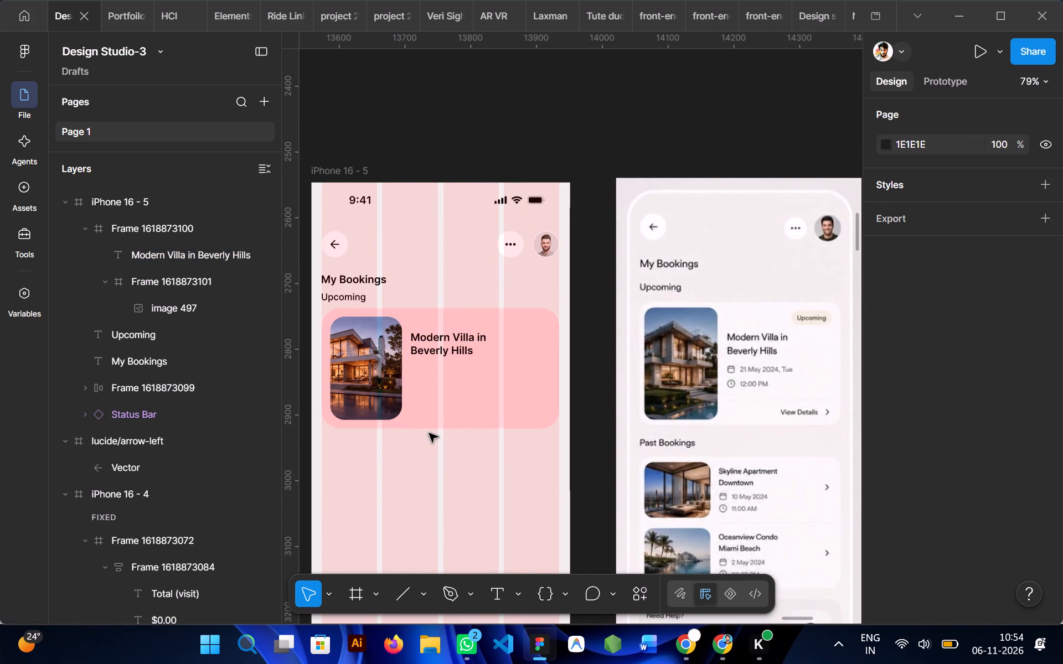
Duplicate the Featured badge from the iPhone 16 - 3 villa banner into the booking card, at X 178, Y 133.
scroll(429, 433, right, 3)
scroll(384, 434, right, 1)
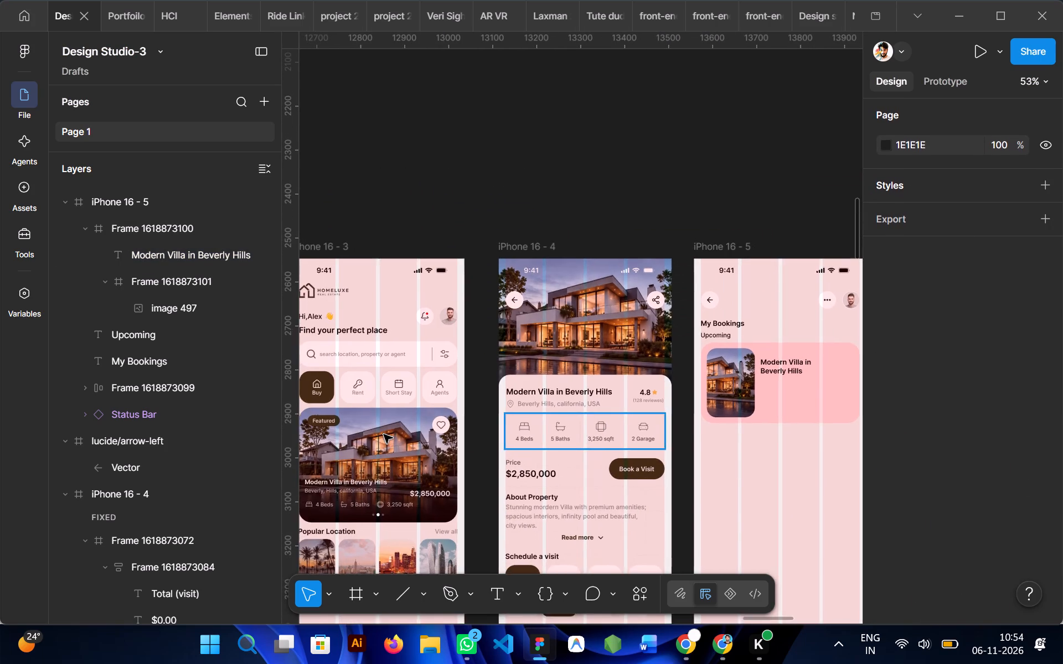
scroll(384, 434, right, 1)
scroll(384, 434, down, 1)
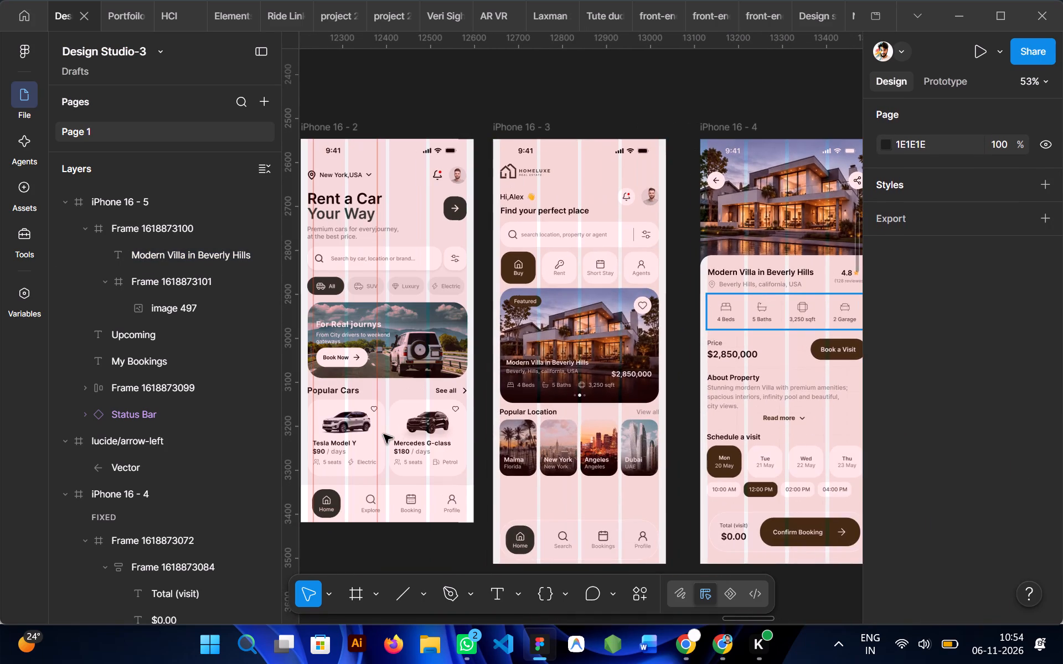
triple_click(560, 274)
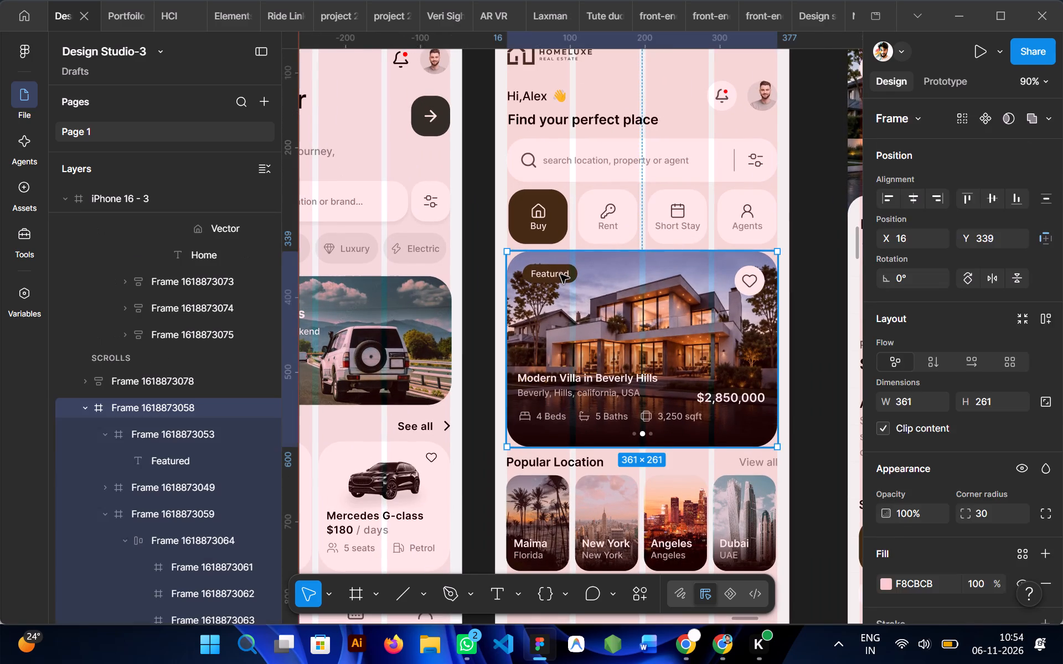
scroll(560, 274, left, 1)
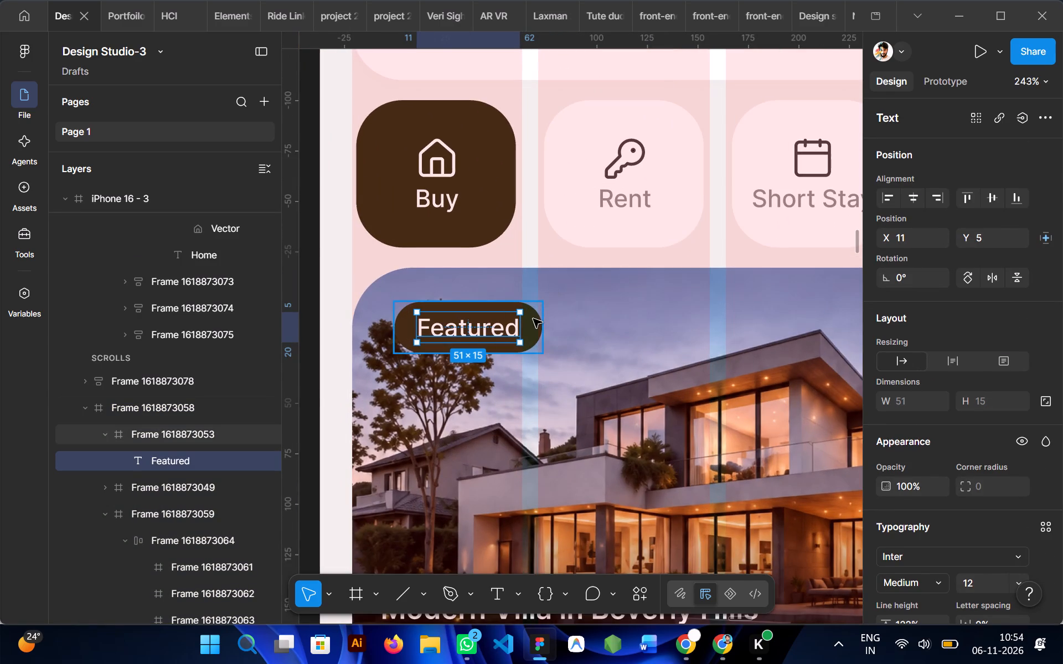
click(533, 319)
alt+drag(522, 323, 779, 372)
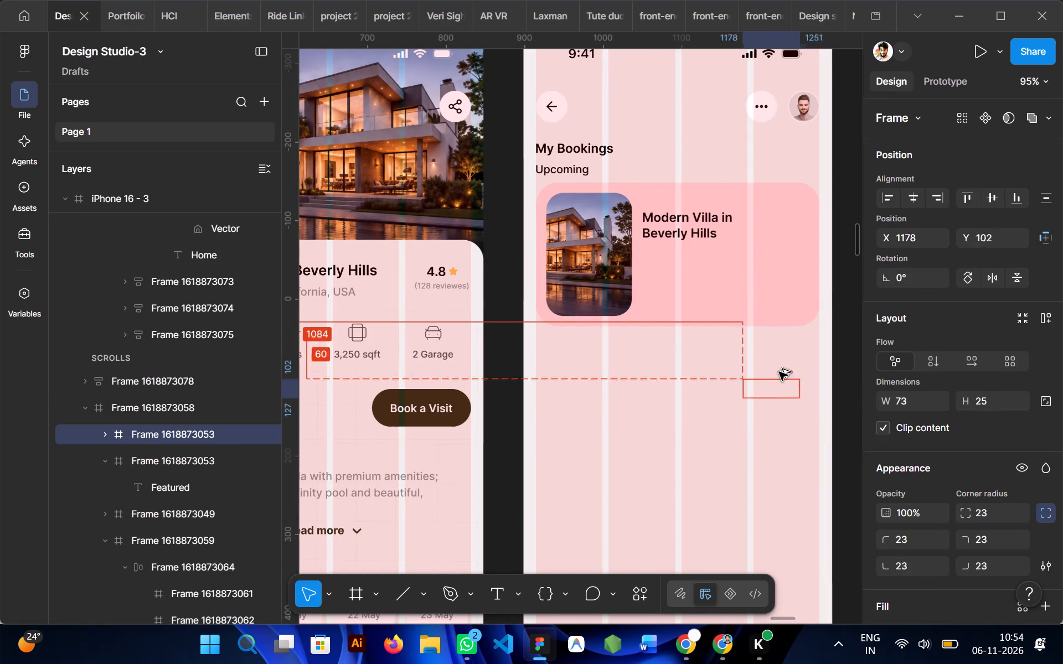
alt+drag(779, 372, 719, 298)
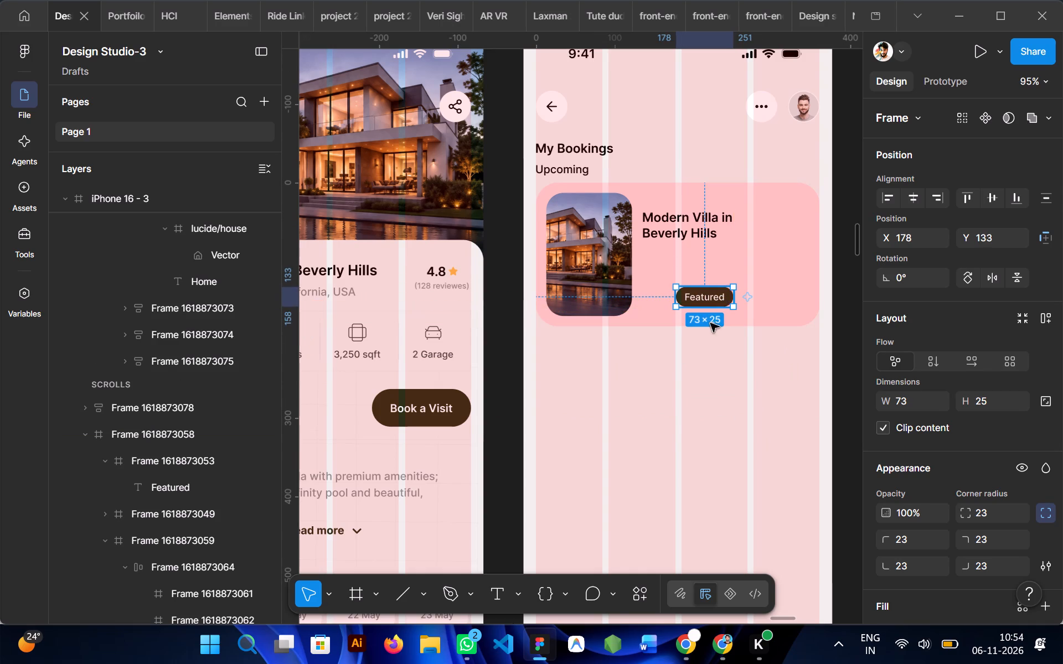
click(668, 420)
Move the Featured badge into the booking card's upper-right corner, level with the photo's top edge, at X 275, Y 13.
scroll(668, 420, right, 2)
scroll(668, 420, left, 2)
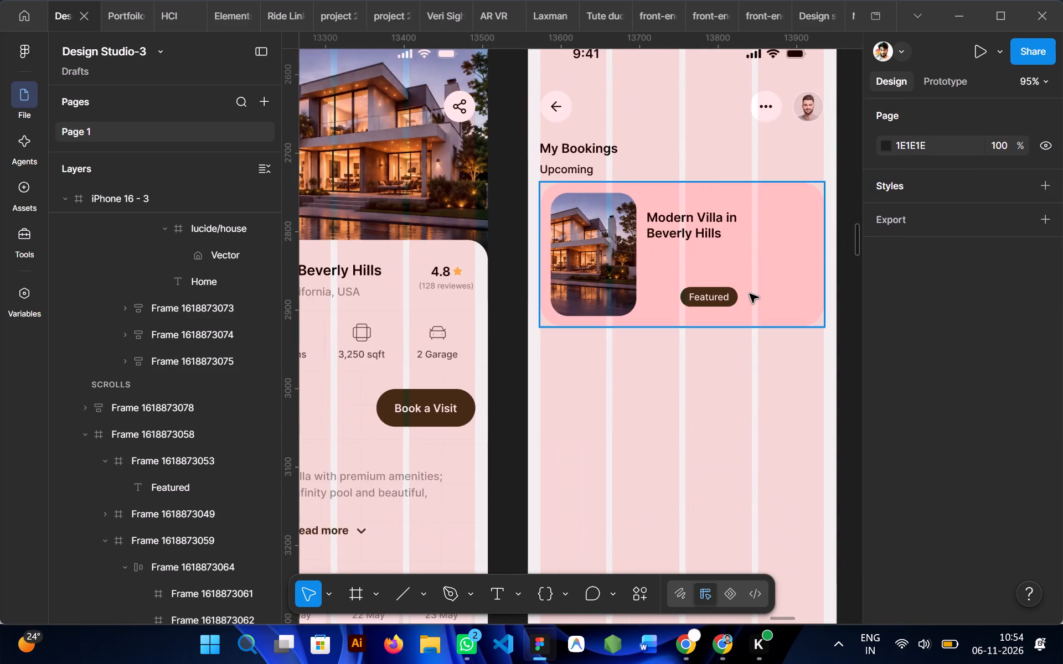
scroll(750, 294, up, 1)
scroll(750, 294, left, 1)
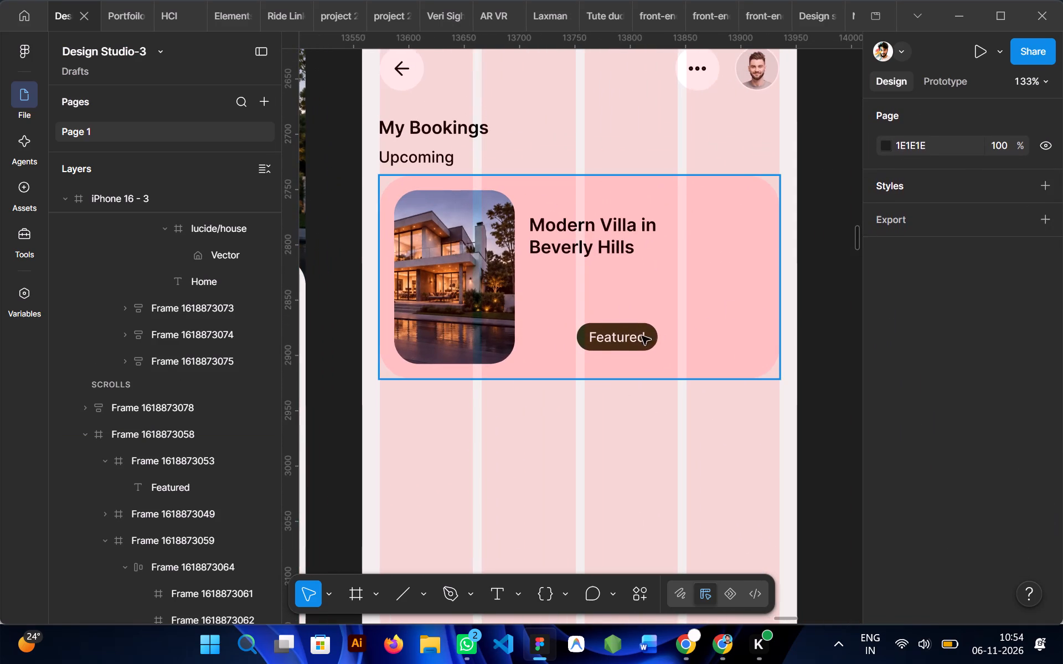
double_click(605, 330)
drag(603, 337, 698, 227)
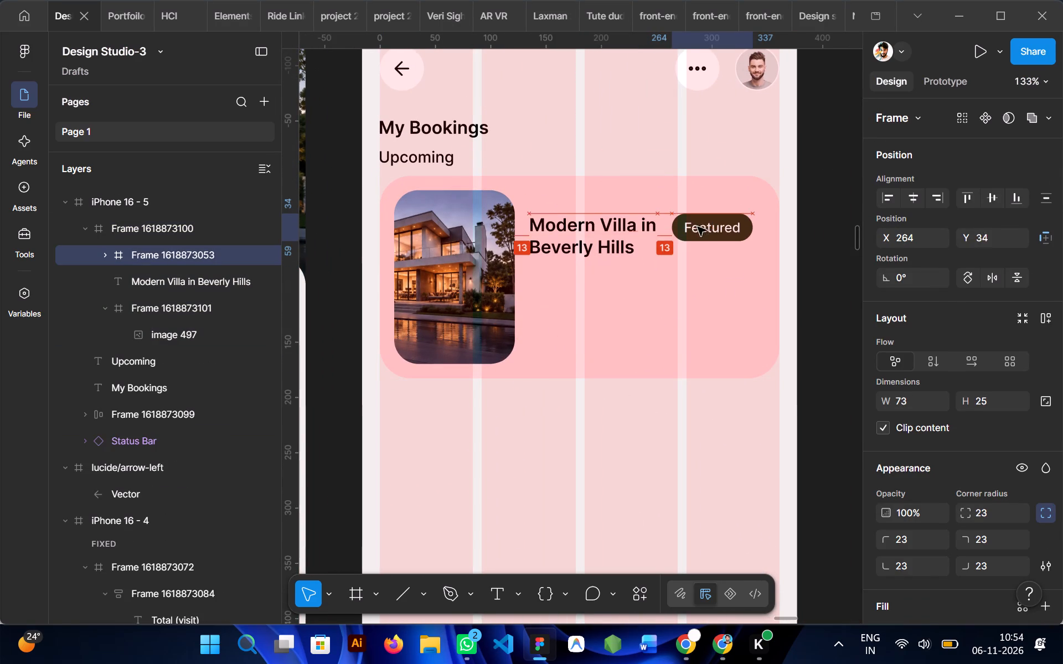
drag(698, 227, 712, 207)
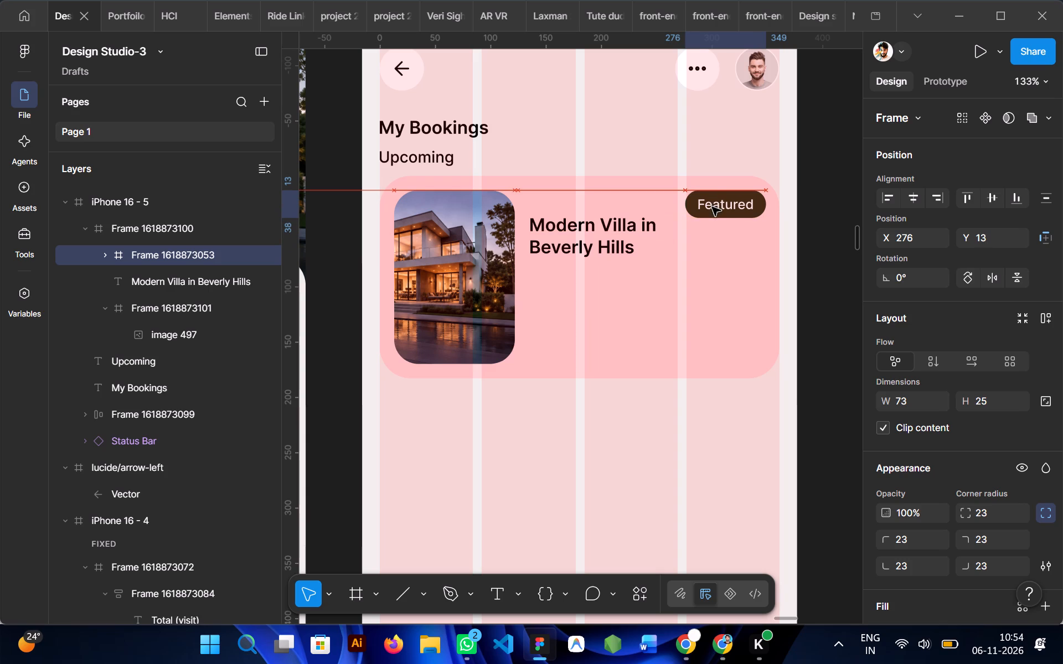
drag(712, 207, 708, 207)
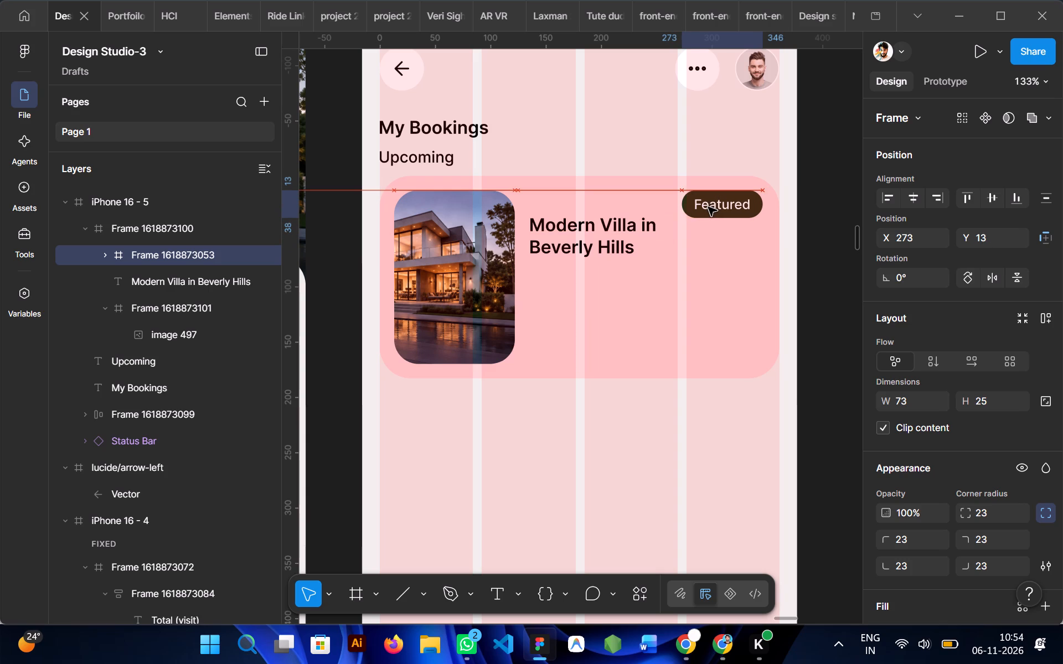
drag(708, 207, 706, 205)
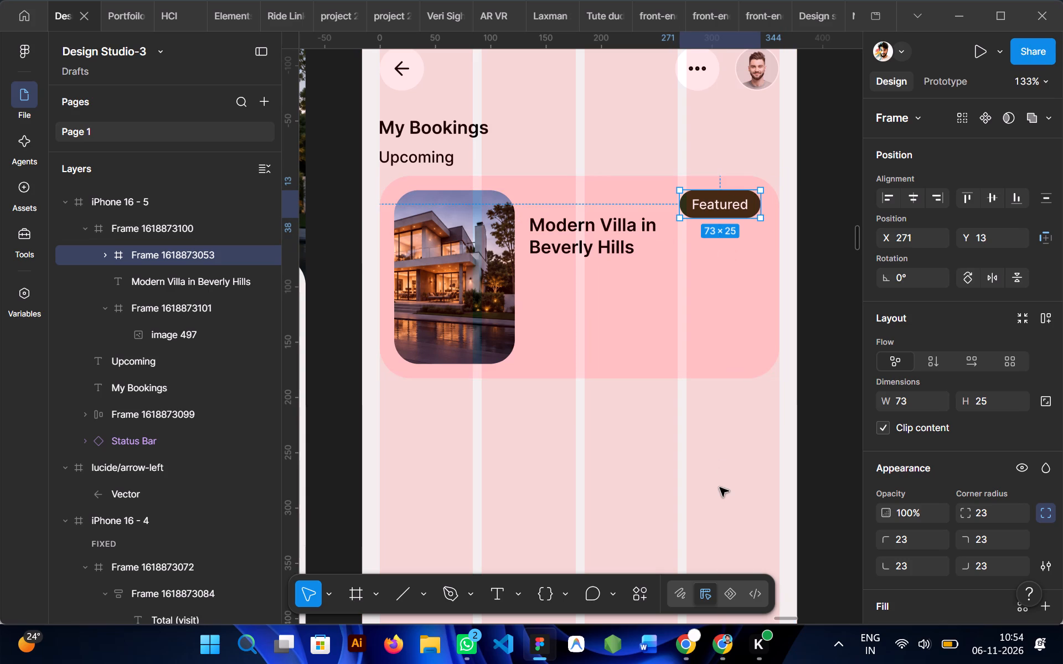
scroll(686, 468, left, 1)
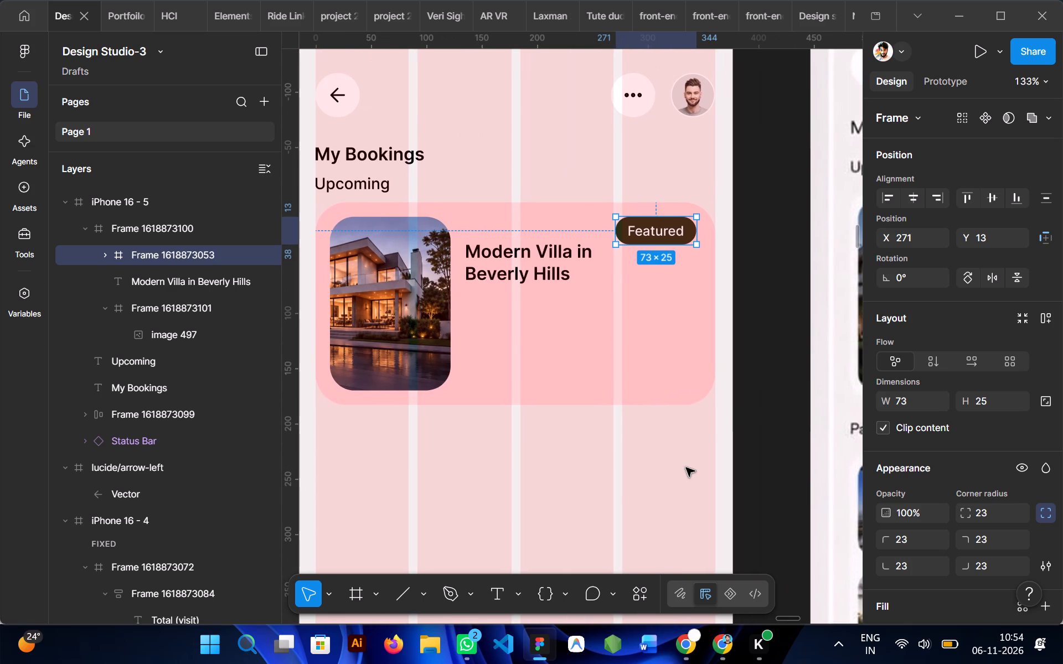
key(Right)
key(Right)
key(Right)
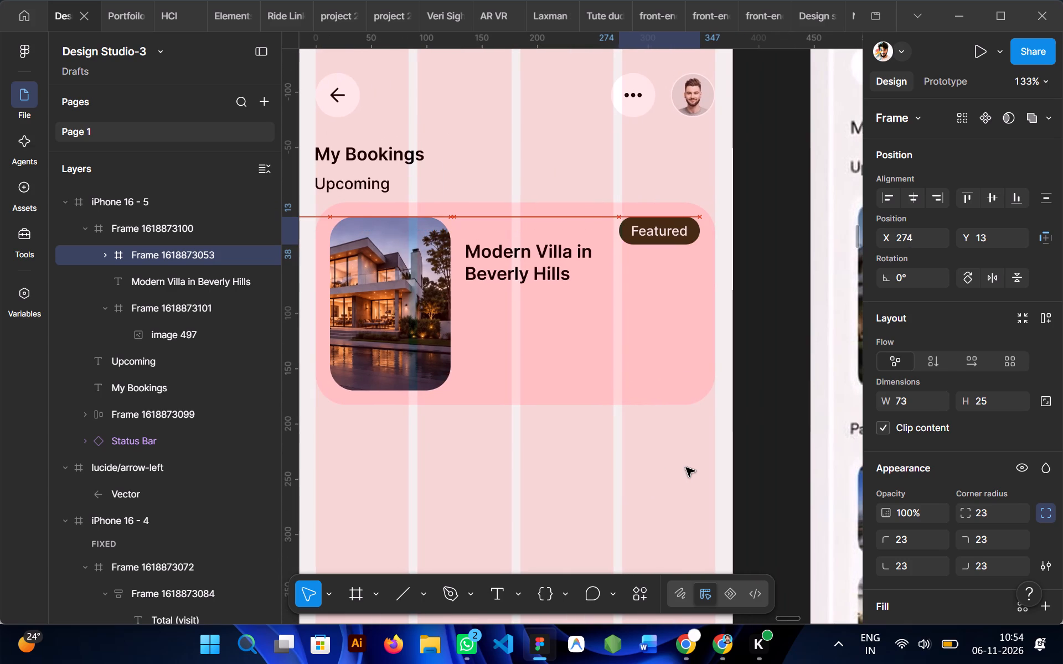
key(Right)
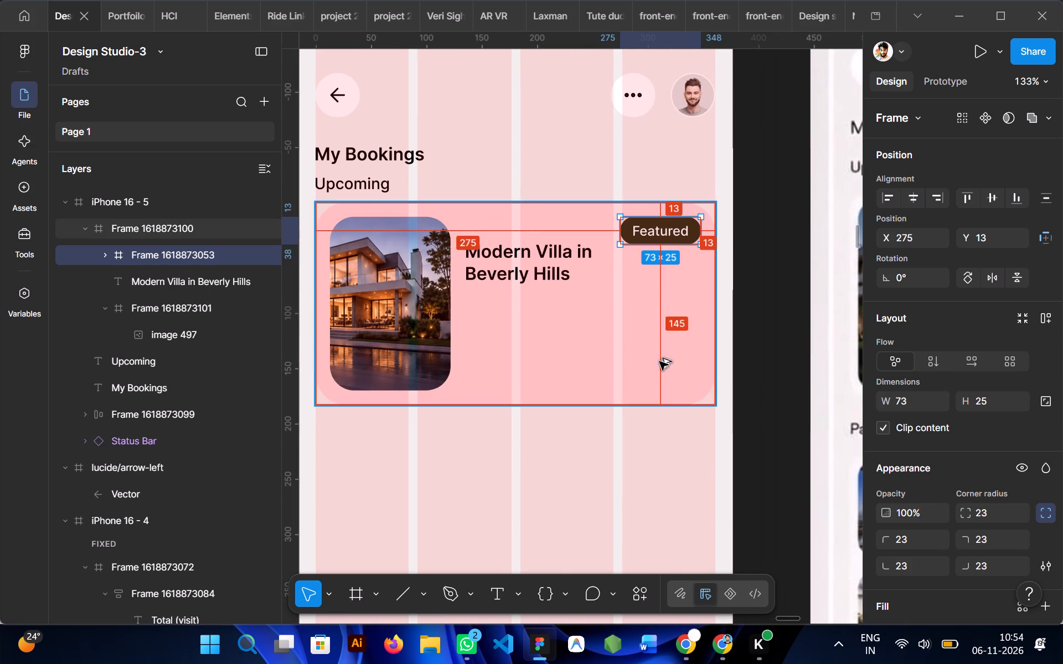
click(627, 520)
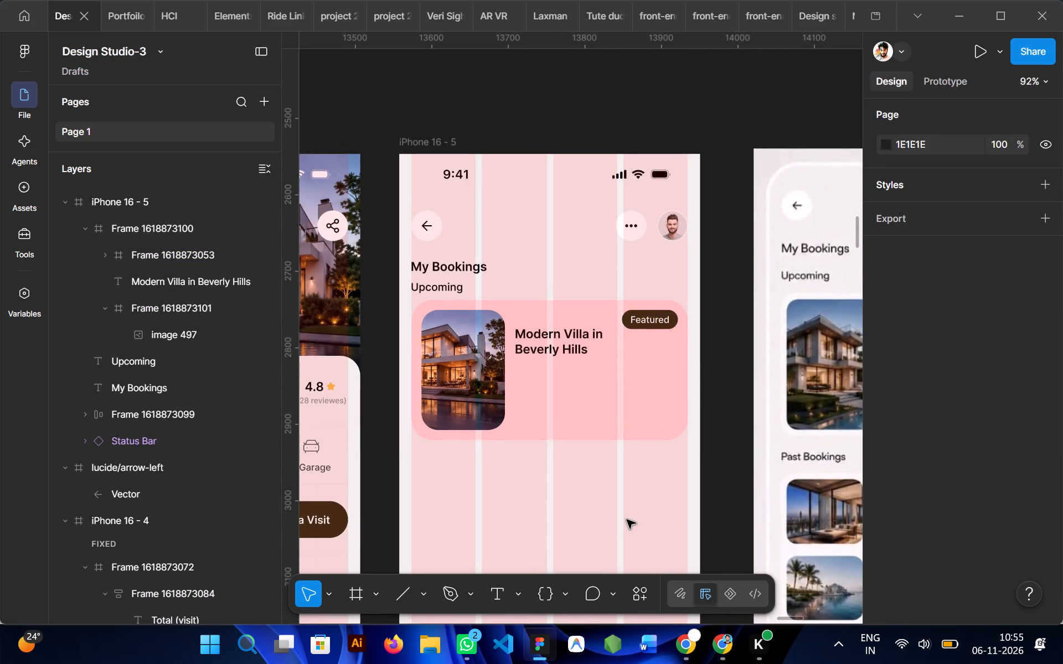
Change the Featured badge's fill to F3EBDE, sampled from the Upcoming badge in the reference image.
scroll(555, 451, left, 1)
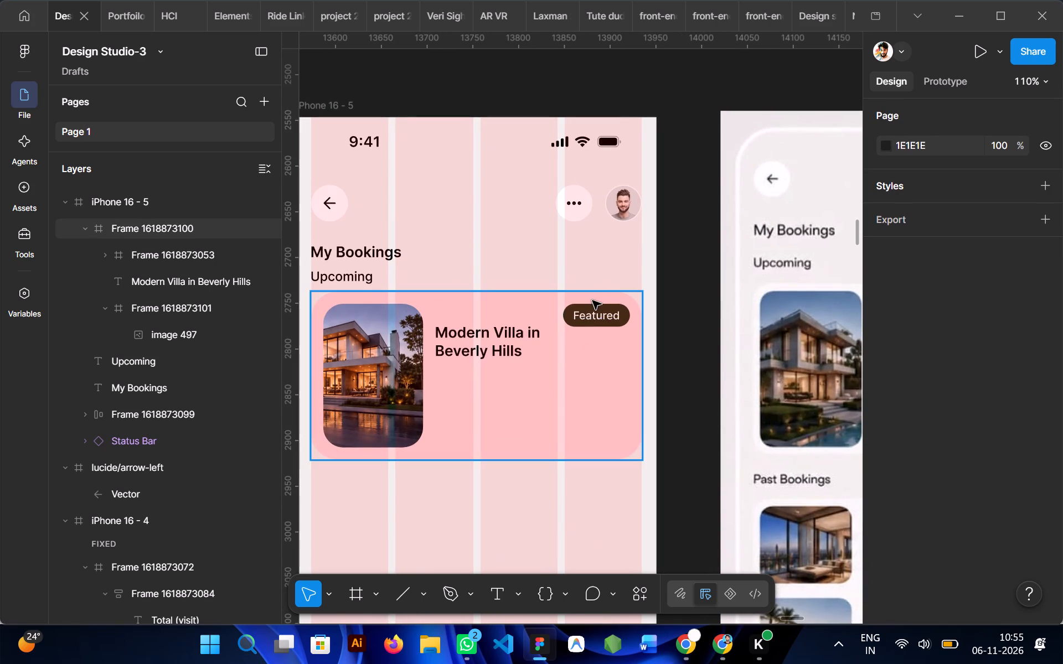
ctrl+click(588, 308)
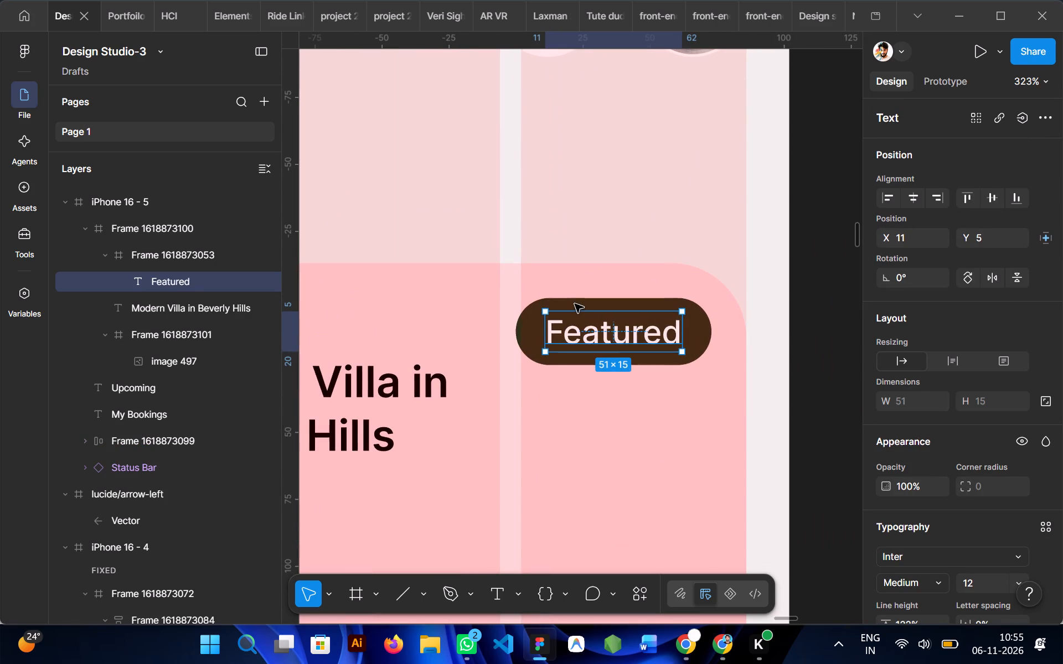
ctrl+click(569, 299)
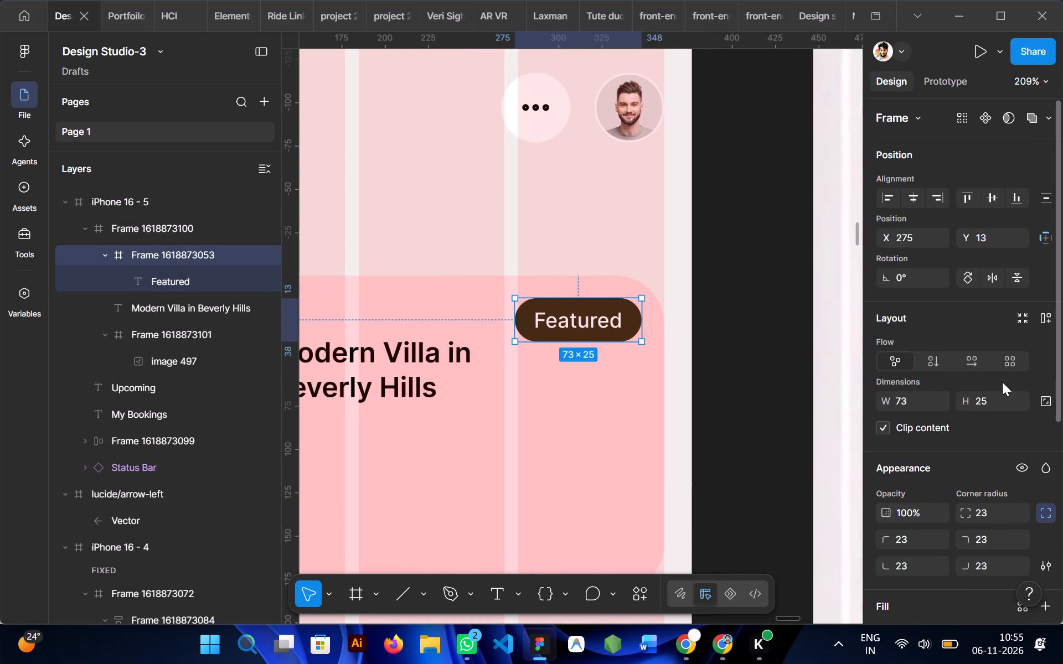
scroll(1002, 382, down, 3)
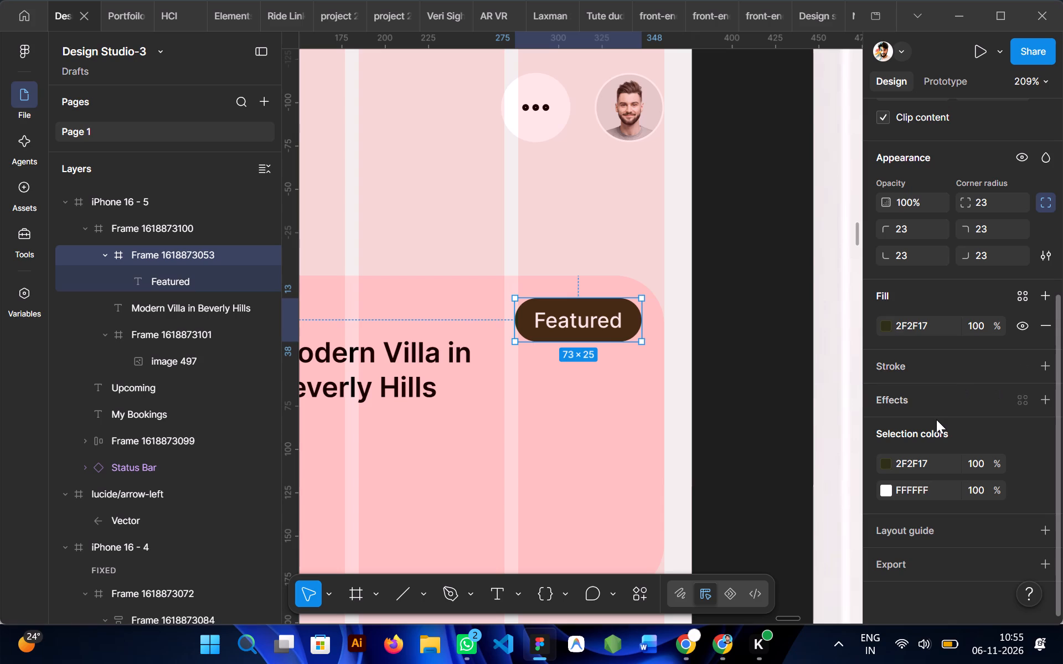
scroll(936, 419, down, 4)
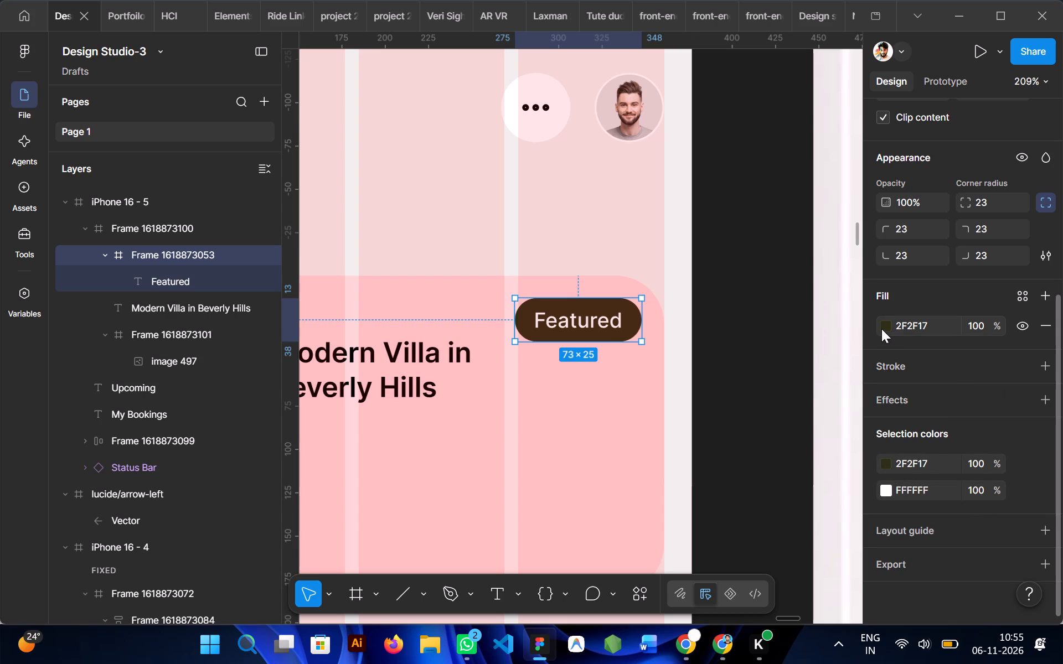
click(881, 329)
click(691, 440)
scroll(613, 421, left, 2)
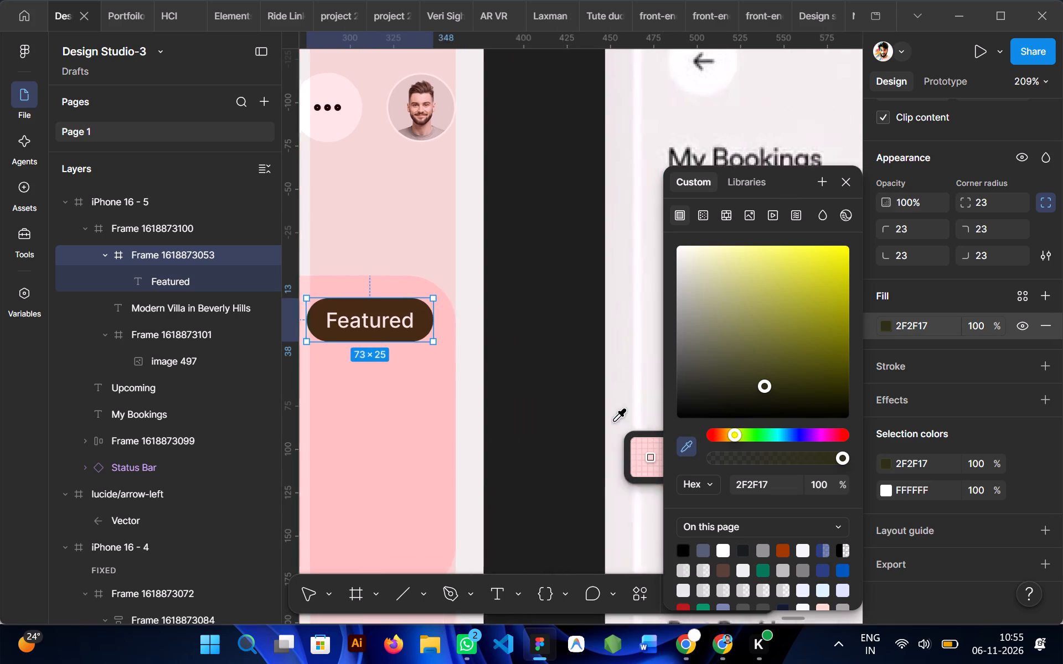
scroll(613, 421, left, 2)
scroll(559, 346, left, 1)
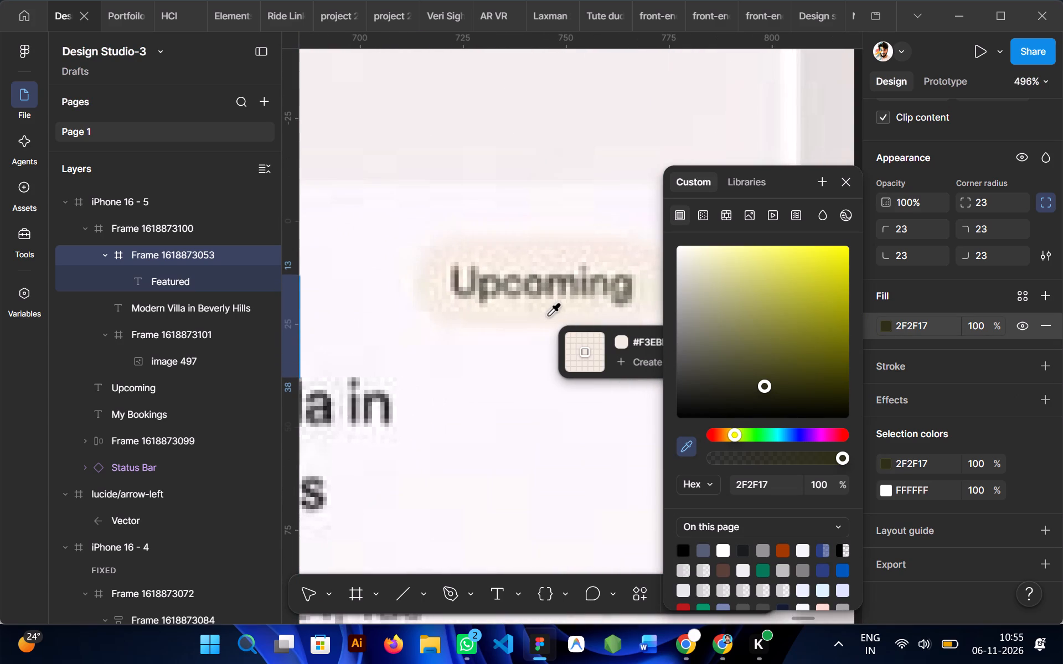
click(540, 313)
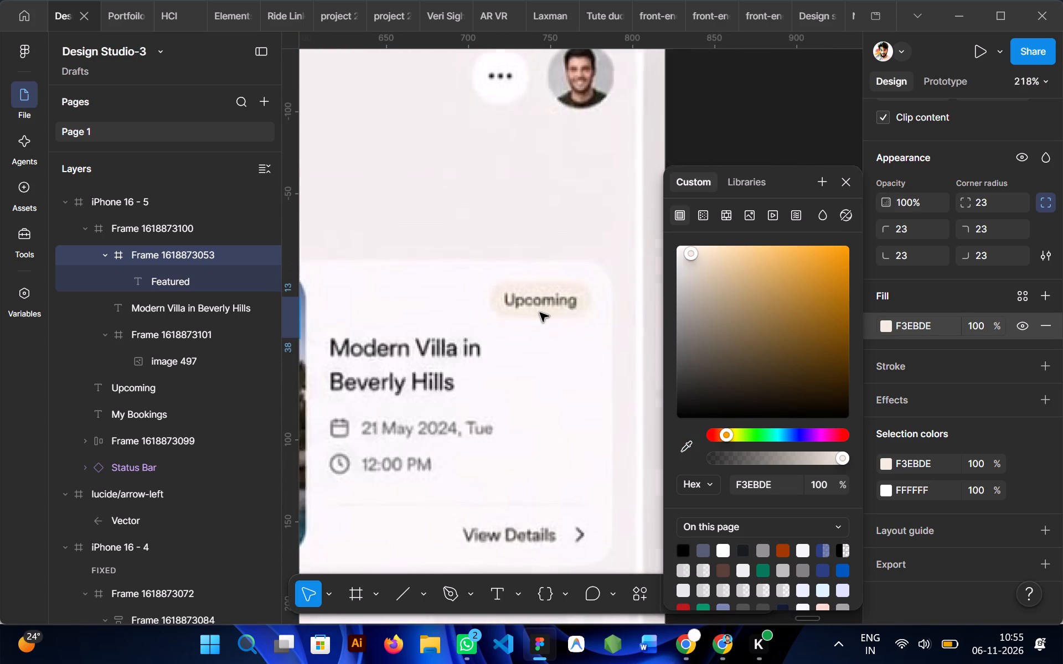
scroll(540, 313, right, 3)
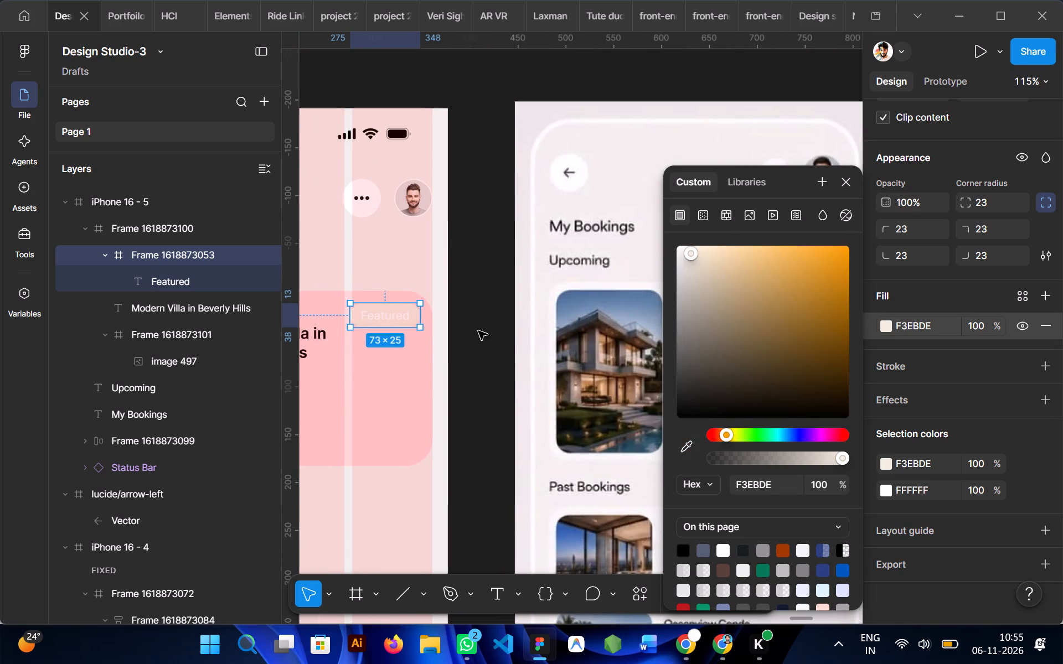
click(478, 331)
scroll(478, 331, right, 1)
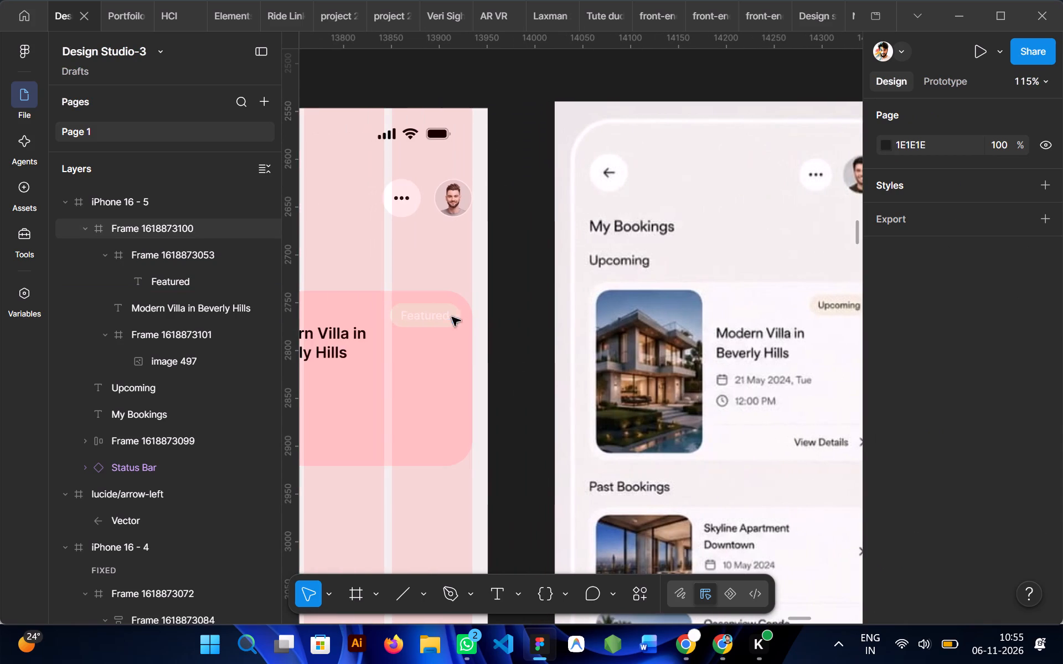
Replace the Featured text in the booking card's badge with "Upcomming".
ctrl+double_click(424, 317)
click(424, 317)
text(Up)
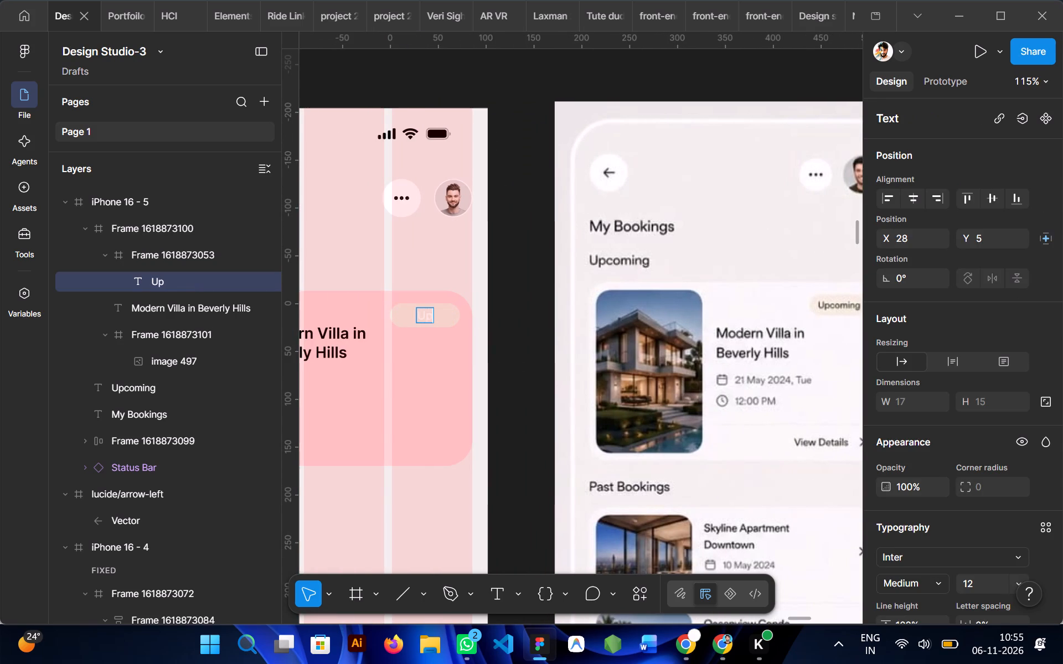
text(commi)
text(ng)
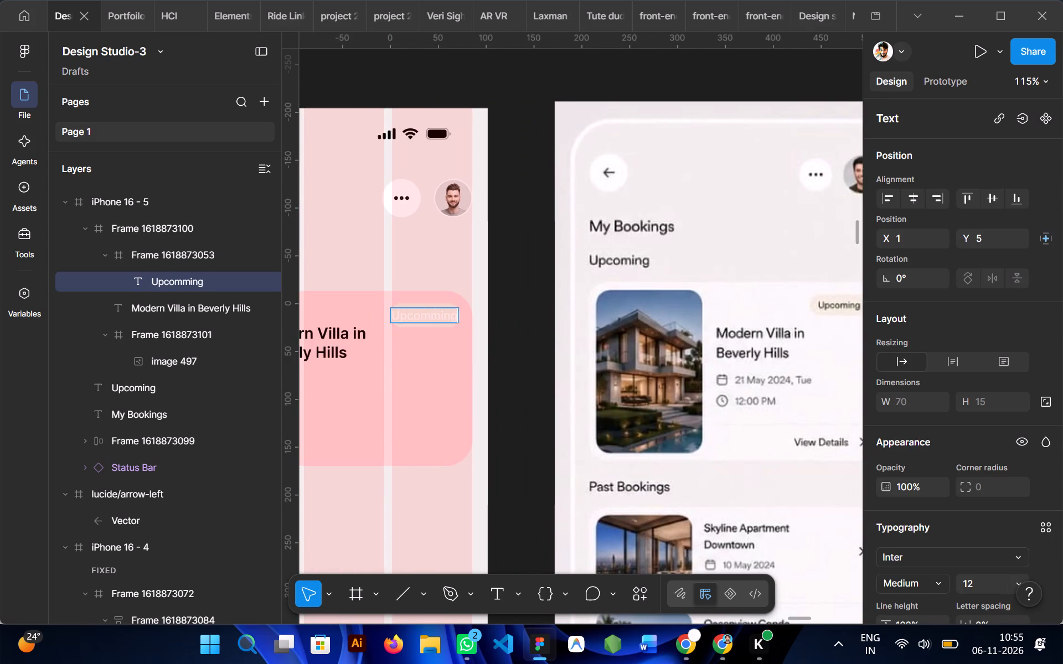
click(510, 317)
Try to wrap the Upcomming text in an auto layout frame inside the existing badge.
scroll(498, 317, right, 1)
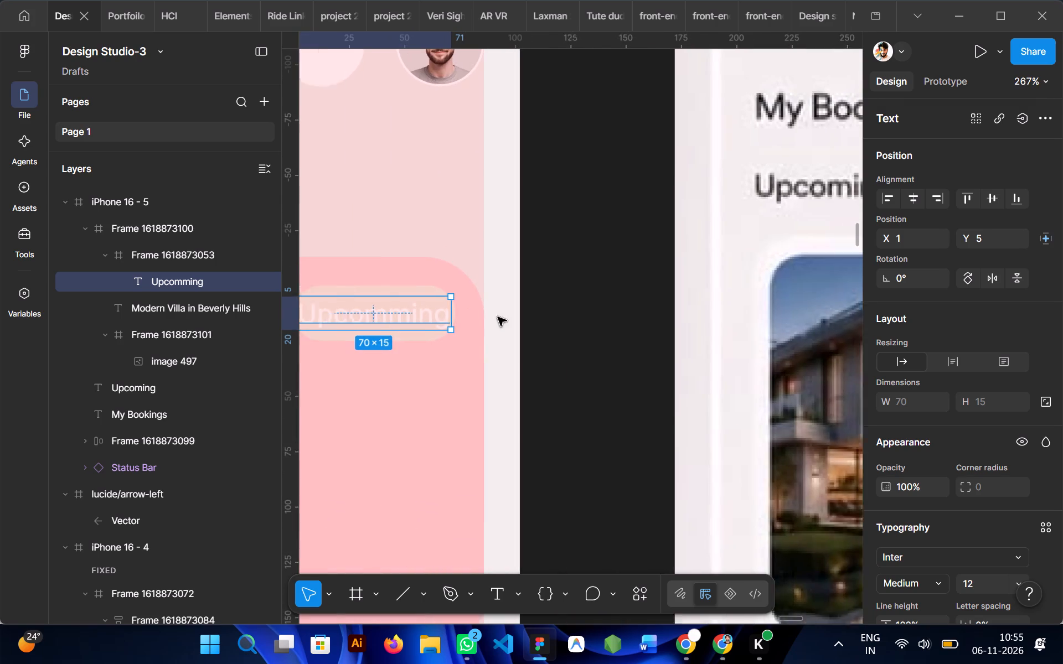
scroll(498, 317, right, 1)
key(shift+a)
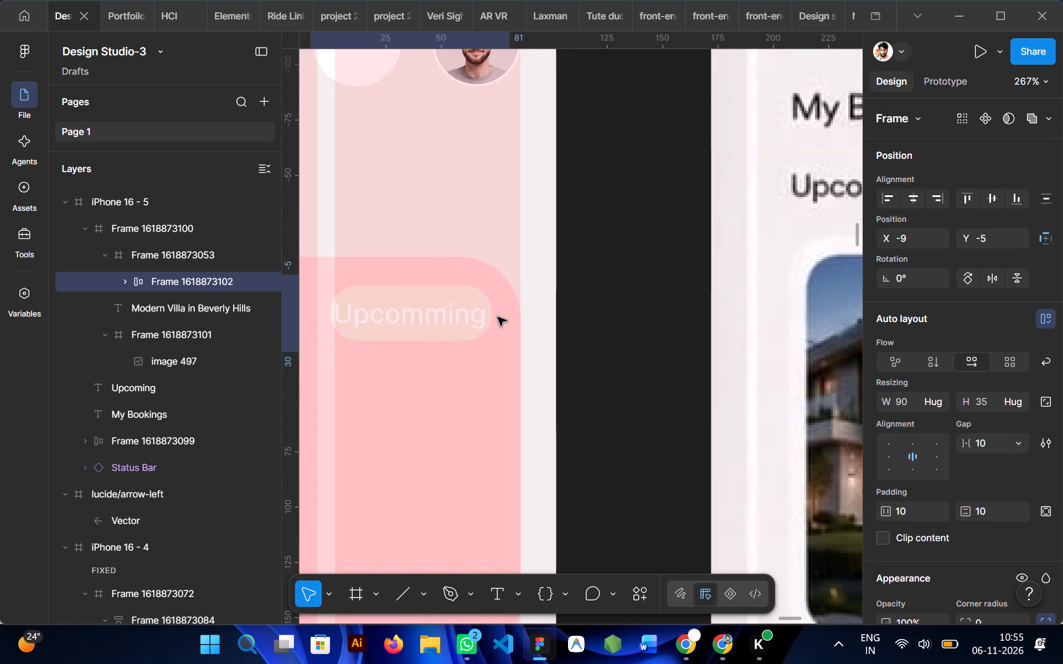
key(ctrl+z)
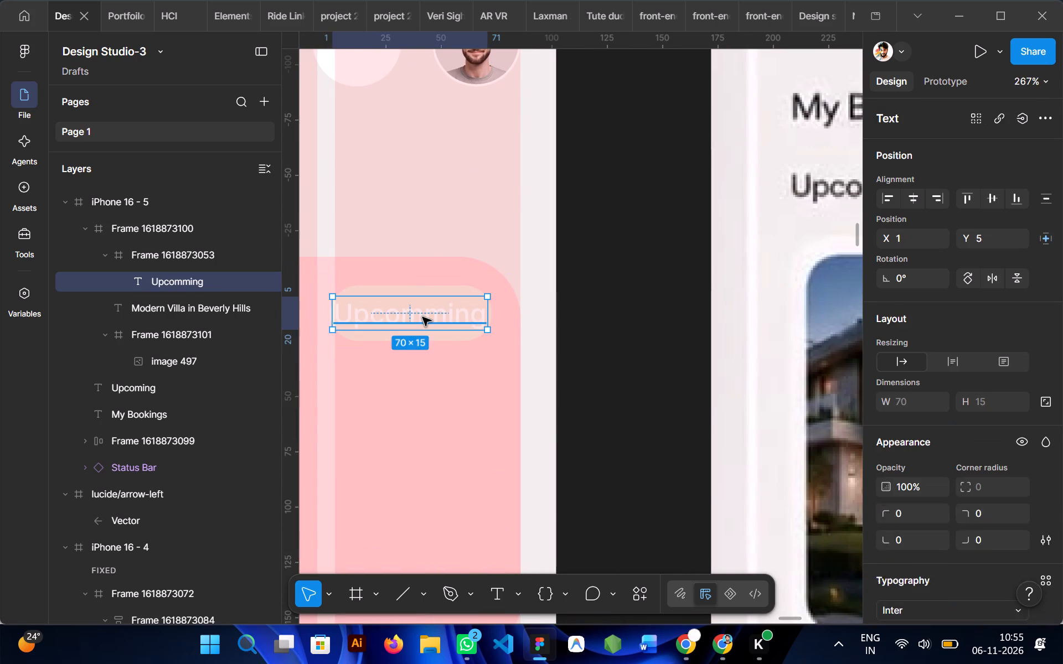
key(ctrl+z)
Move the Upcomming text out of the badge to Y 51 in the booking card and delete the empty badge frame.
click(520, 325)
drag(411, 314, 406, 386)
ctrl+click(405, 319)
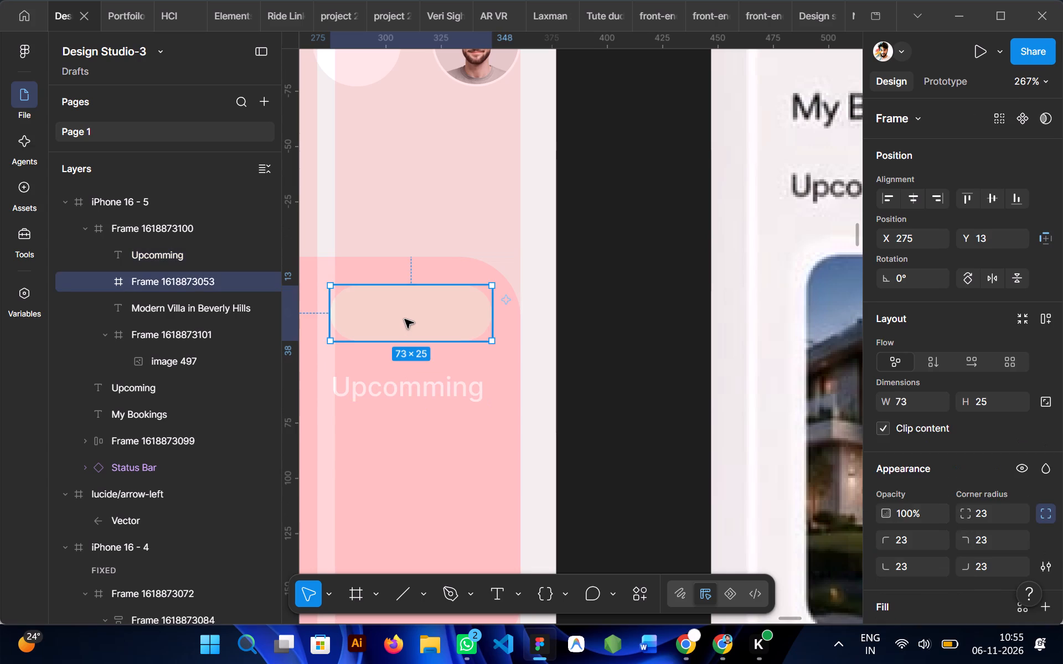
key(Delete)
Wrap the Upcomming text in a new horizontal auto layout frame with 10 padding.
ctrl+click(373, 389)
scroll(373, 389, right, 1)
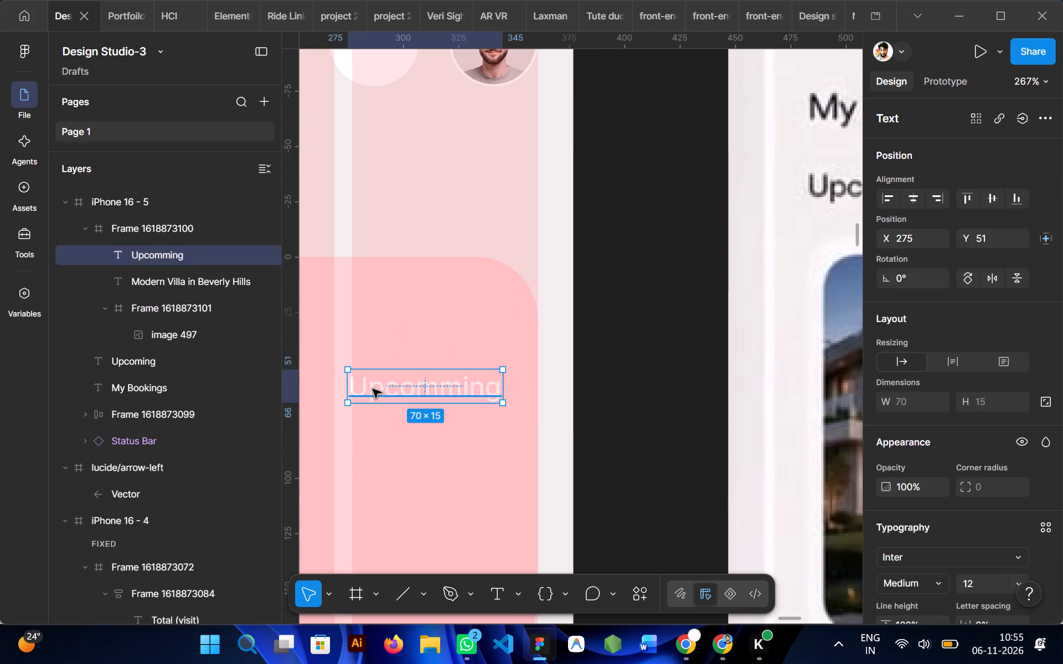
key(shift+a)
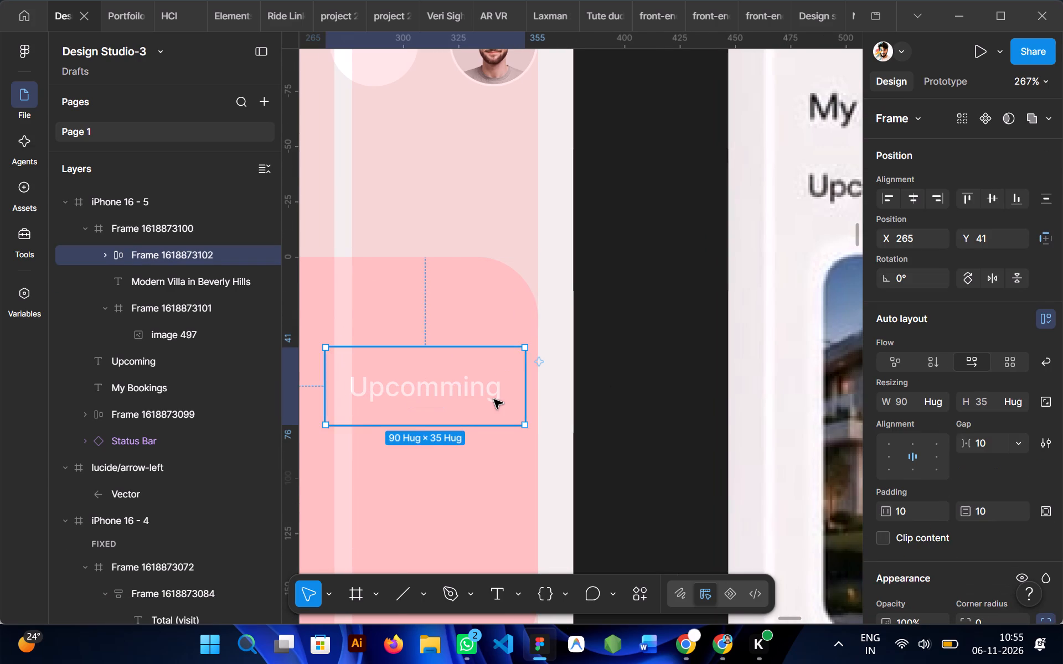
Add a fill of F3EBDE to the Upcomming frame, sampled from the Upcoming badge in the reference image.
scroll(494, 400, right, 1)
scroll(957, 418, down, 1)
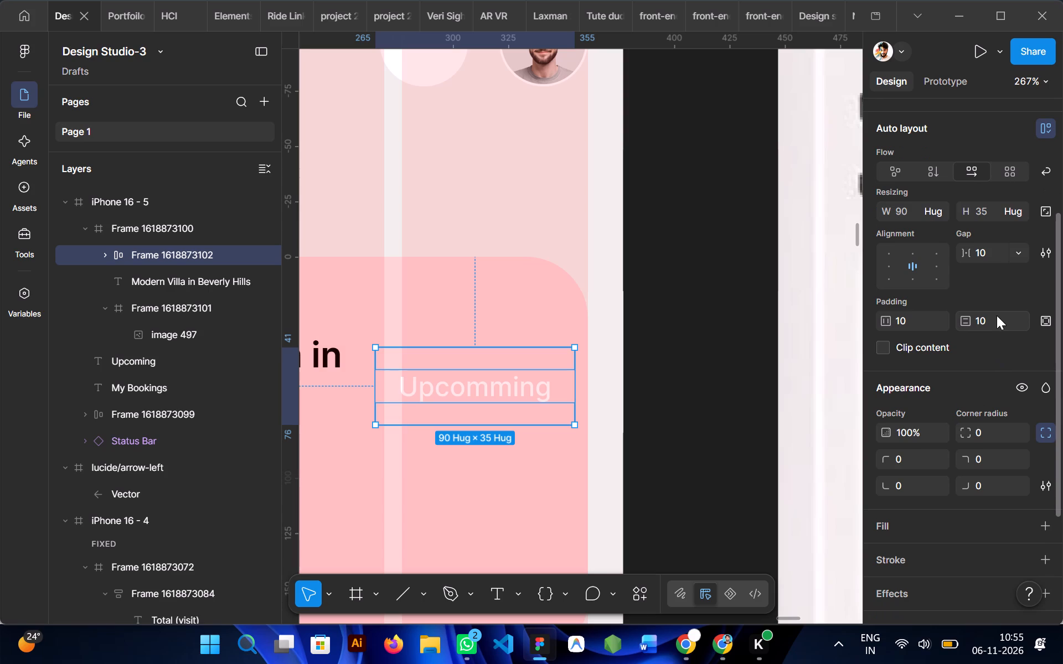
click(1050, 525)
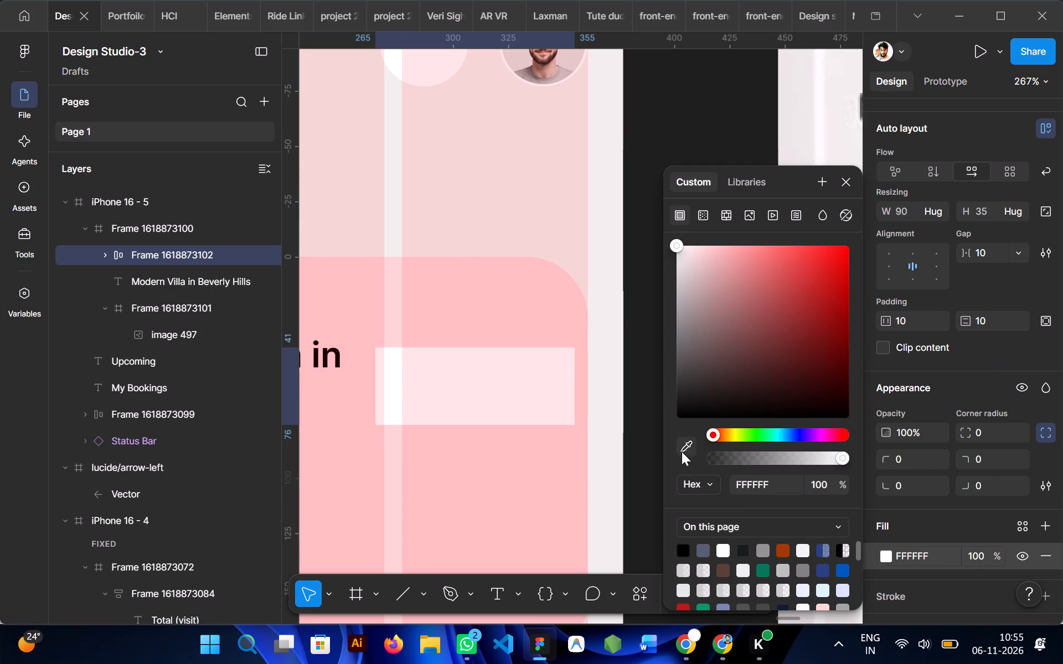
click(682, 450)
scroll(542, 277, left, 5)
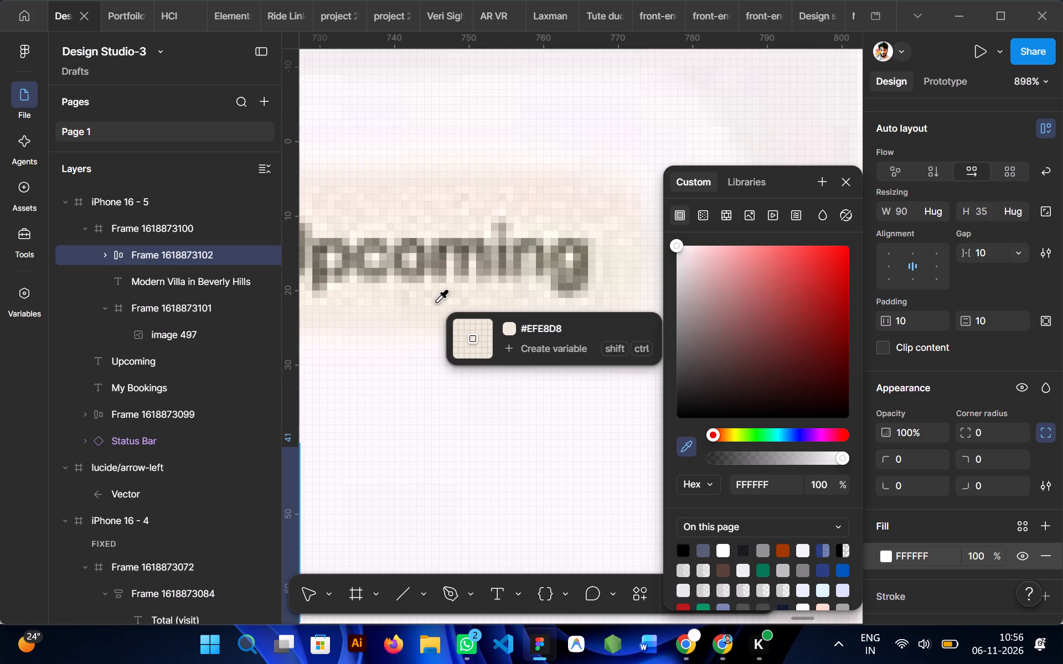
click(405, 312)
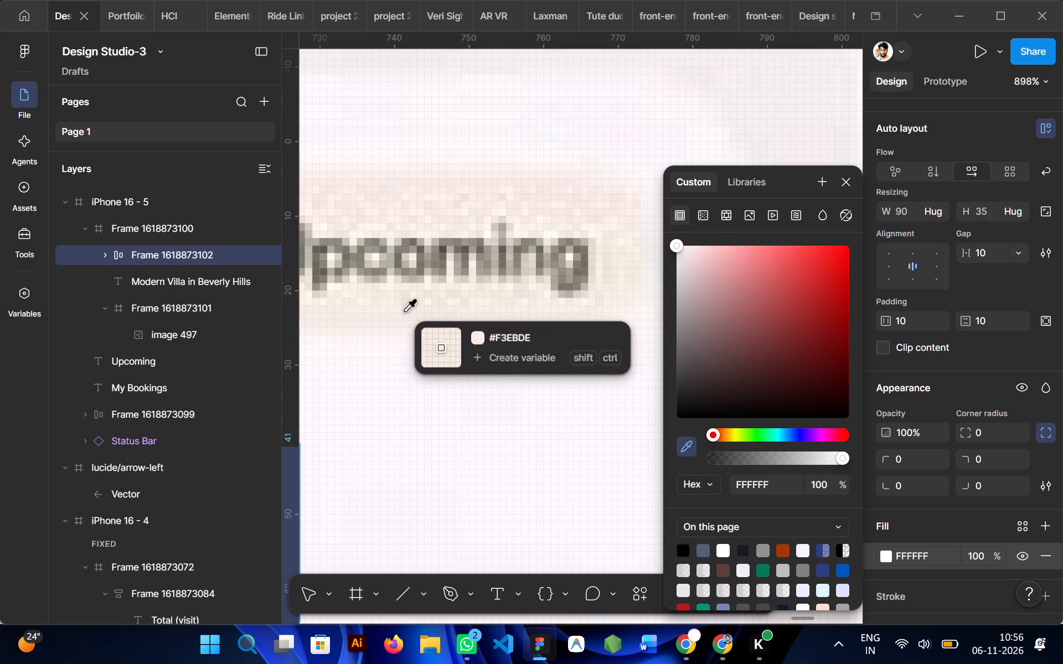
scroll(405, 312, right, 3)
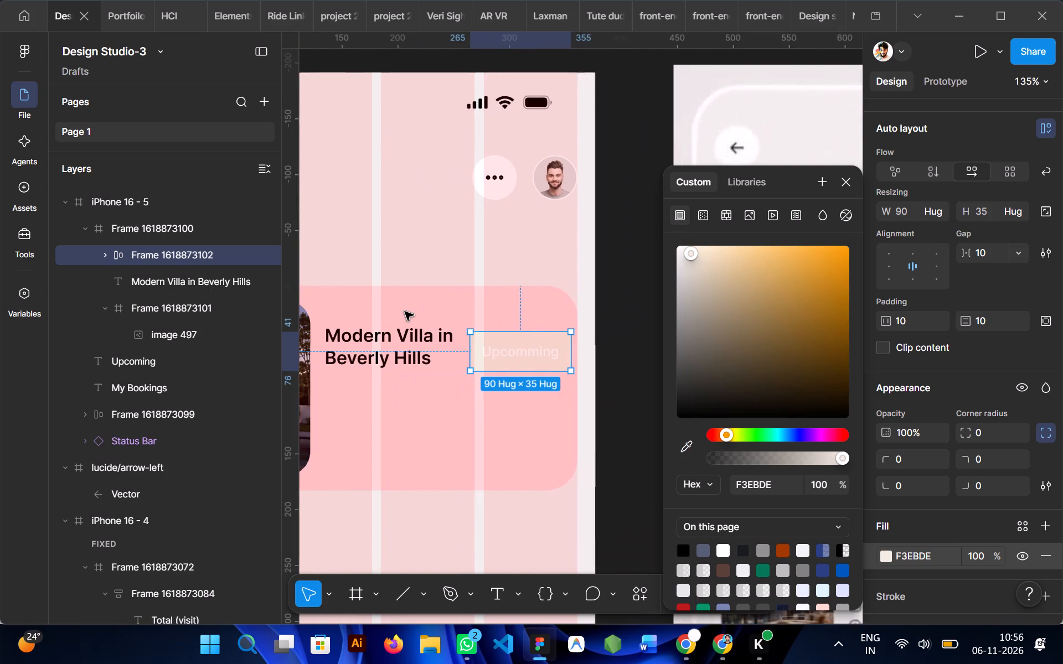
scroll(405, 312, right, 1)
scroll(479, 333, left, 1)
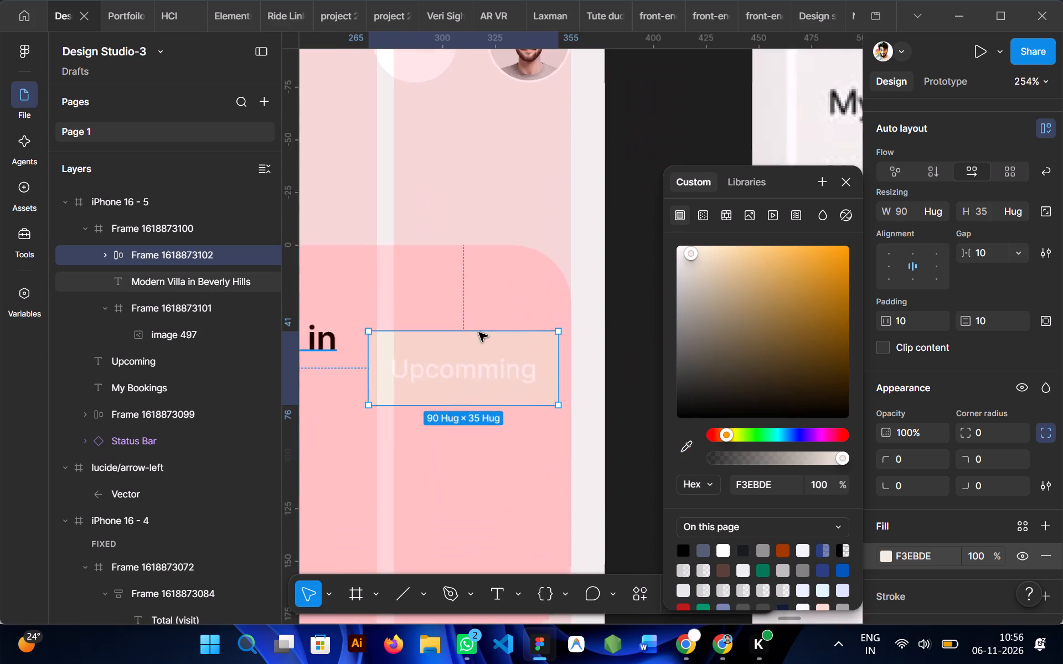
scroll(479, 333, right, 1)
click(844, 178)
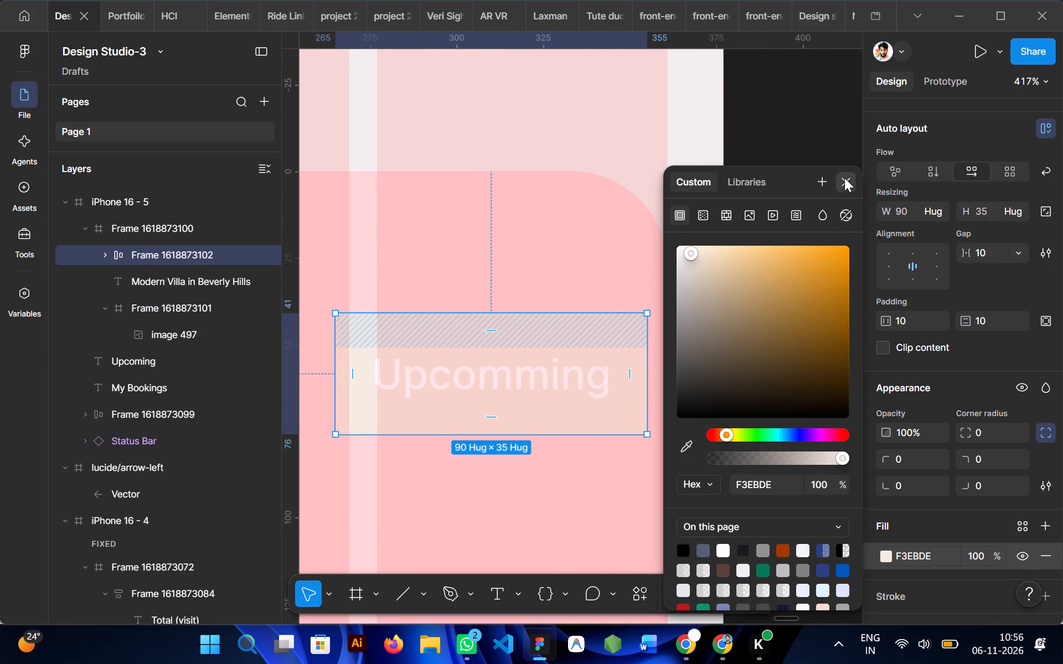
Set the Upcomming badge's corner radius to 24.
drag(964, 437, 546, 327)
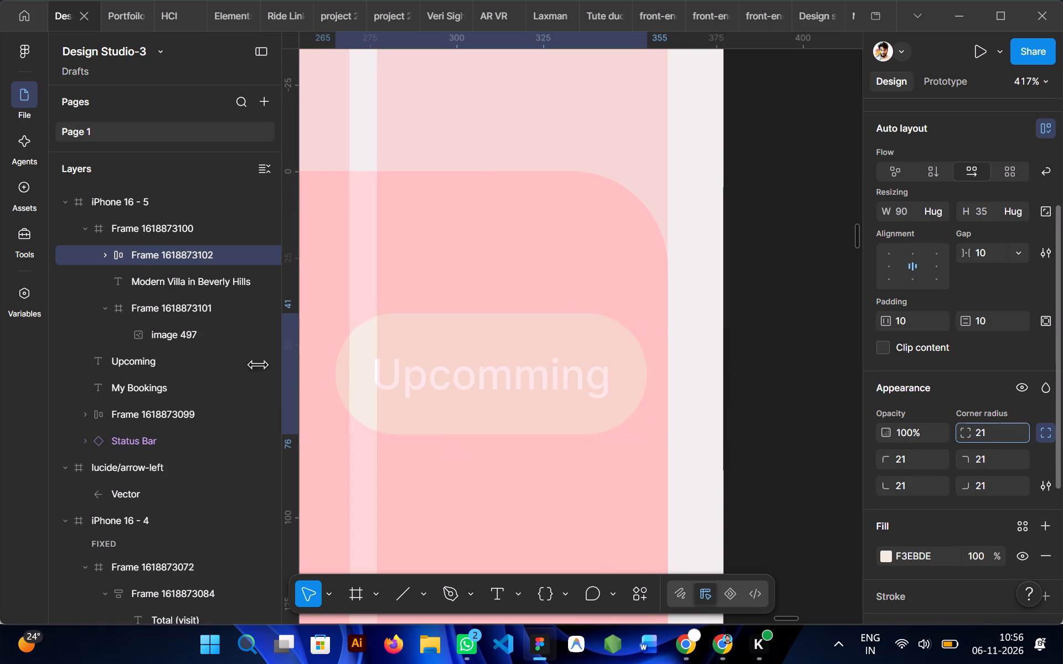
drag(546, 327, 553, 327)
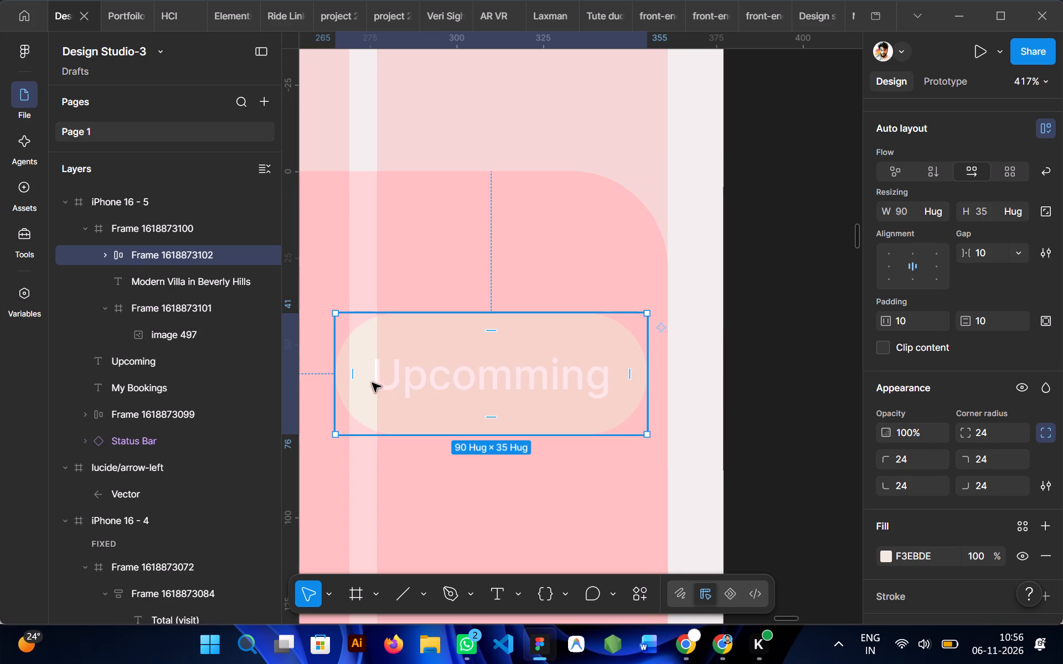
click(604, 376)
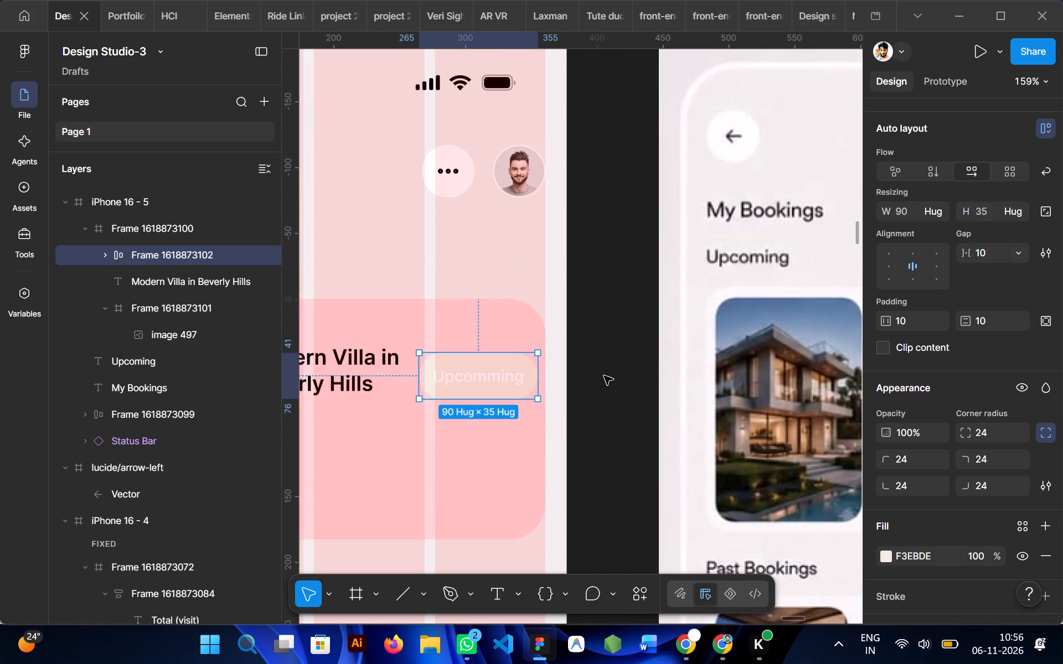
Move the Upcomming badge up beside the villa title in the booking card, to X 262, Y 15.
double_click(475, 380)
drag(470, 376, 474, 352)
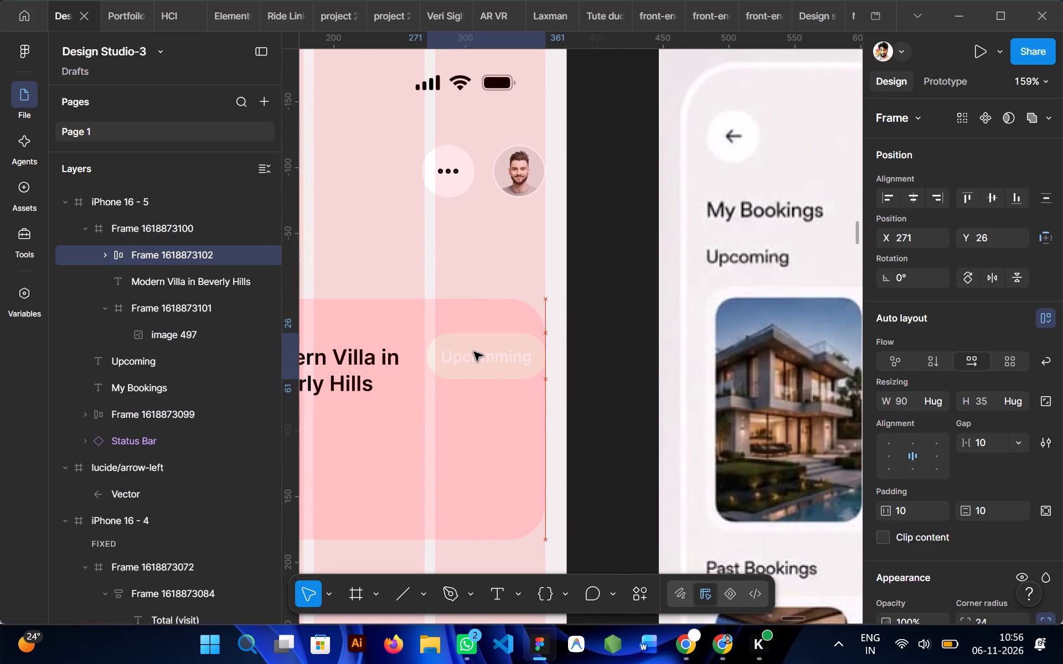
drag(474, 352, 466, 342)
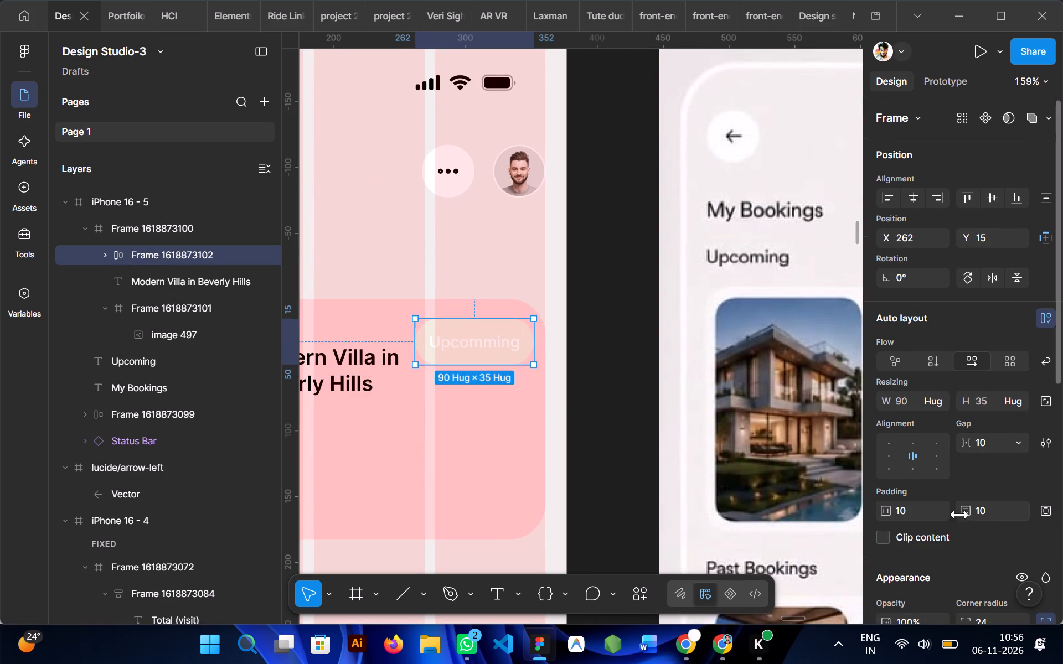
Set the Upcomming badge's horizontal padding to 15 and vertical padding to 5.
drag(884, 510, 875, 510)
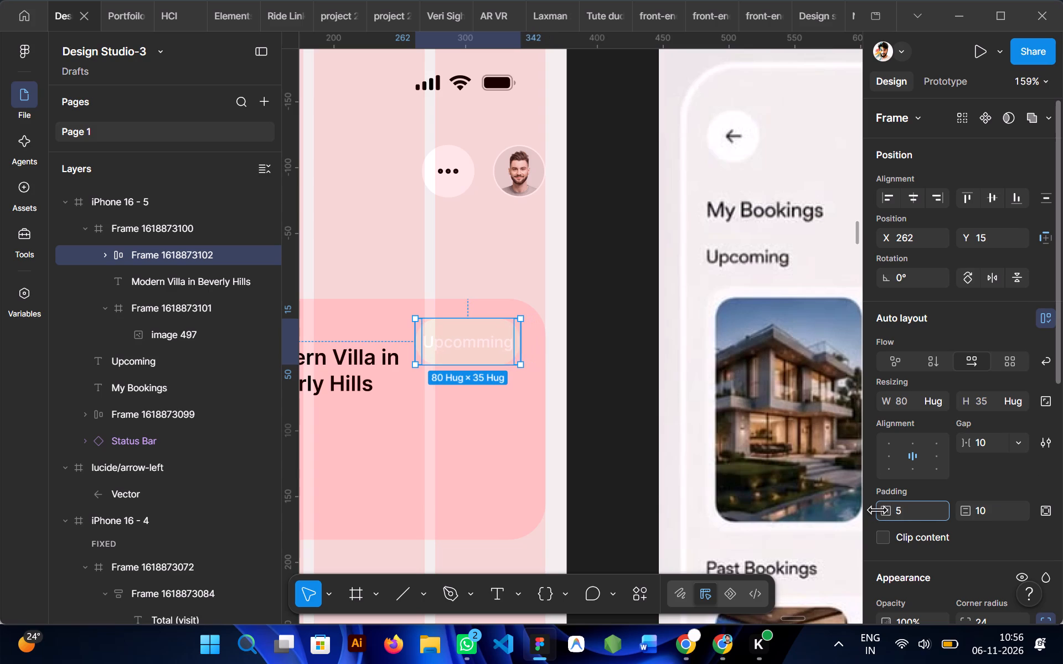
drag(875, 510, 892, 510)
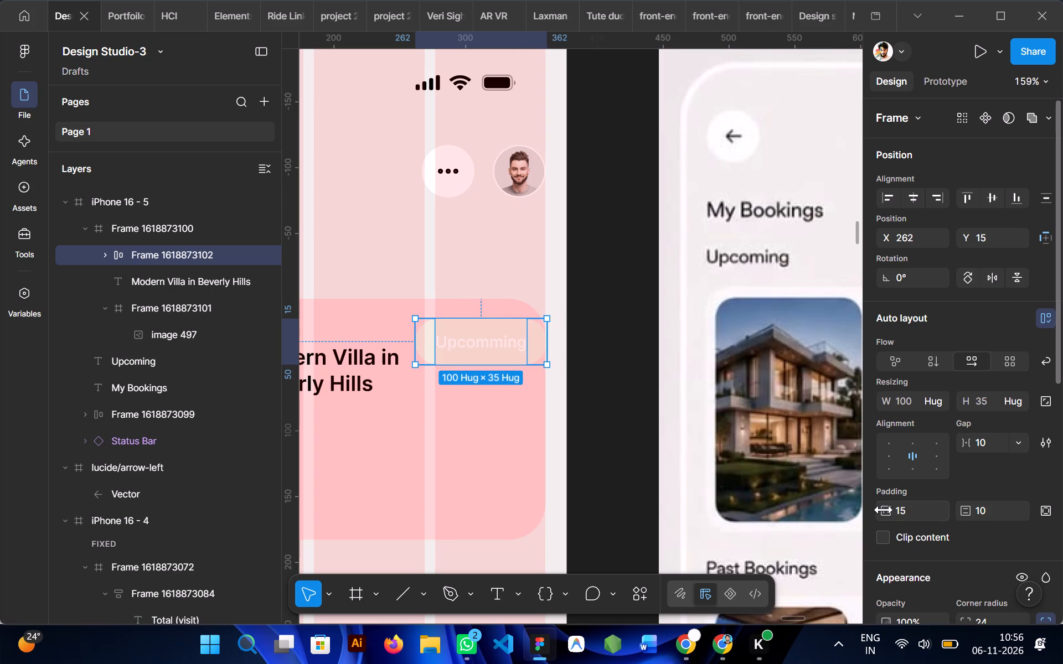
drag(968, 507, 524, 328)
Shift the Upcomming badge inward from the booking card's right edge, level with the photo's top edge.
scroll(603, 369, right, 1)
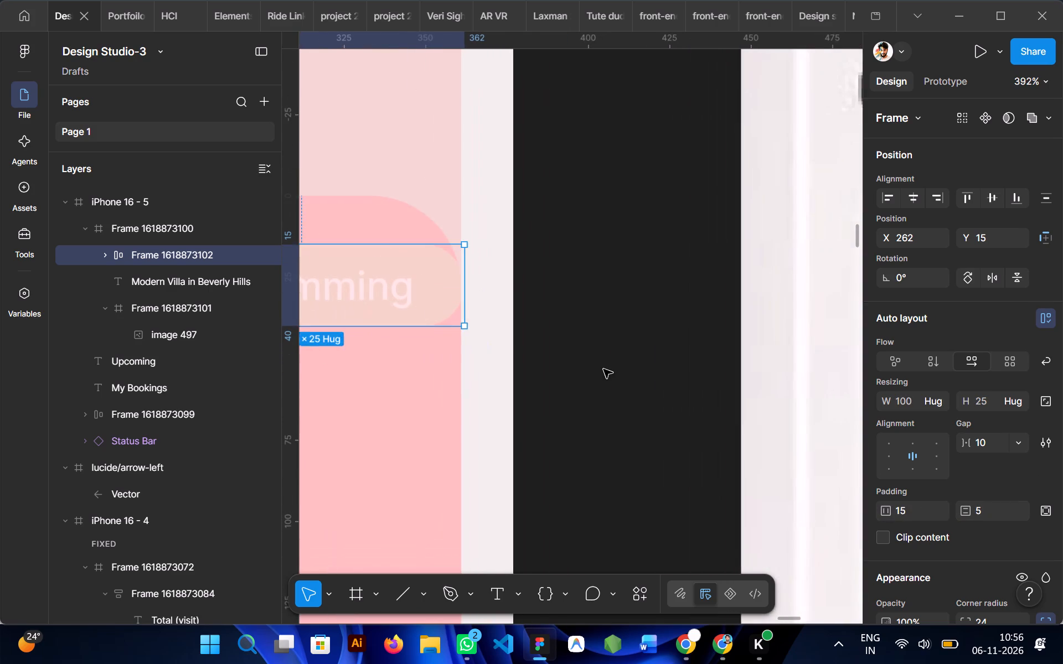
scroll(603, 369, right, 2)
drag(655, 284, 607, 272)
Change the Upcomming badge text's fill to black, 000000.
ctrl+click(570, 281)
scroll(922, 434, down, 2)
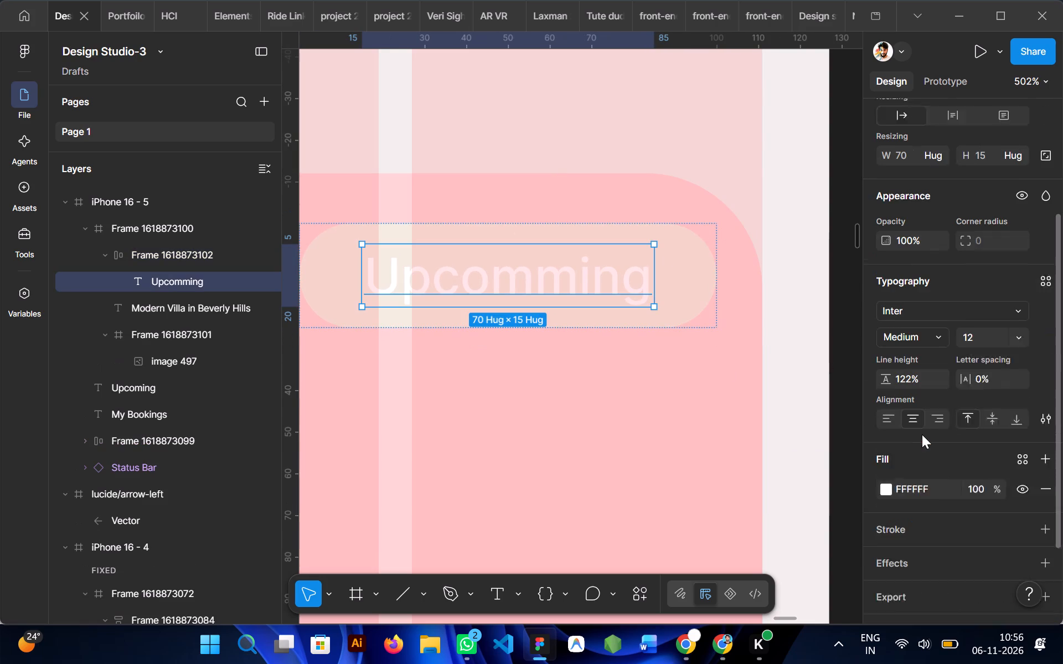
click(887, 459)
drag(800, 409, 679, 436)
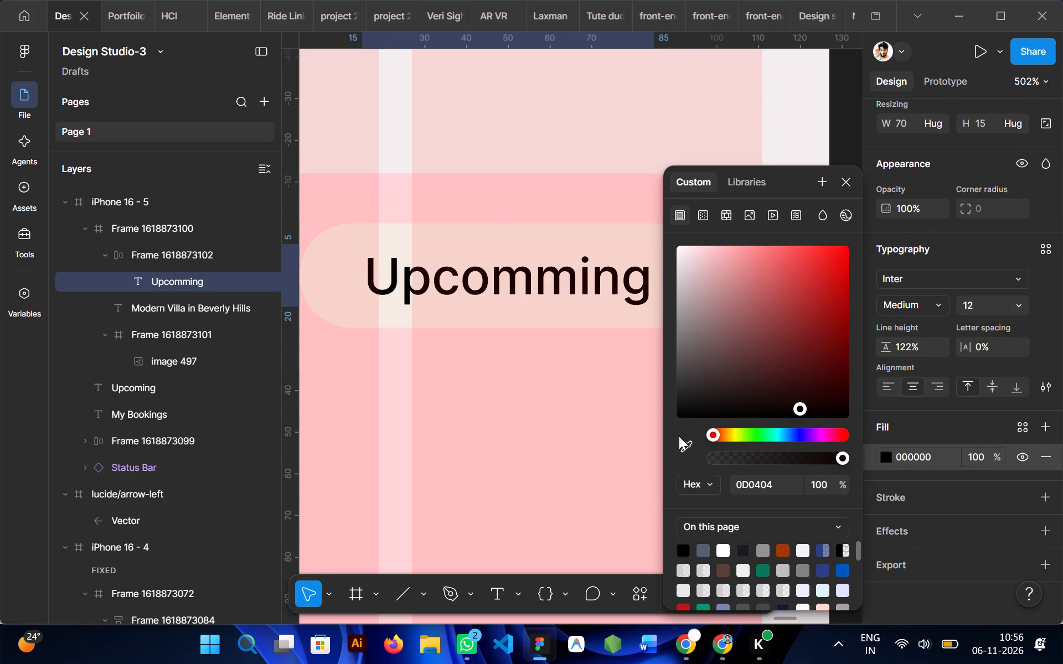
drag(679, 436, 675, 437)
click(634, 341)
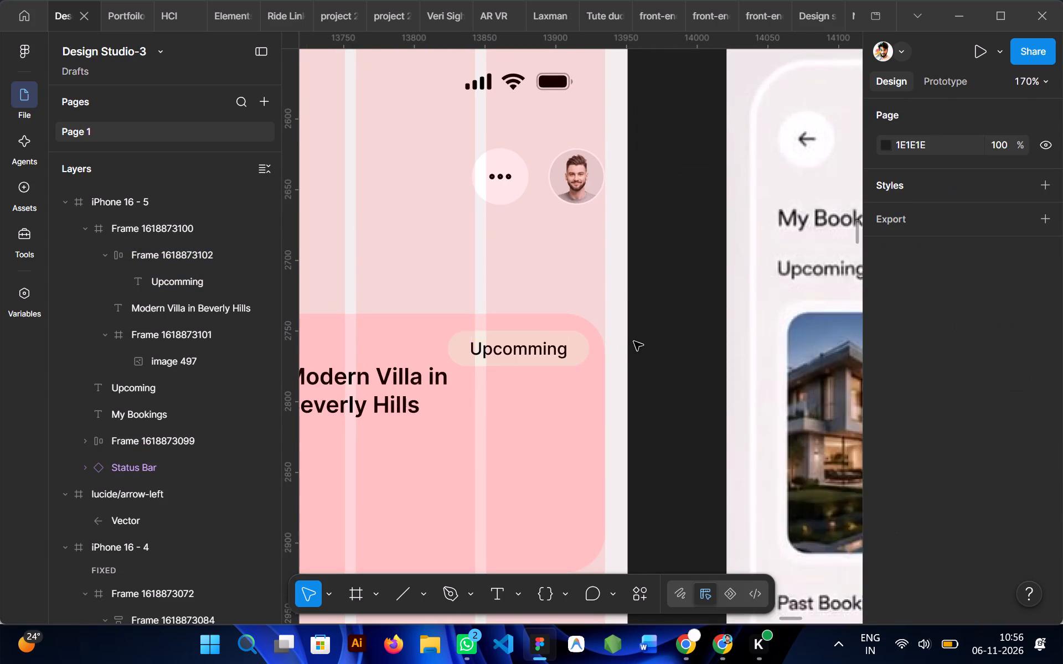
Set the Upcomming badge text's fill to gray 676767.
scroll(634, 341, left, 1)
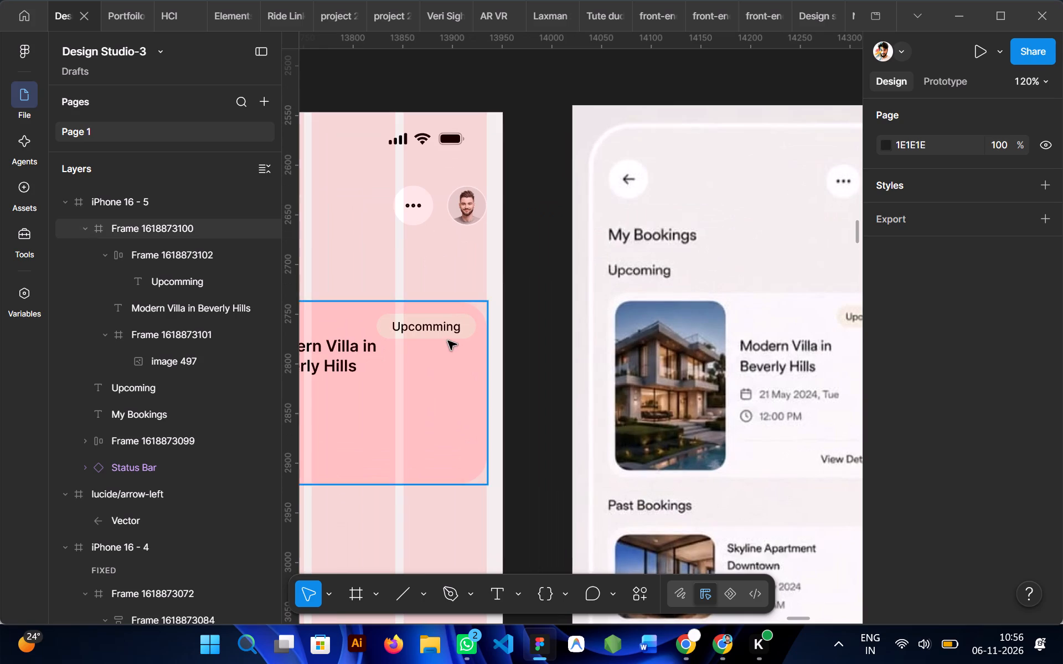
ctrl+click(435, 332)
scroll(926, 439, down, 2)
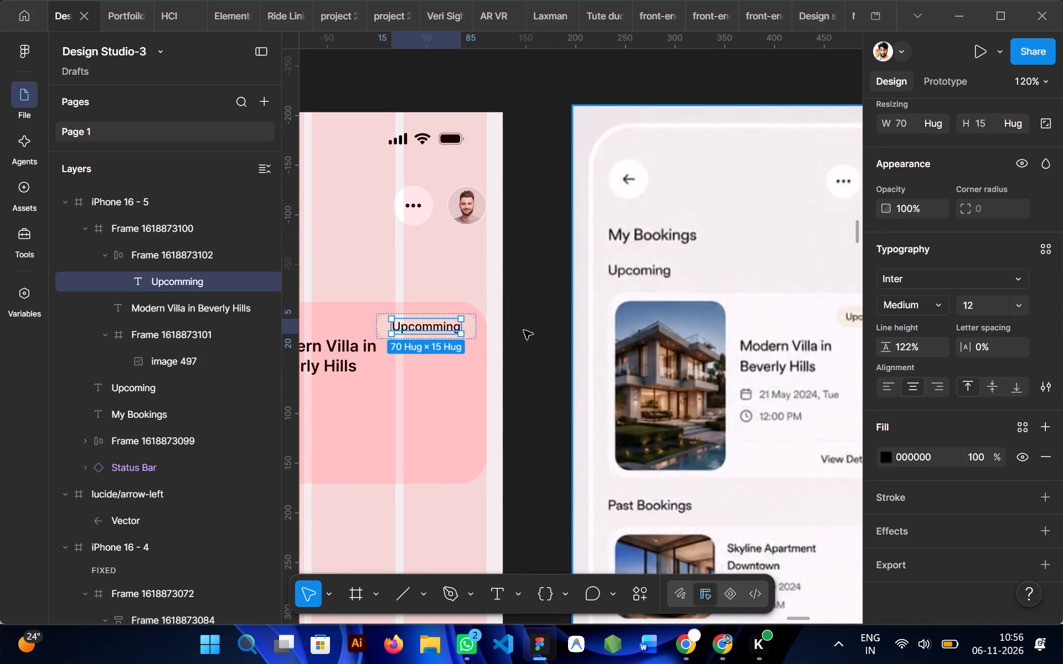
scroll(508, 317, right, 1)
scroll(594, 376, left, 1)
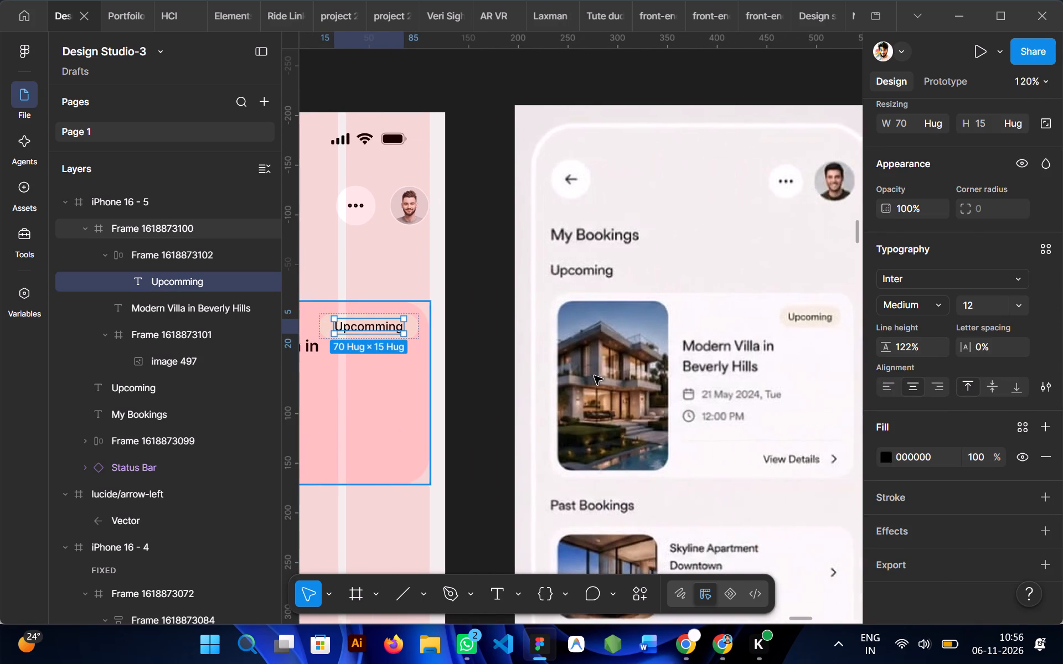
click(879, 454)
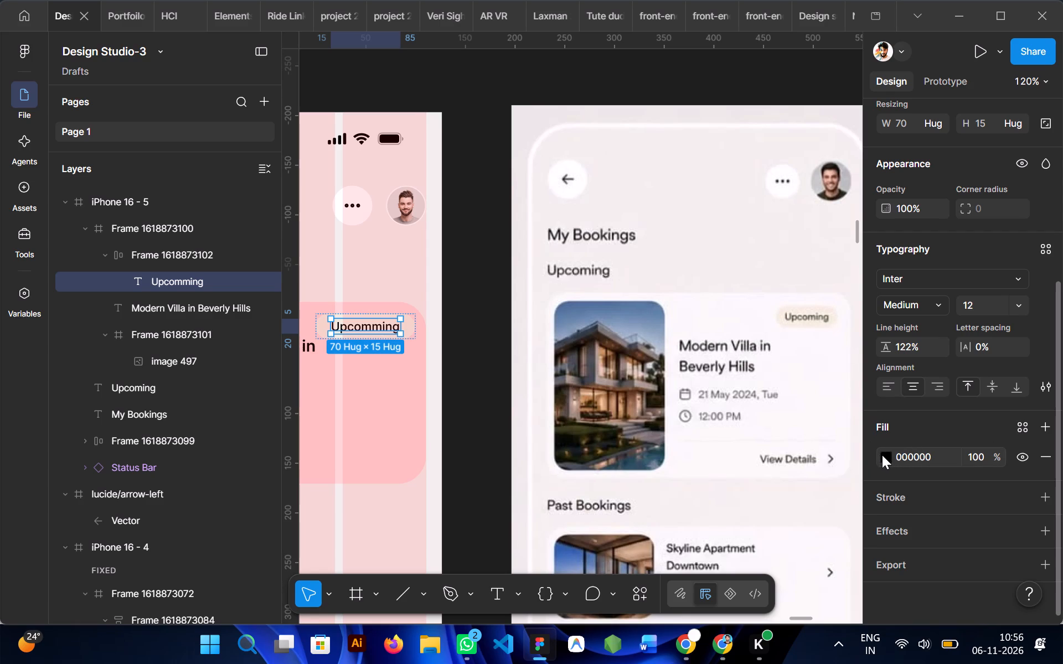
click(884, 455)
drag(681, 382, 670, 371)
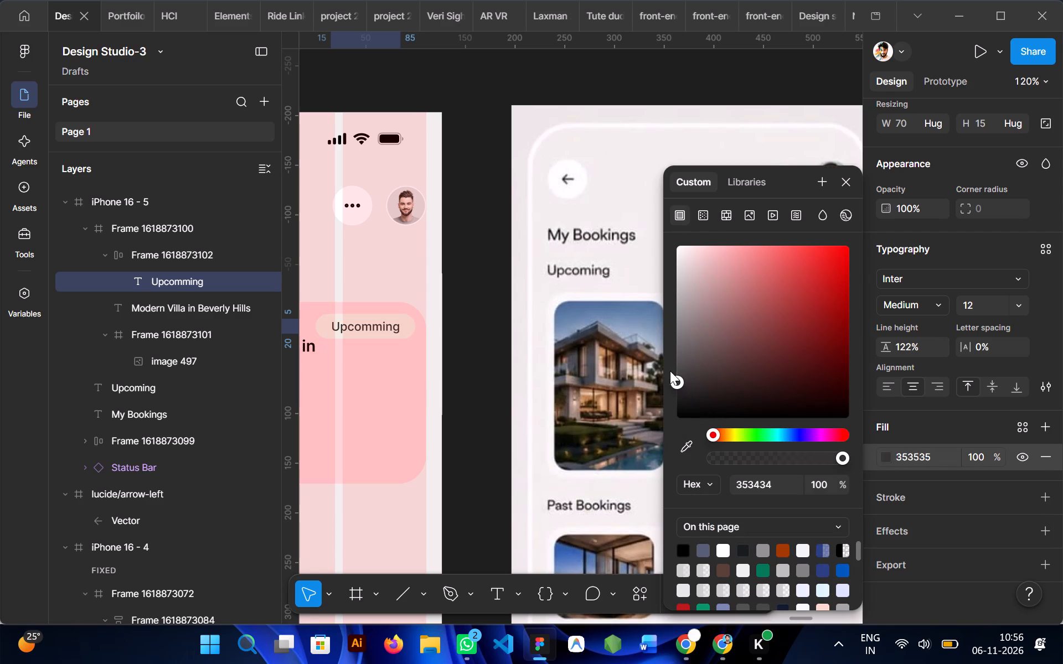
drag(670, 371, 663, 348)
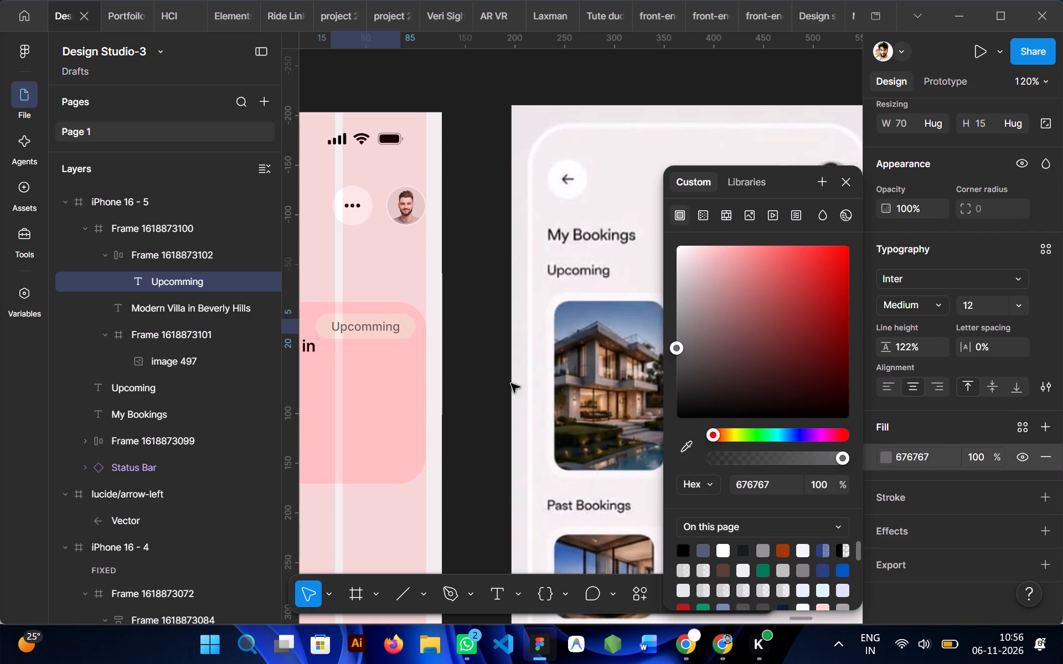
click(471, 338)
Open the prototype preview to examine the My Bookings screen with its booking card.
scroll(471, 338, right, 1)
click(518, 428)
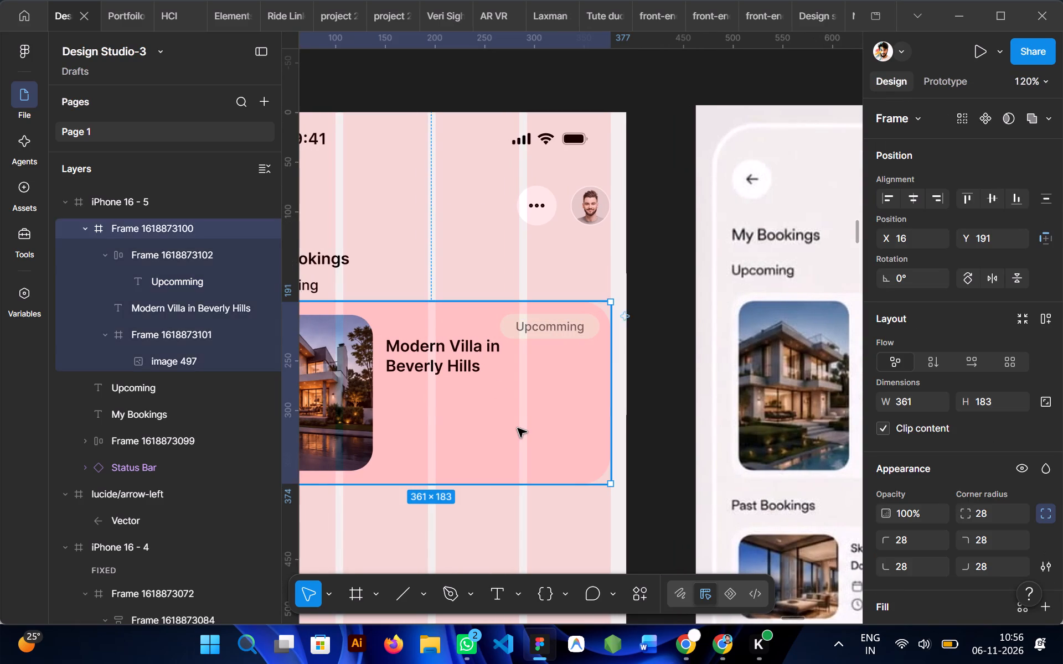
key(shift+space)
scroll(460, 429, right, 1)
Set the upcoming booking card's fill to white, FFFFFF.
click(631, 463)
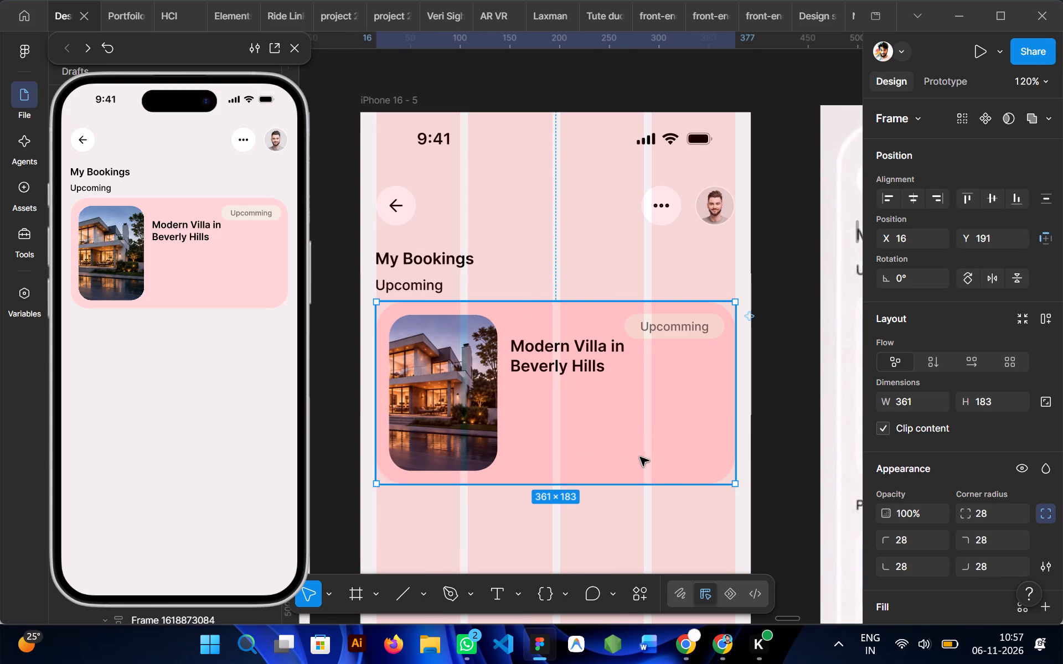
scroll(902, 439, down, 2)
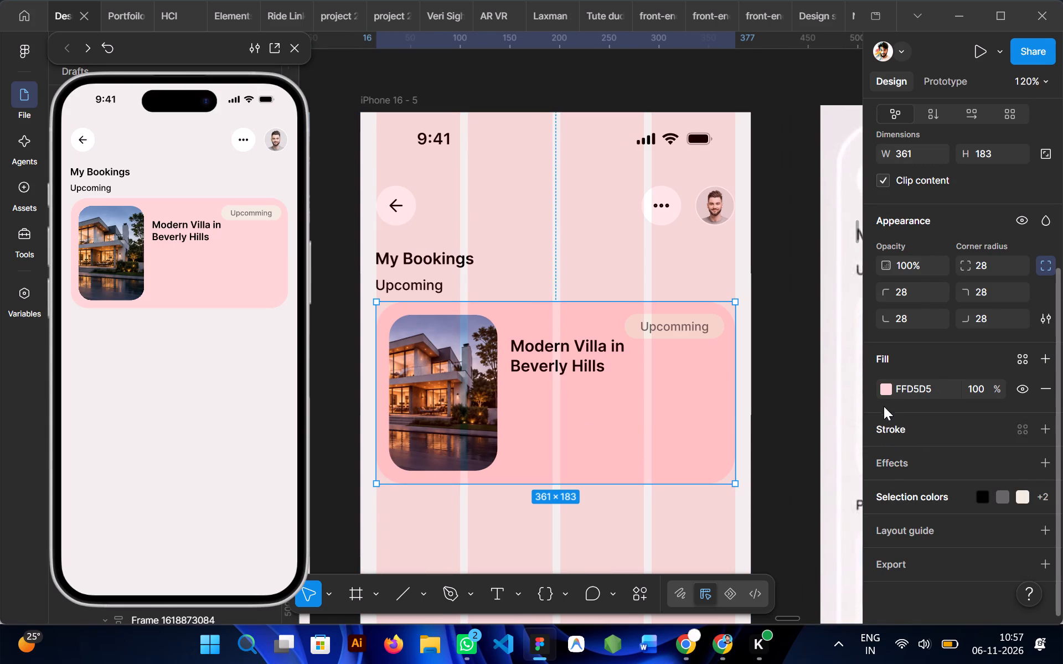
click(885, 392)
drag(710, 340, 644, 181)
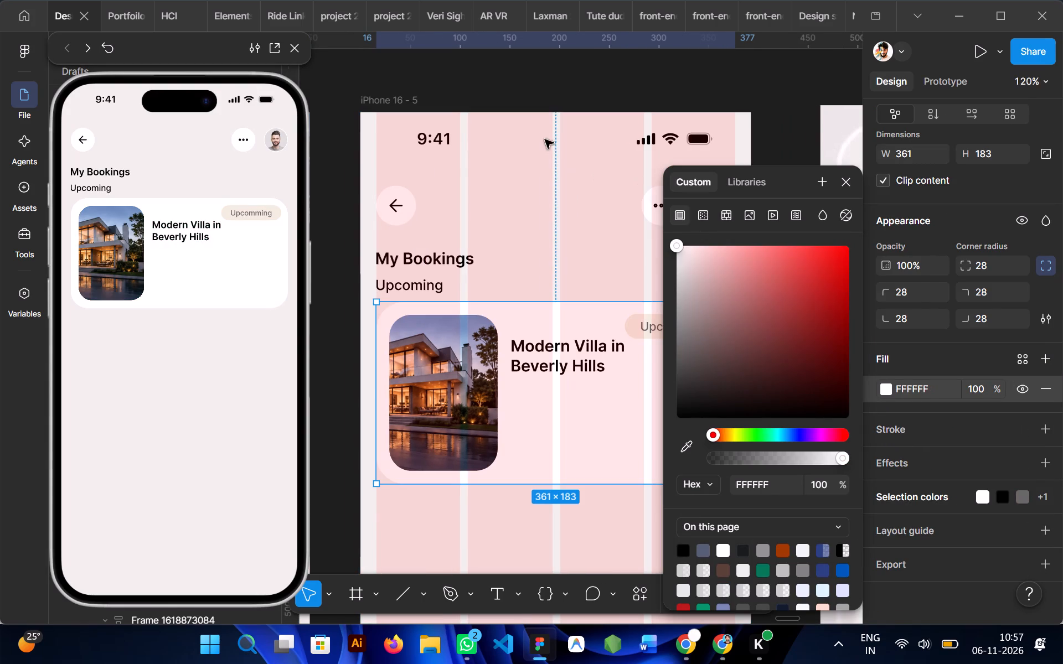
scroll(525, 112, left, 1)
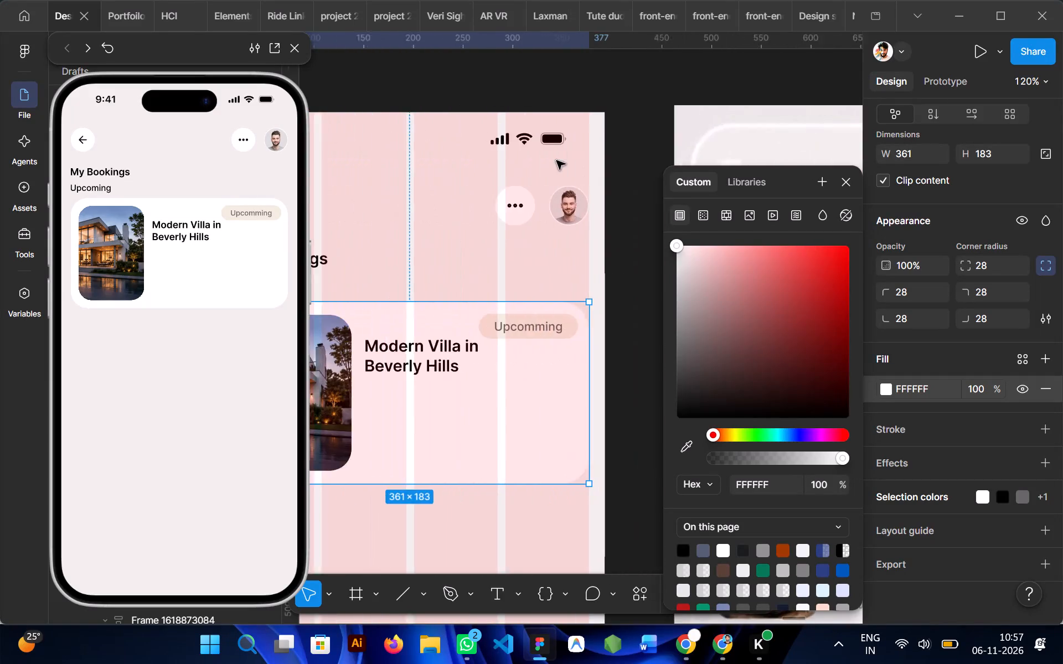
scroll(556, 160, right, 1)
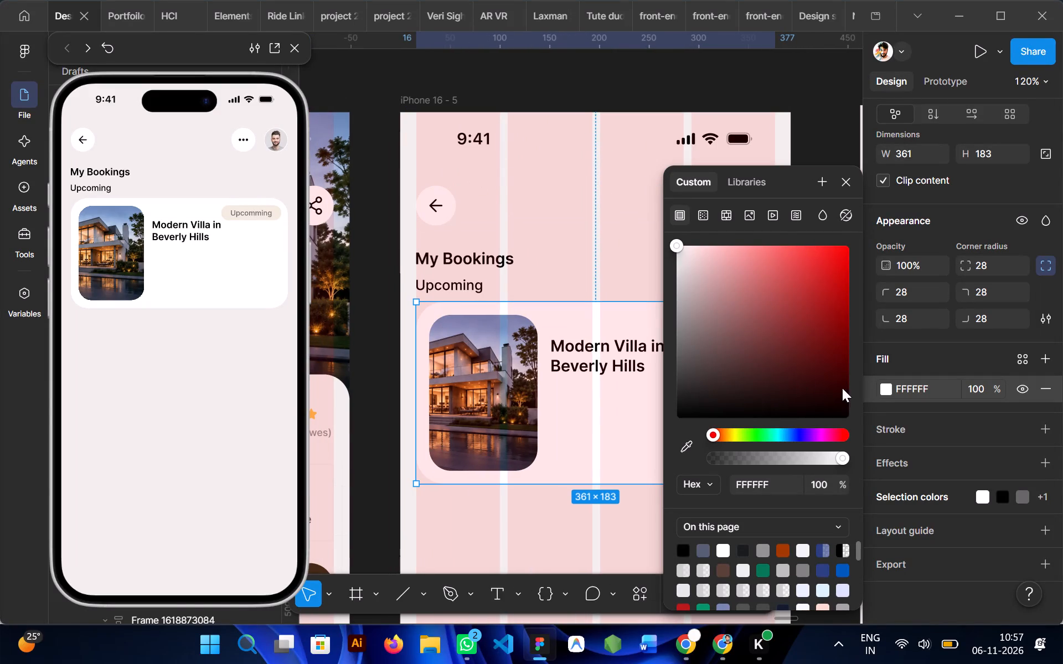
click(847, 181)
Add a white FFFFFF inside stroke of weight 1 to the upcoming booking card.
scroll(967, 380, down, 1)
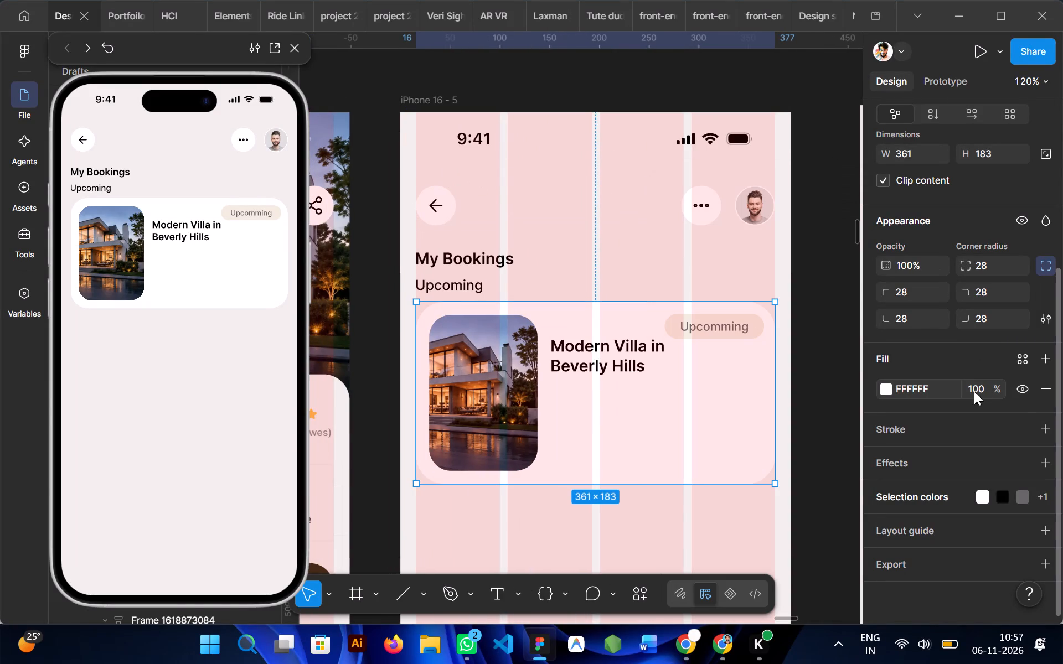
click(1050, 434)
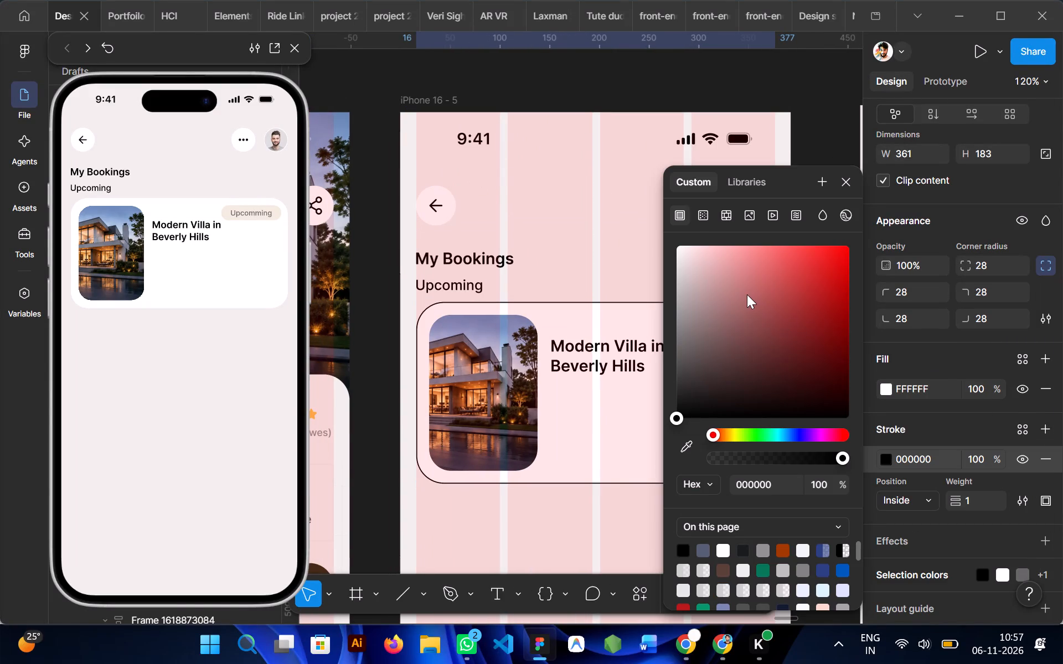
drag(747, 294, 633, 195)
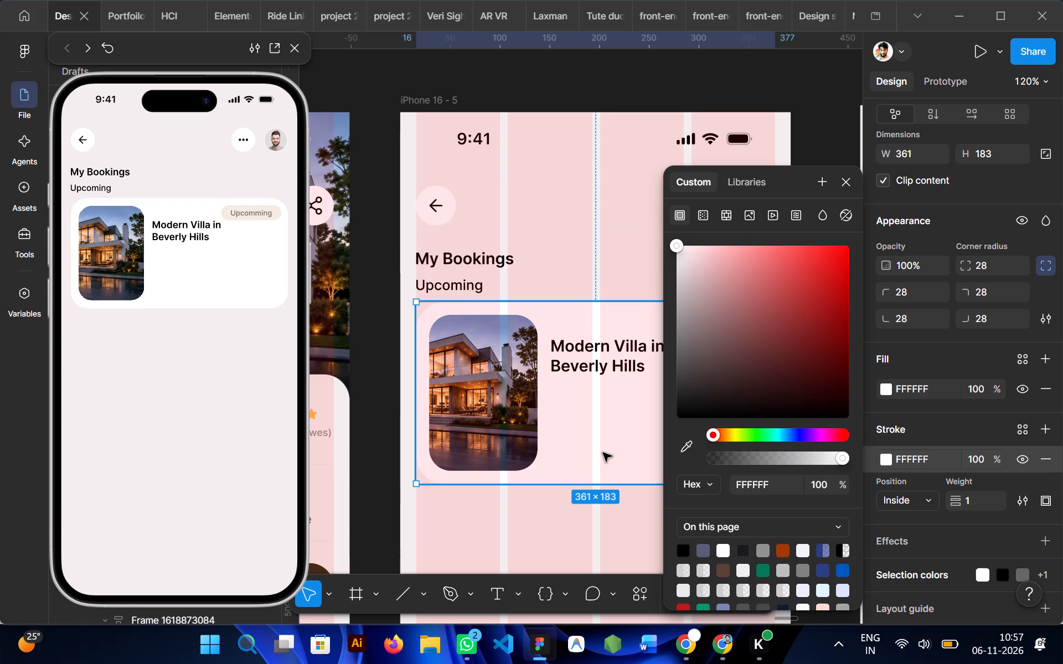
click(595, 438)
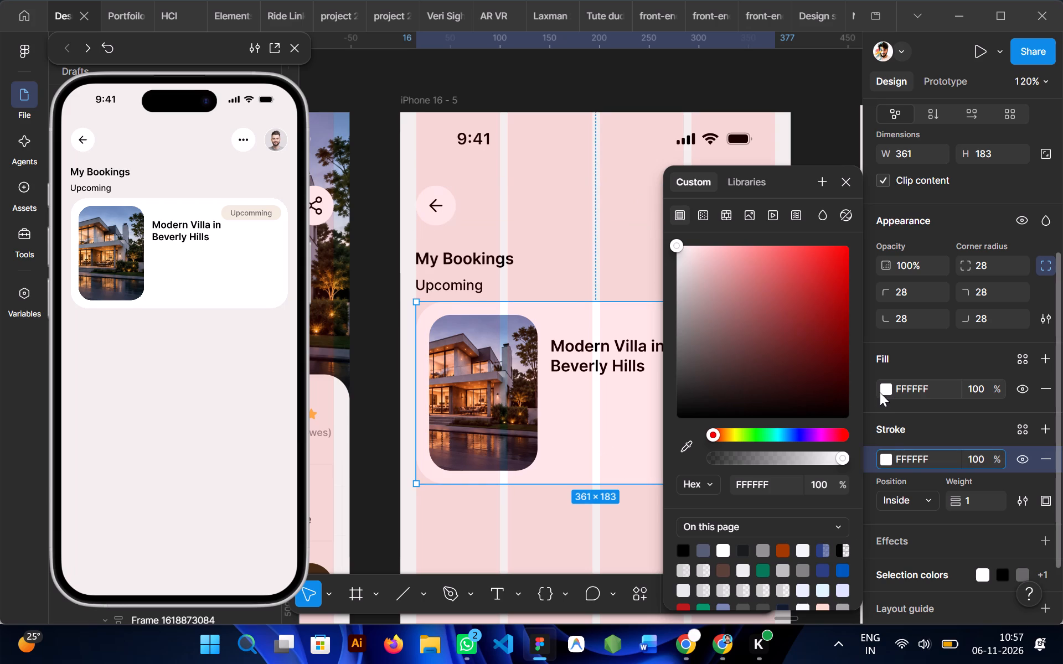
Adjust the booking card's fill to a very light gray, about F7F7F7.
click(881, 392)
scroll(844, 377, left, 1)
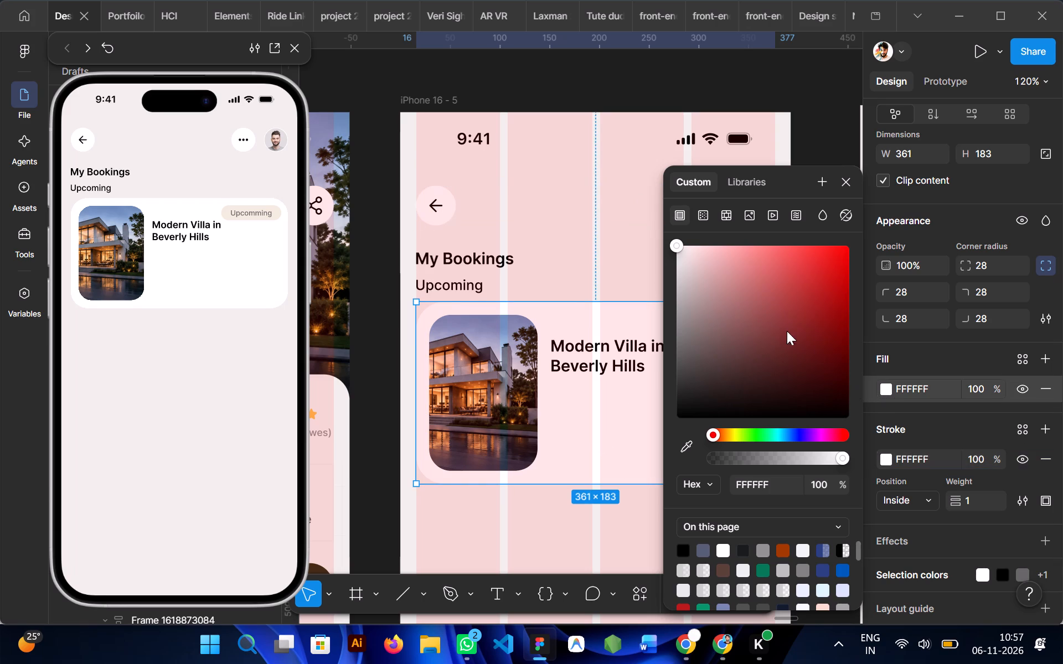
scroll(787, 331, left, 1)
drag(678, 240, 677, 255)
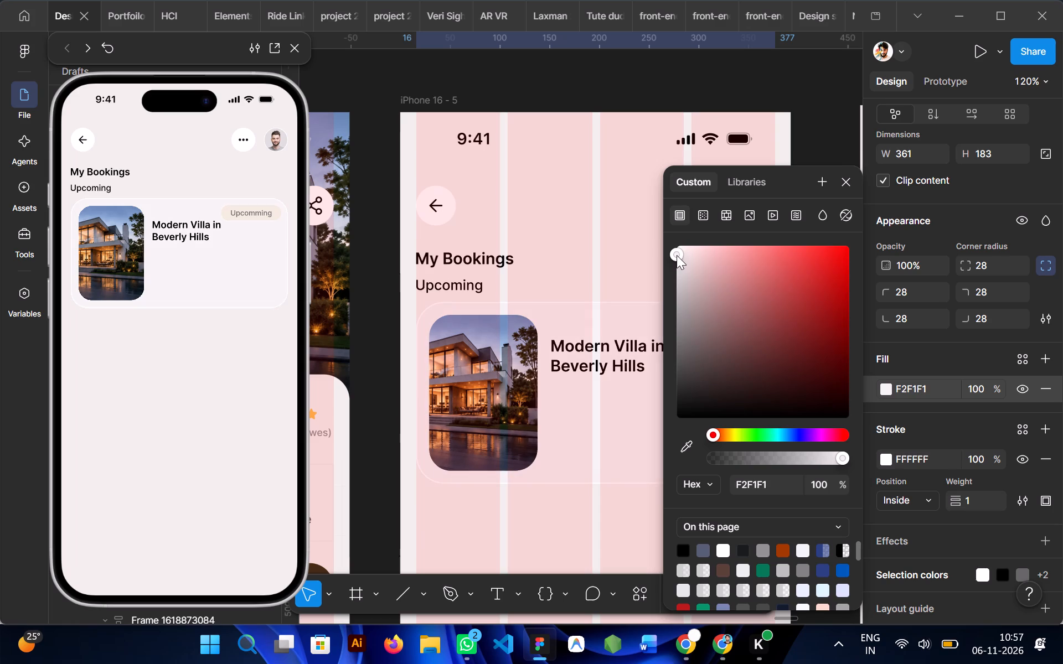
drag(677, 255, 674, 260)
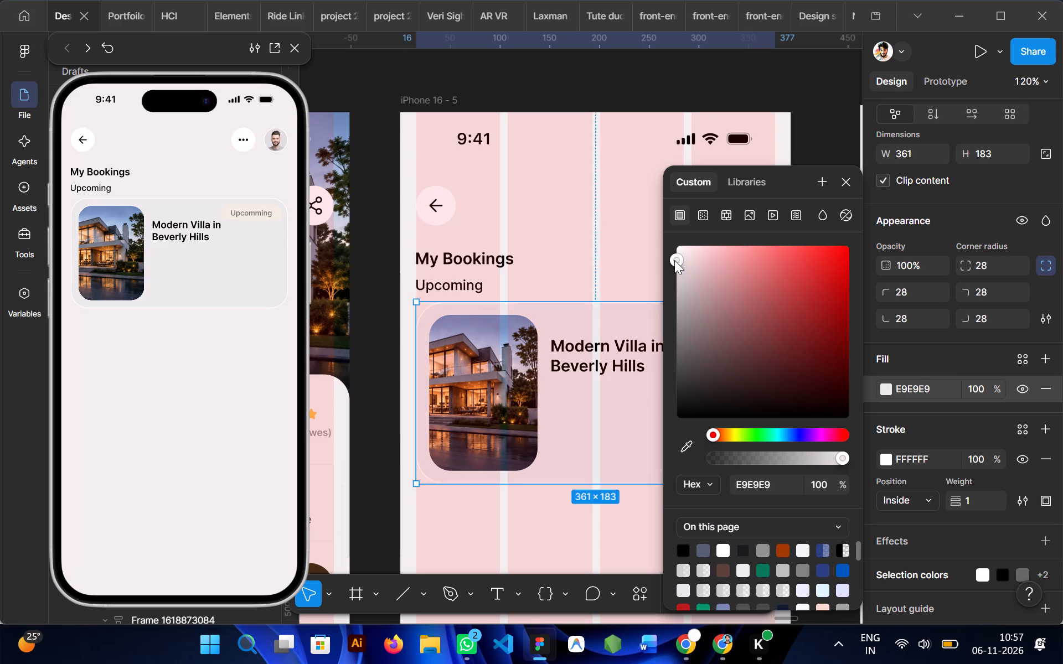
drag(674, 260, 673, 256)
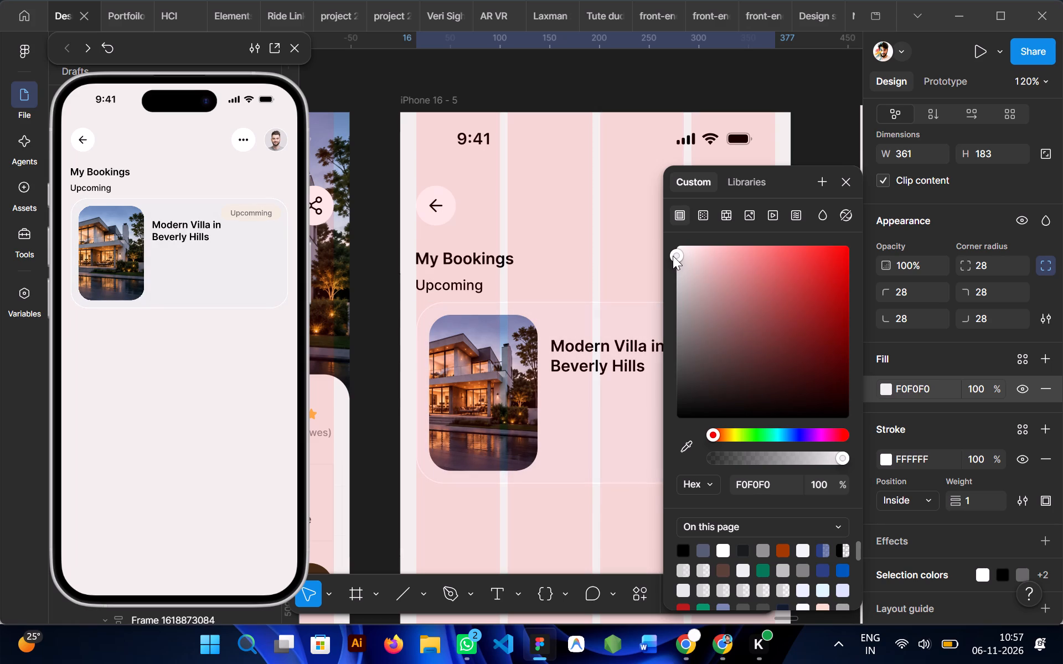
drag(673, 256, 670, 251)
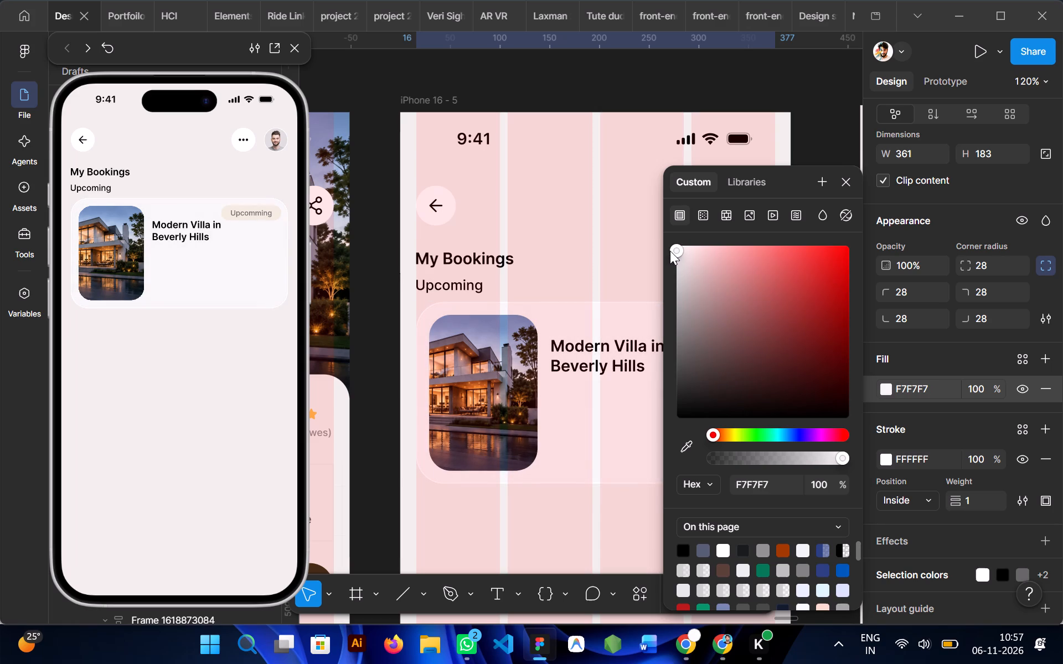
drag(670, 251, 669, 251)
click(603, 90)
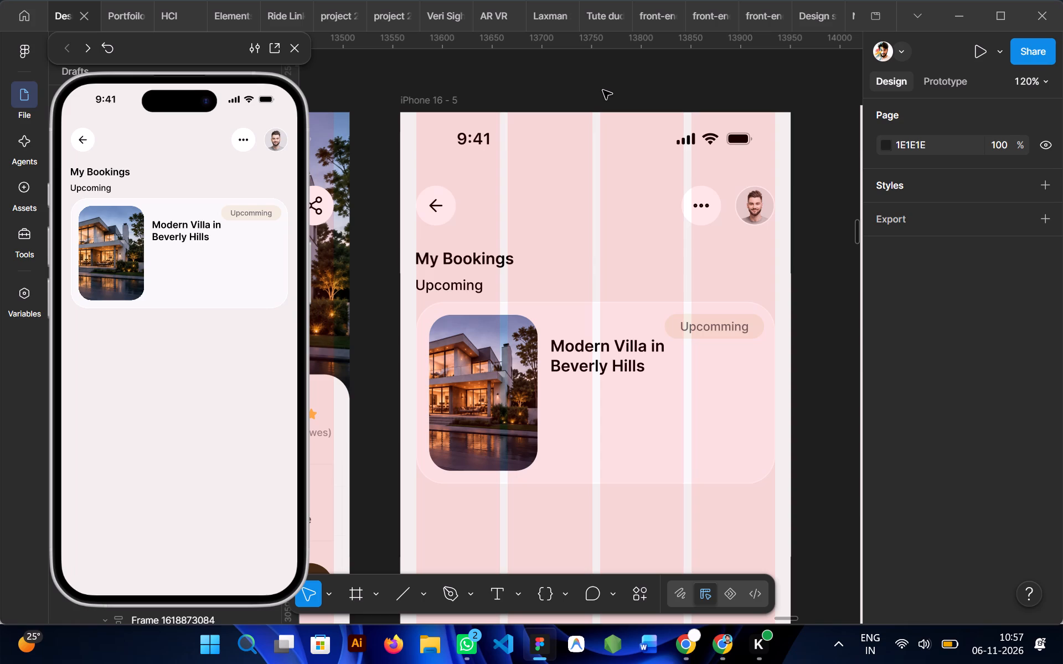
Nudge the Modern Villa in Beverly Hills title down within the booking card to Y 48.
scroll(603, 90, left, 1)
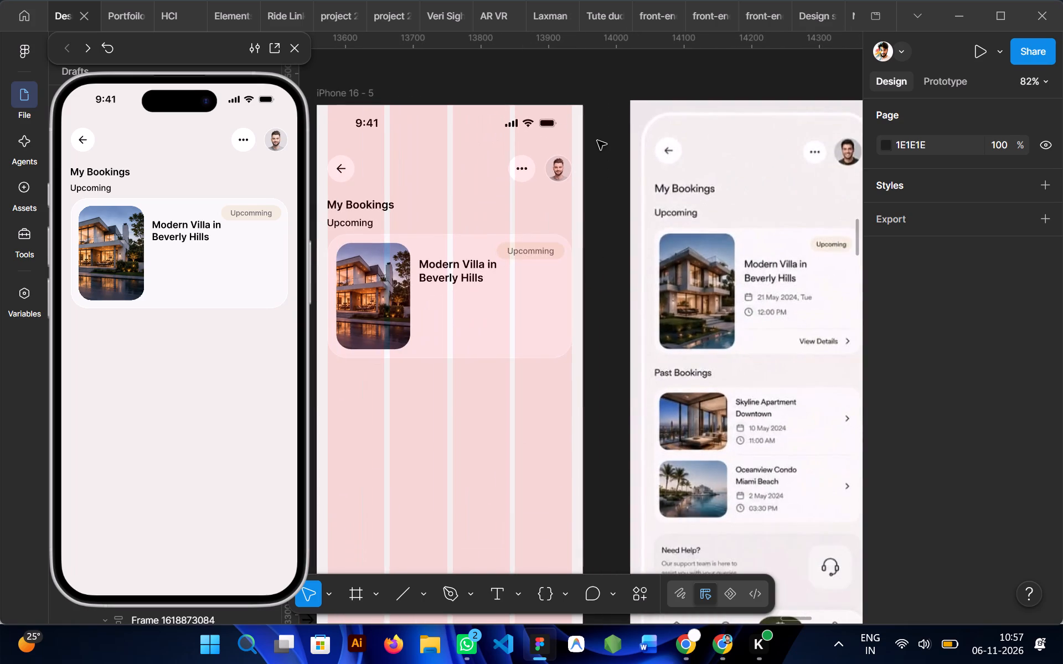
ctrl+click(459, 277)
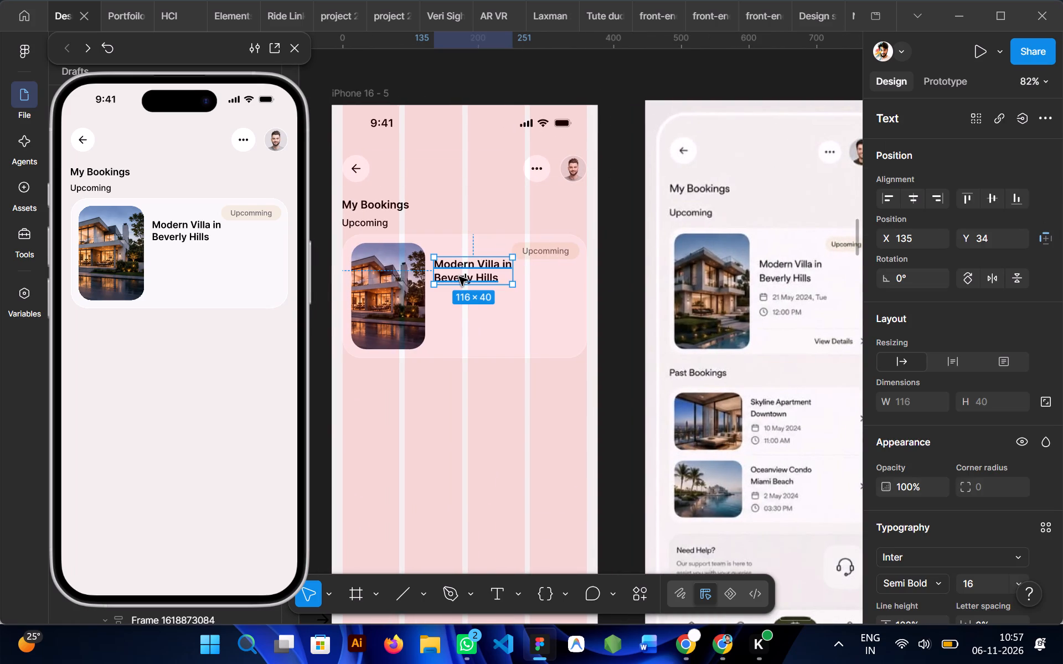
key(Down)
key(Down)
key(Down)
key(Down)
key(Down)
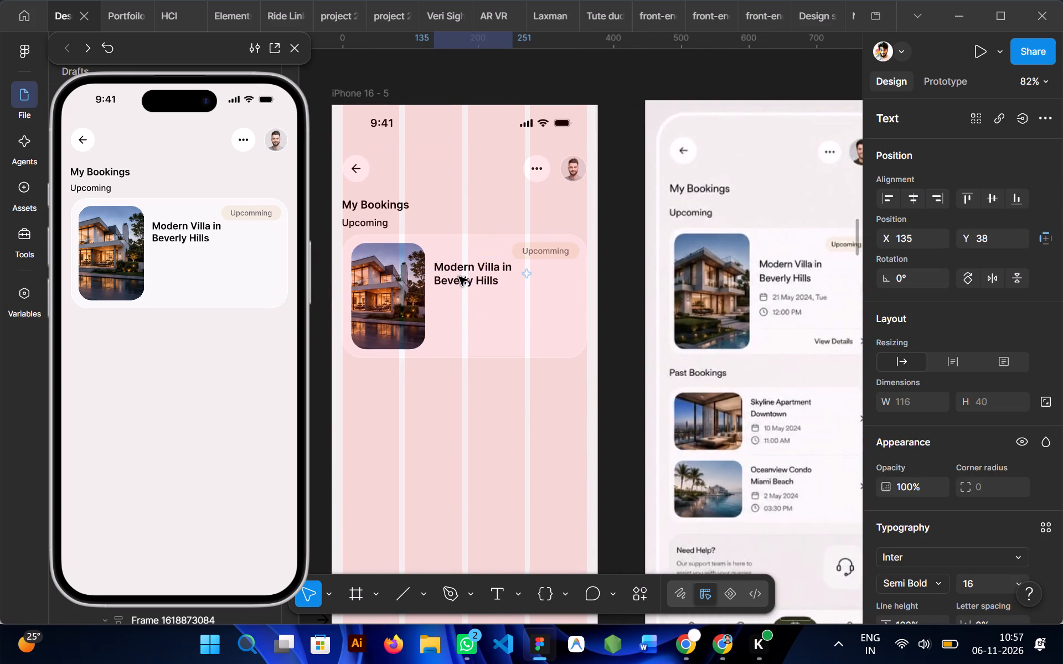
key(Down)
key(Down)
key(Down)
key(Down)
key(Down)
key(Down)
key(Down)
key(Down)
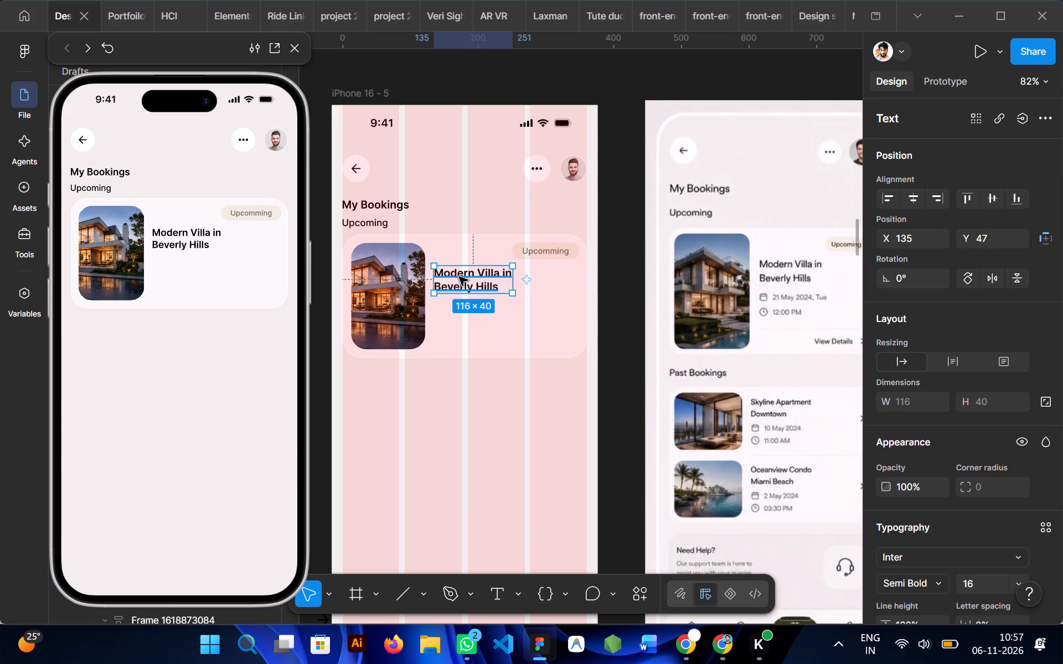
key(Down)
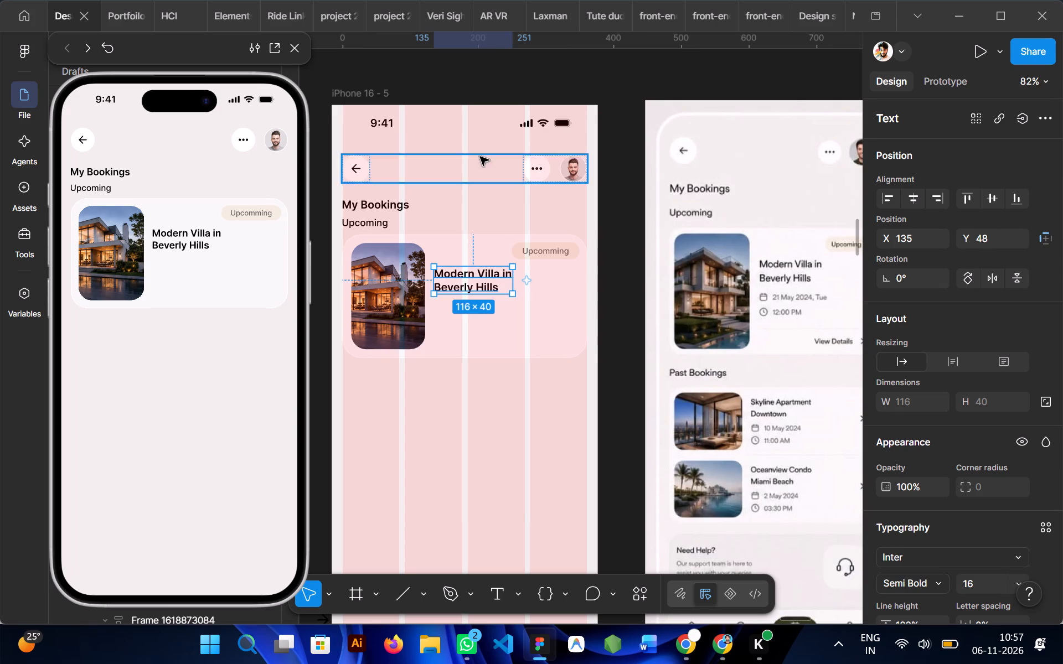
click(499, 91)
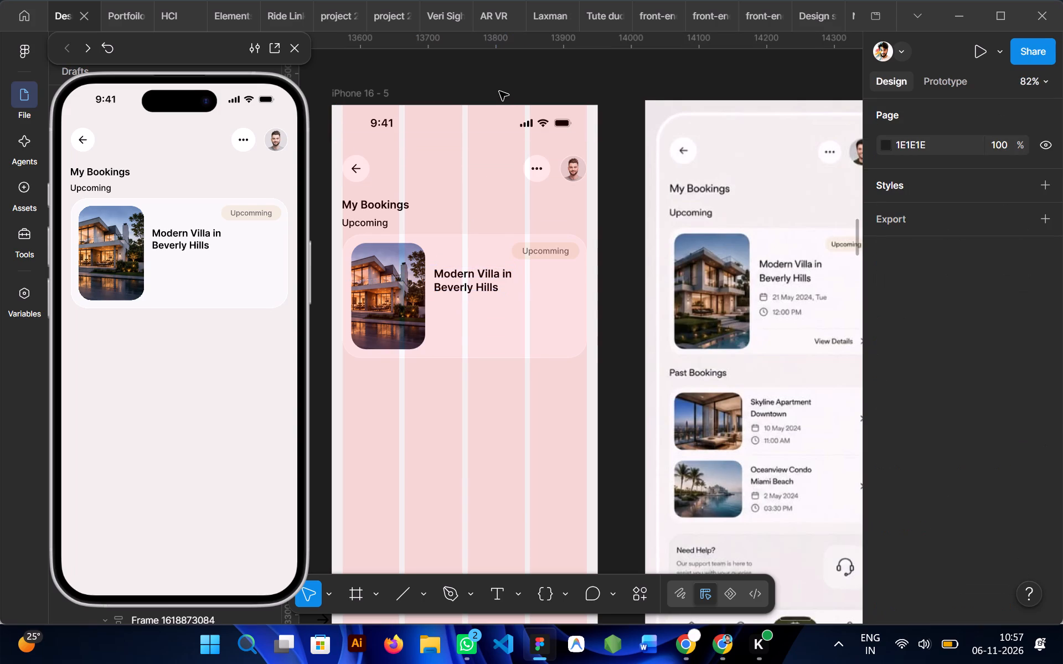
Close the prototype preview.
scroll(499, 91, left, 1)
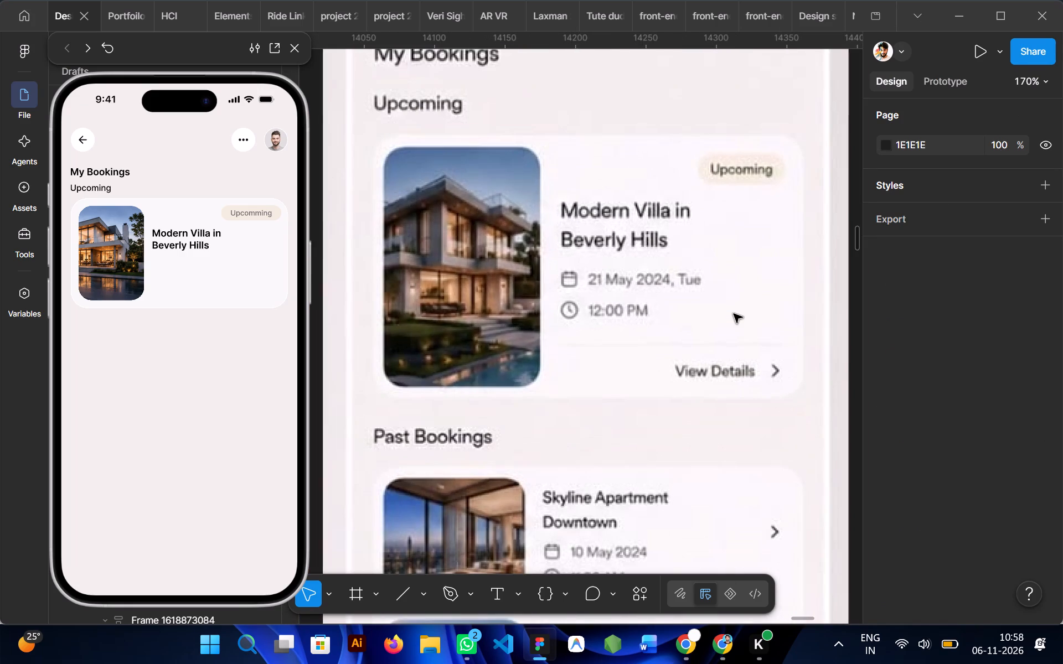
scroll(734, 314, right, 1)
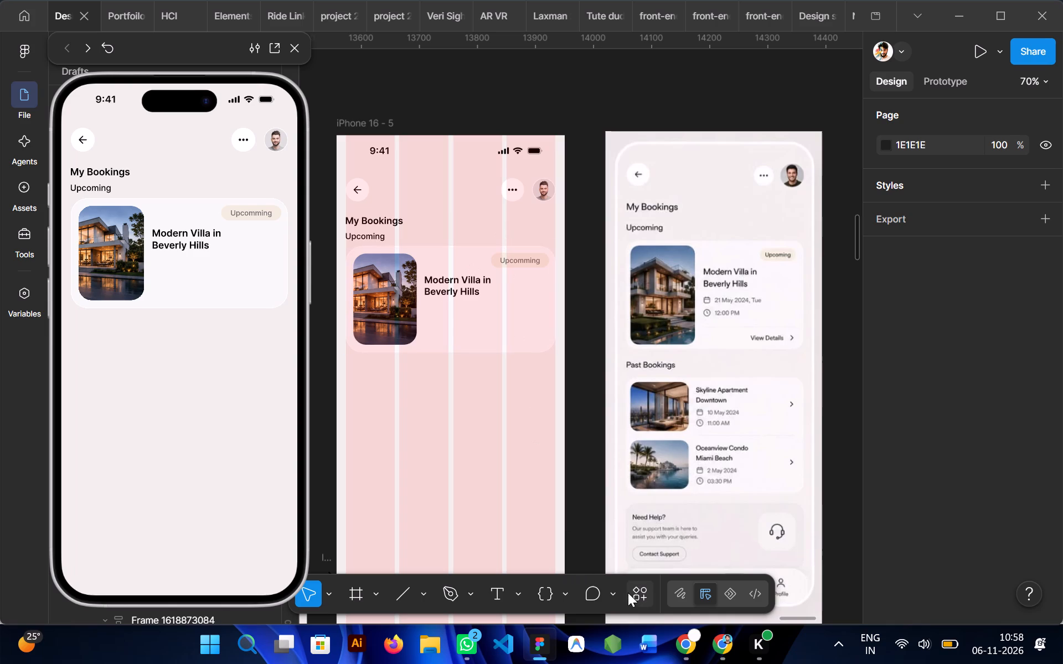
click(291, 46)
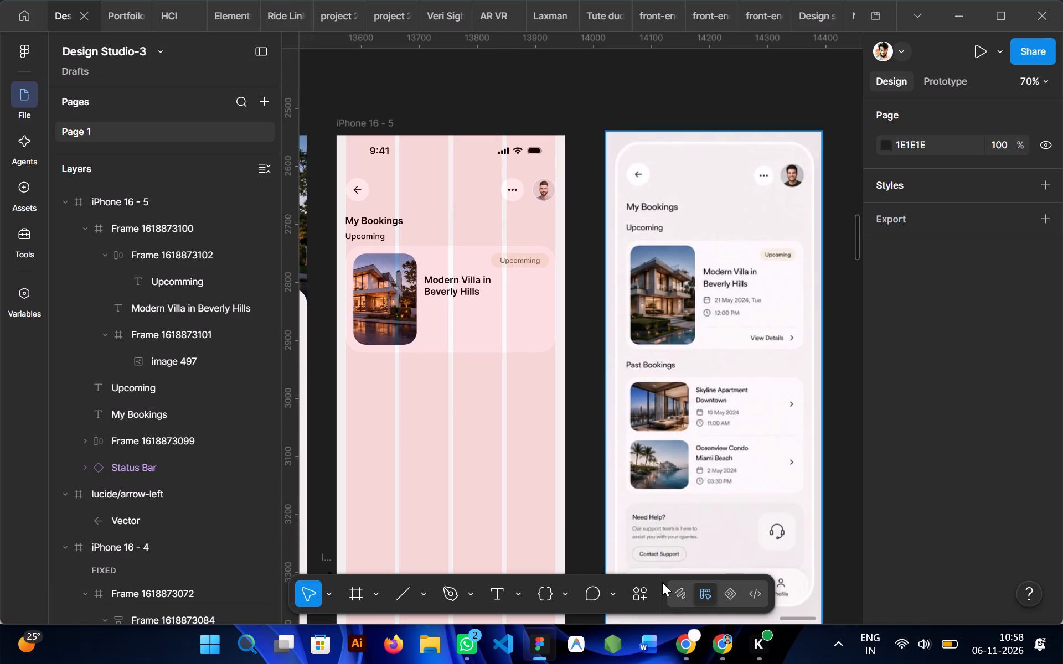
Search Lucide Icons for date, insert the calendar-days icon, and place it below the booking card's title at X 143, Y 104.
click(647, 598)
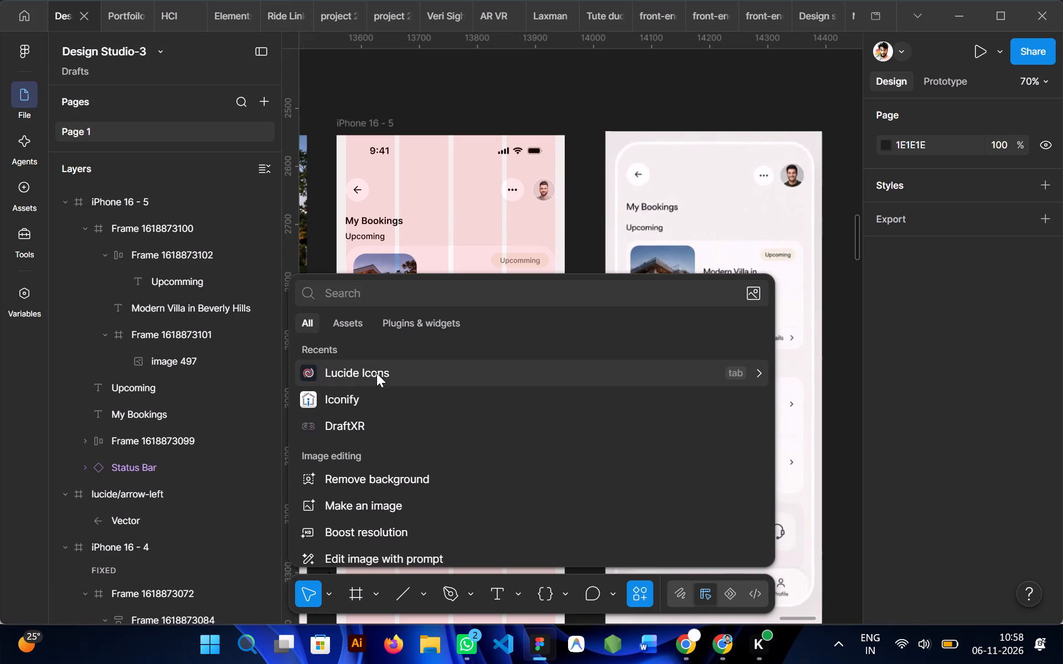
click(377, 379)
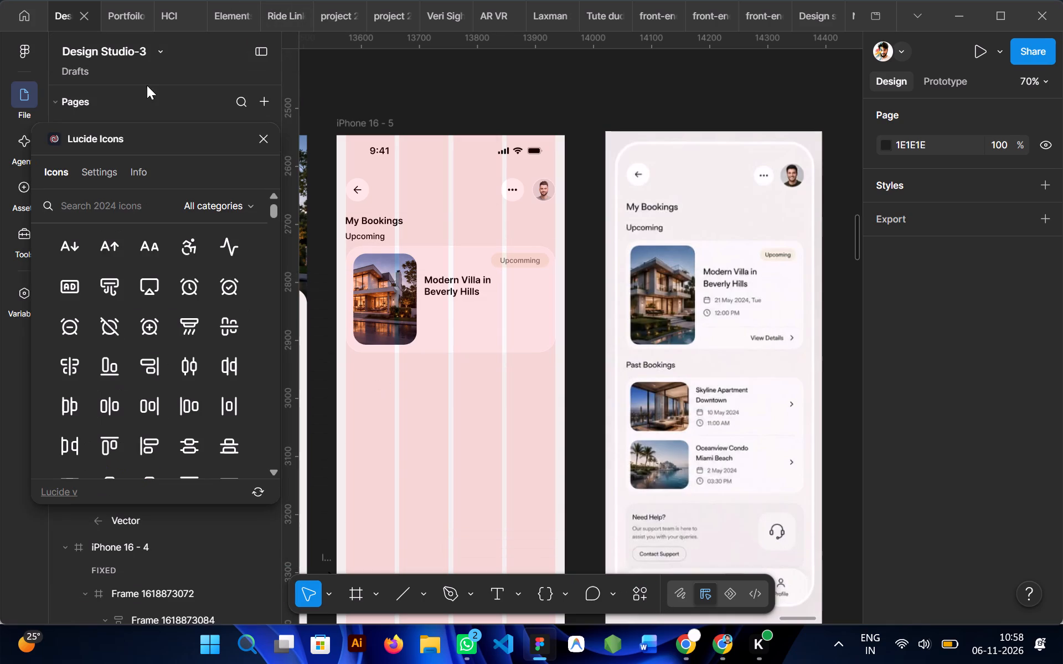
click(111, 199)
text(date)
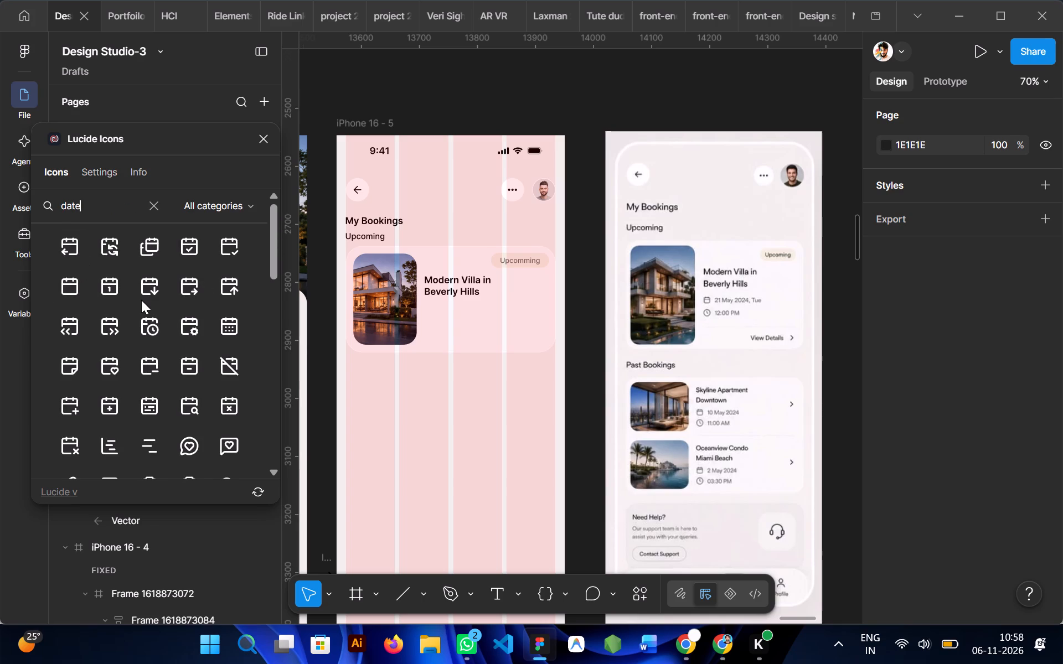
scroll(141, 300, up, 2)
click(227, 328)
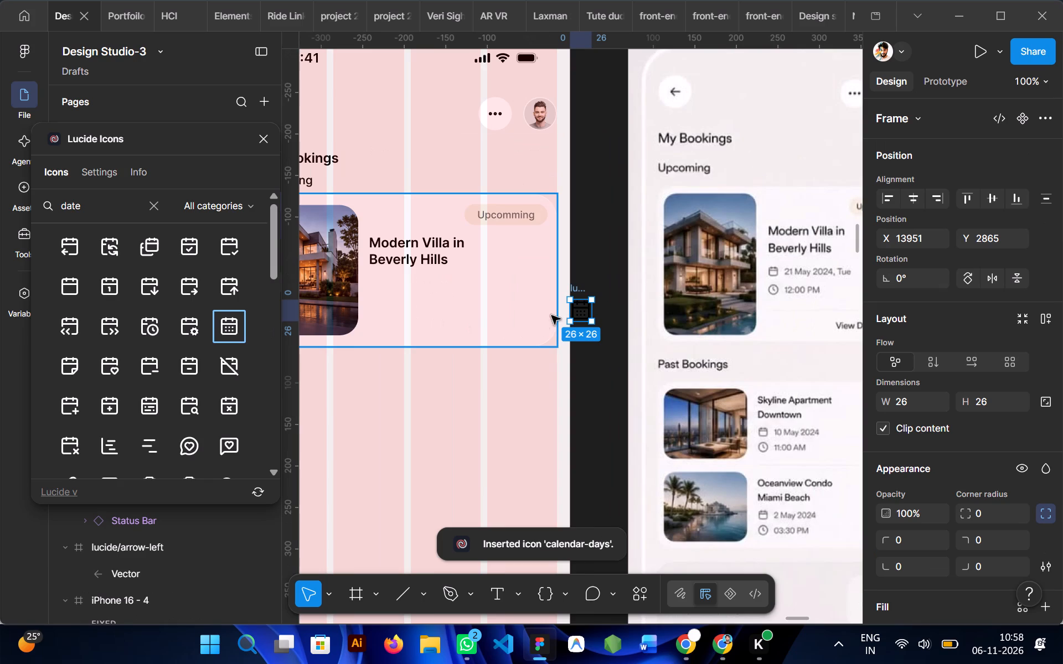
scroll(479, 278, right, 1)
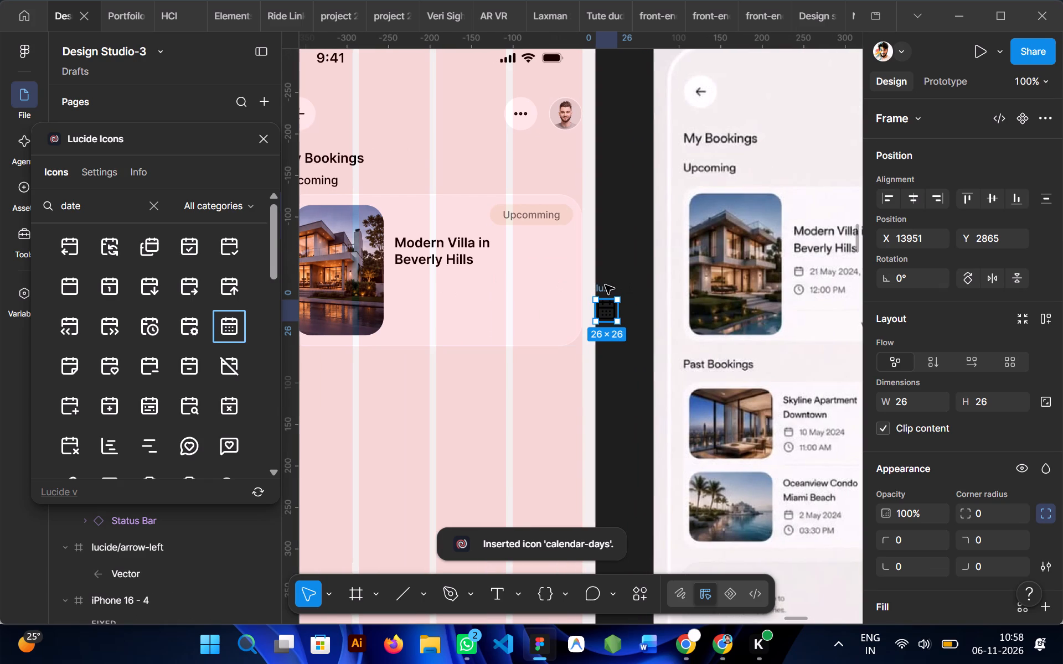
drag(605, 285, 411, 266)
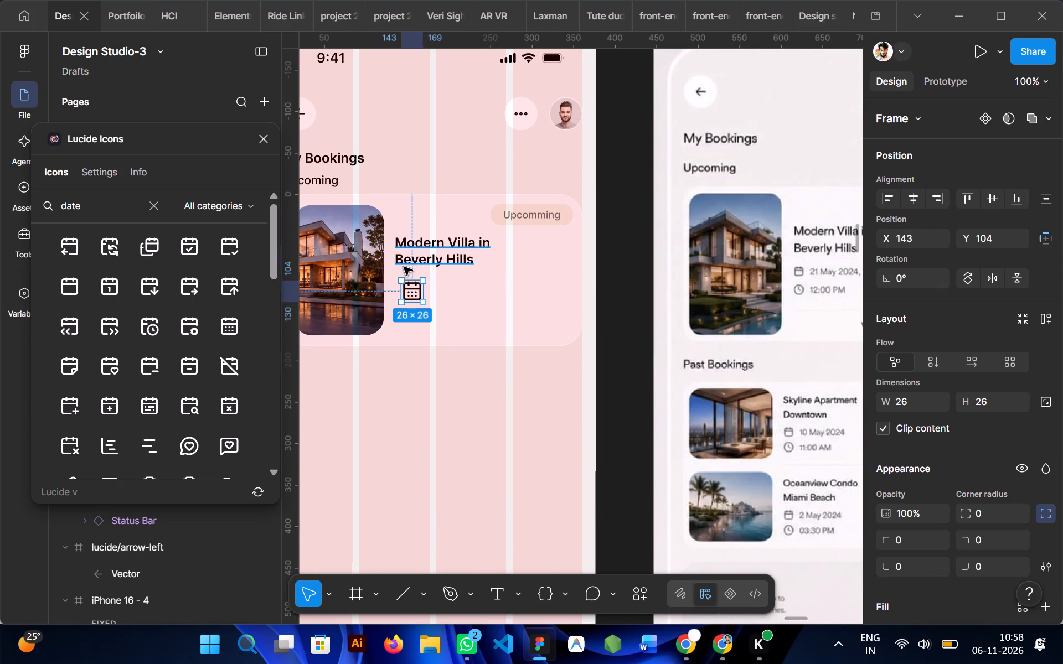
Search Lucide Icons for time, insert the timer icon into the booking card, and close the plugin.
click(101, 203)
key(ctrl+BackSpace)
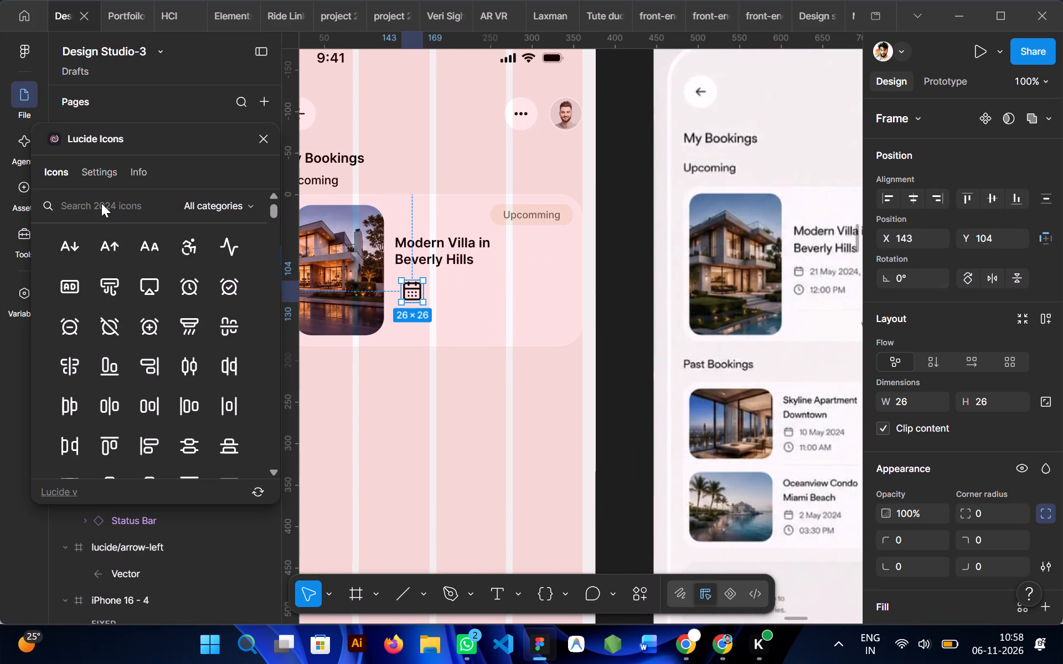
text(data)
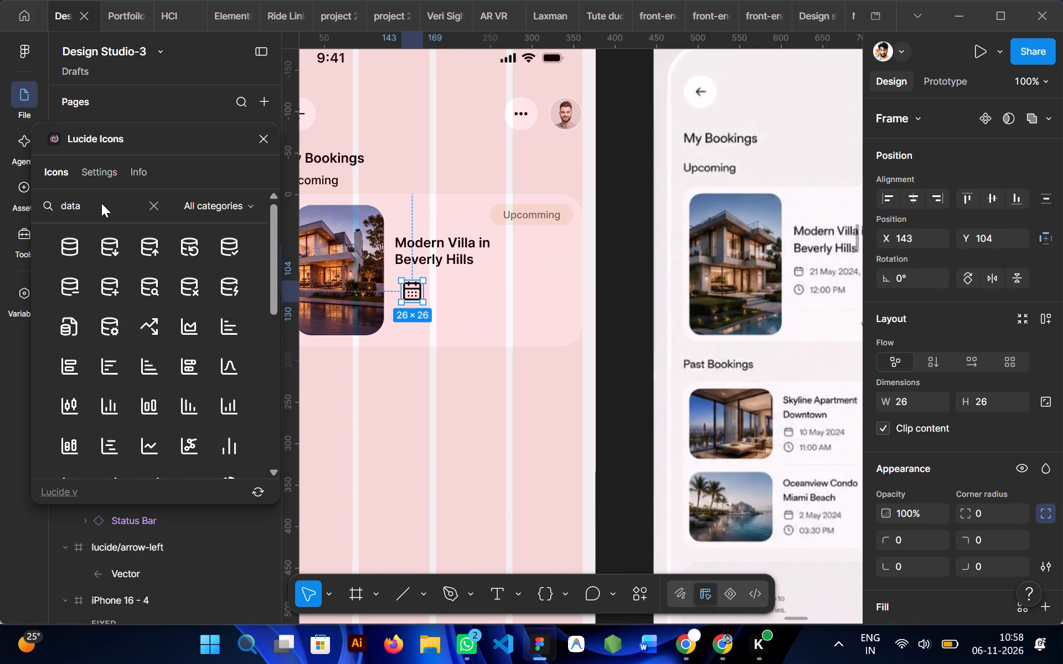
key(BackSpace)
key(e)
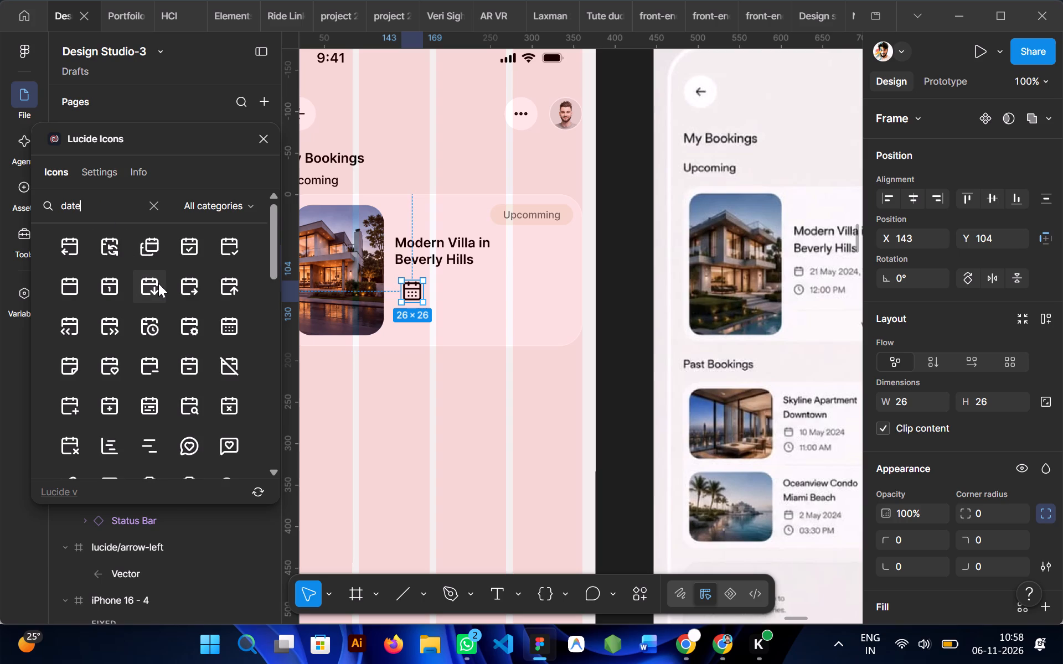
key(BackSpace)
key(BackSpace)
key(BackSpace)
key(BackSpace)
text(time)
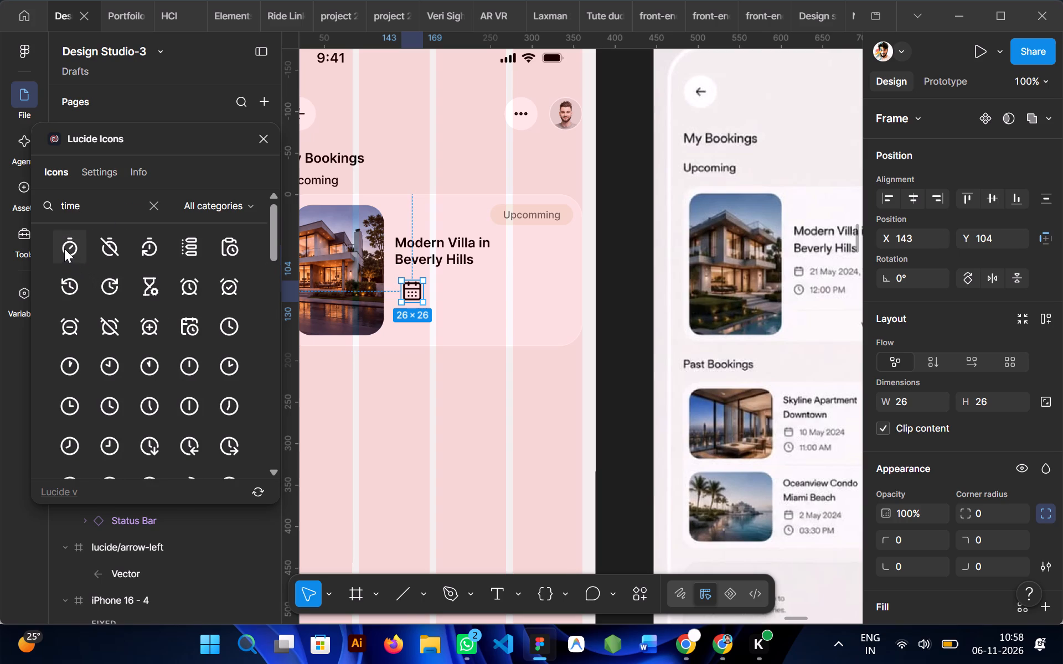
click(64, 248)
click(265, 135)
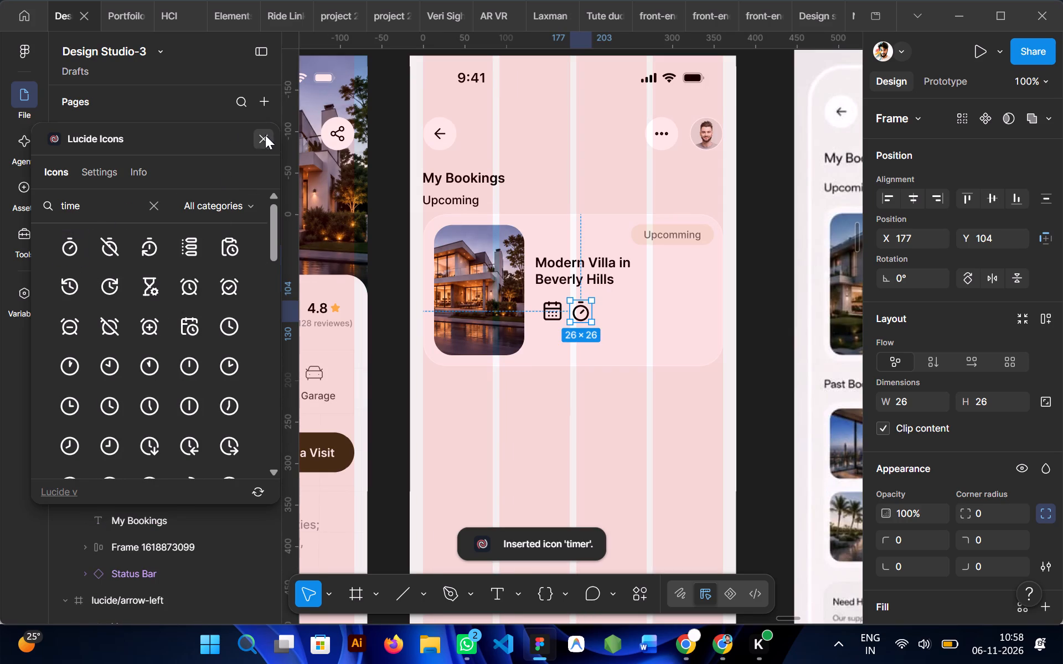
Move the timer icon directly beneath the calendar icon in the booking card, at X 143, Y 130.
scroll(431, 323, left, 1)
scroll(431, 323, down, 1)
scroll(431, 323, left, 1)
scroll(431, 323, right, 1)
drag(395, 292, 380, 307)
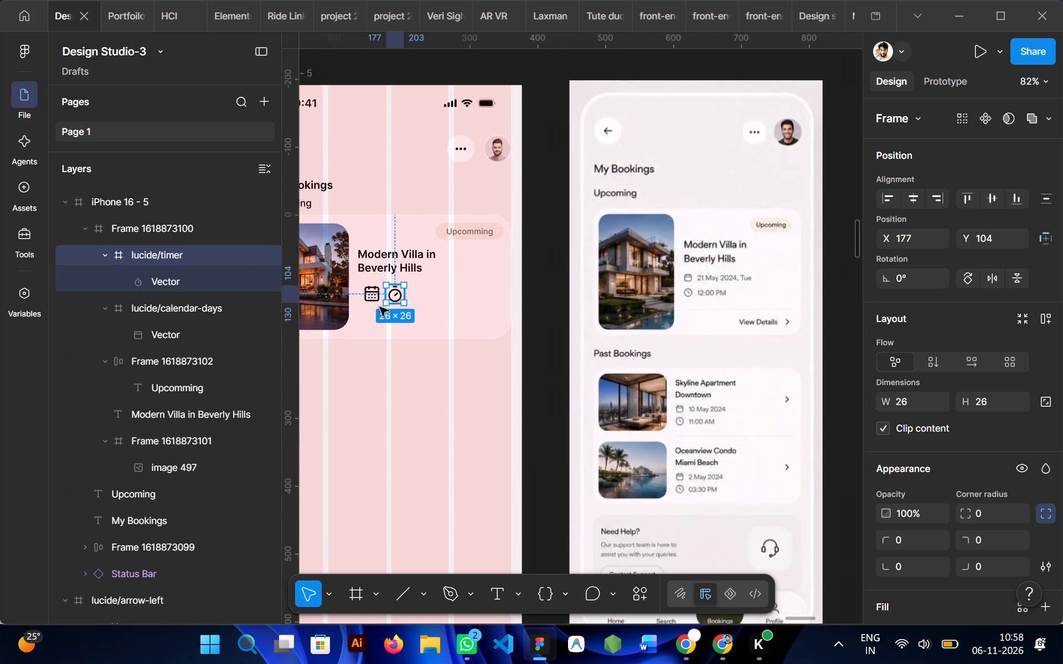
drag(380, 307, 371, 312)
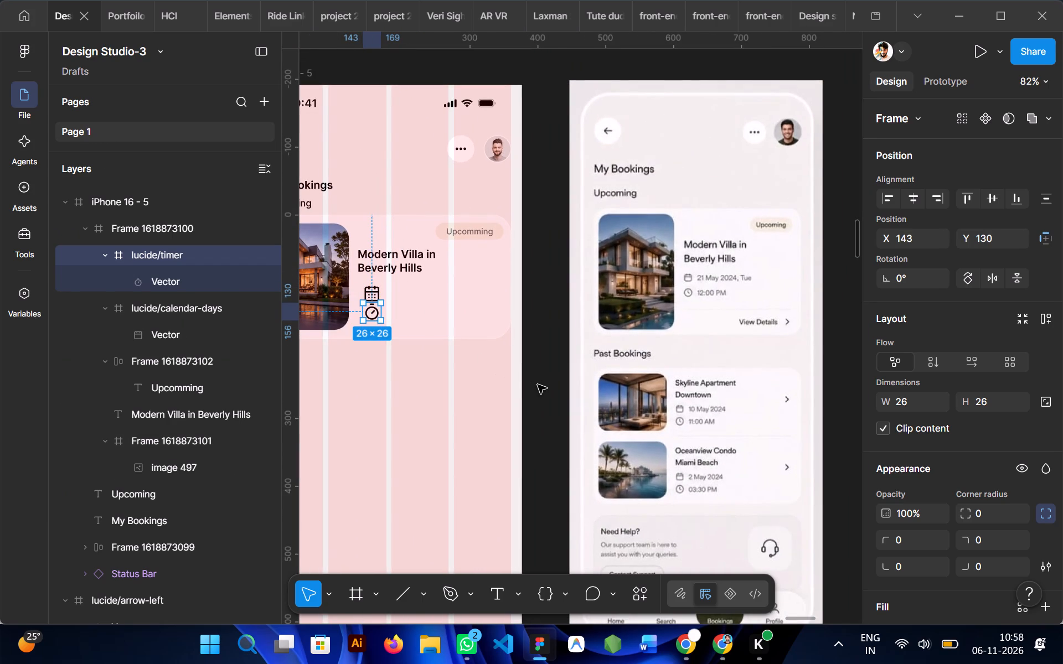
click(538, 385)
Copy the 5 seats and Petrol row from the Mercedes G-class card in iPhone 16 - 2 into the booking card at X 193, Y 127.
scroll(538, 385, right, 1)
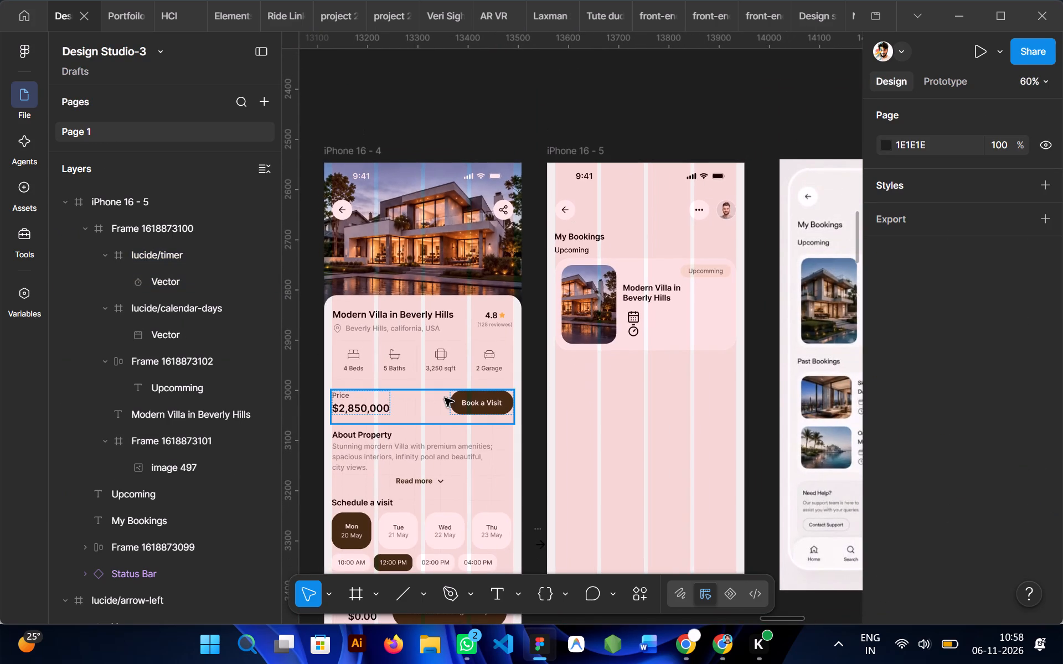
scroll(445, 398, down, 1)
scroll(405, 475, right, 1)
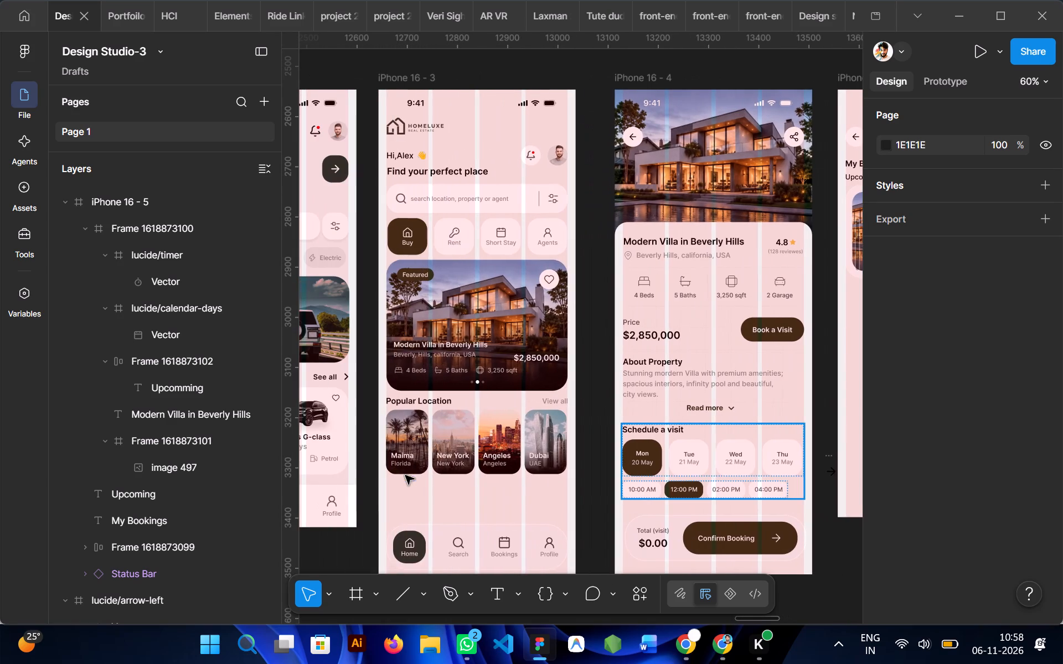
scroll(446, 386, down, 1)
scroll(446, 386, right, 1)
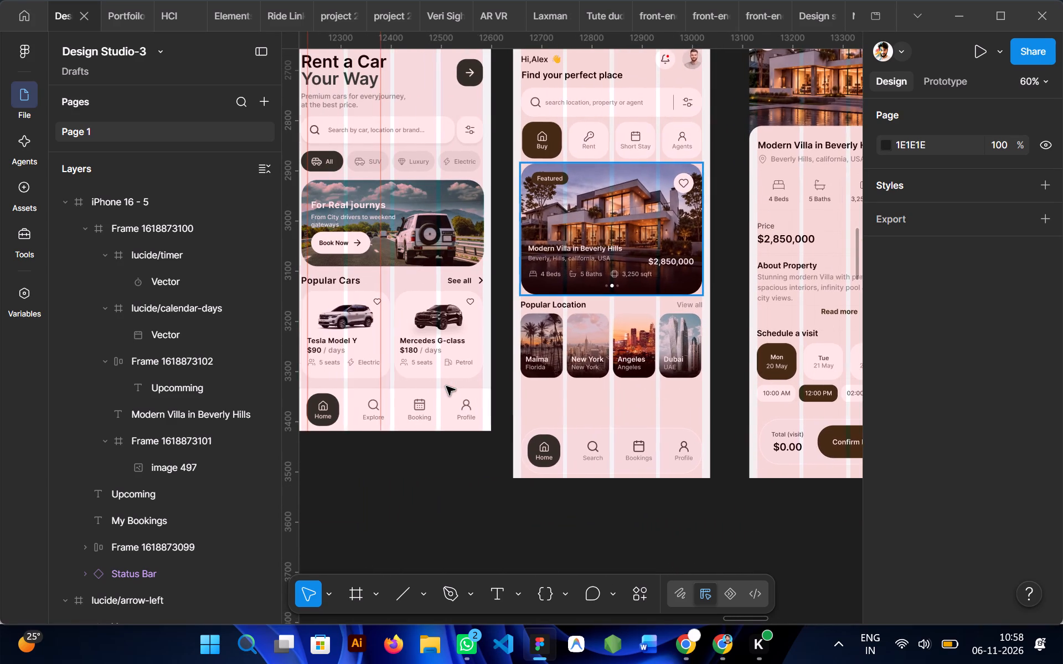
triple_click(426, 365)
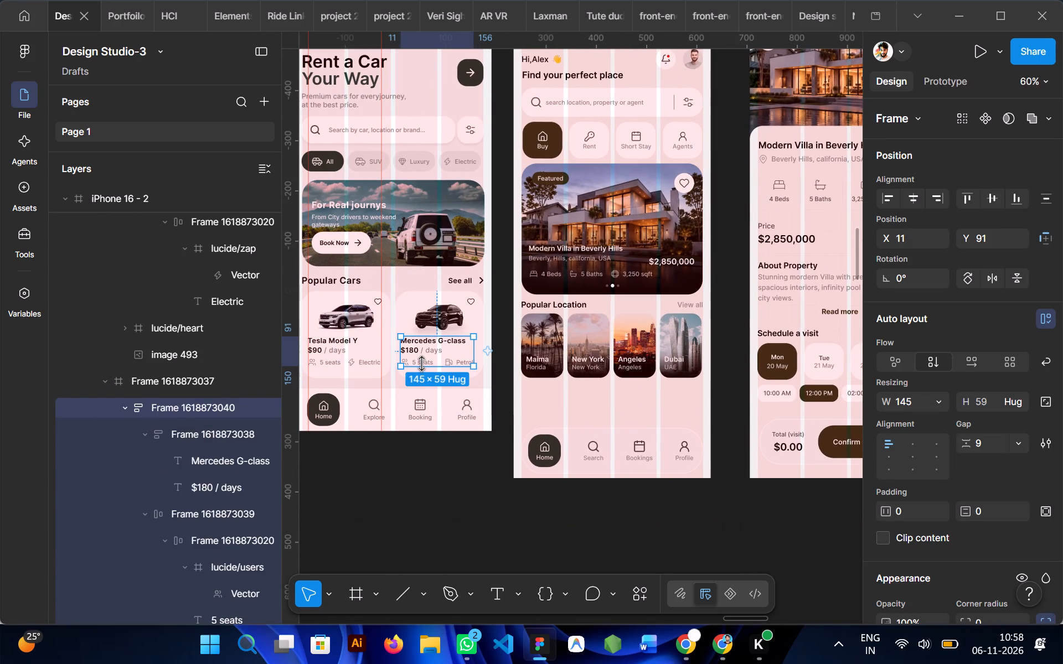
double_click(420, 363)
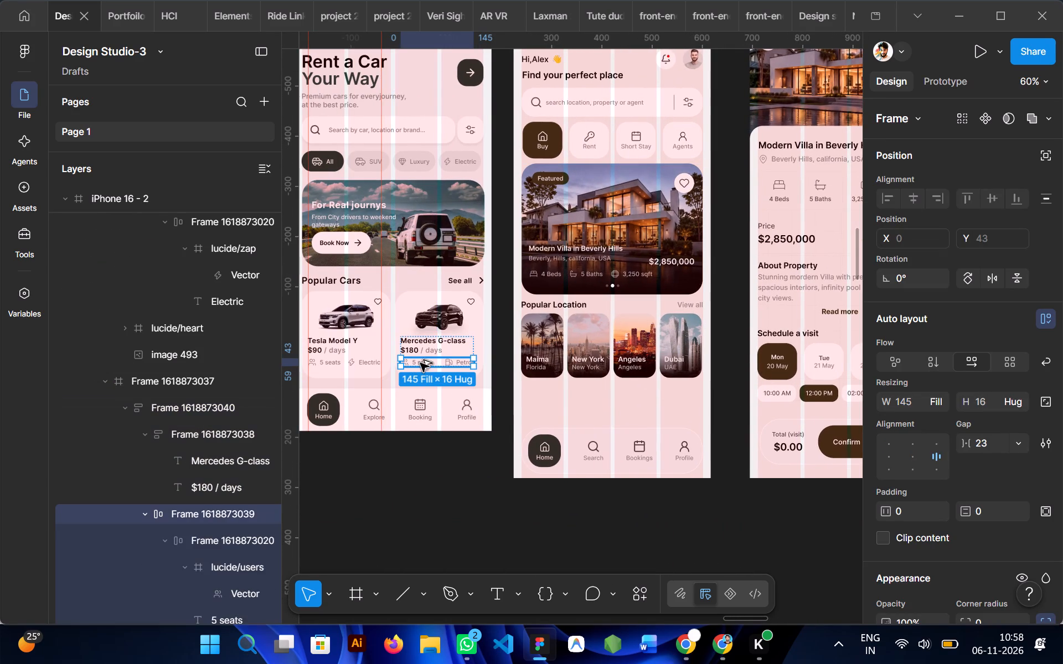
alt+drag(420, 363, 665, 167)
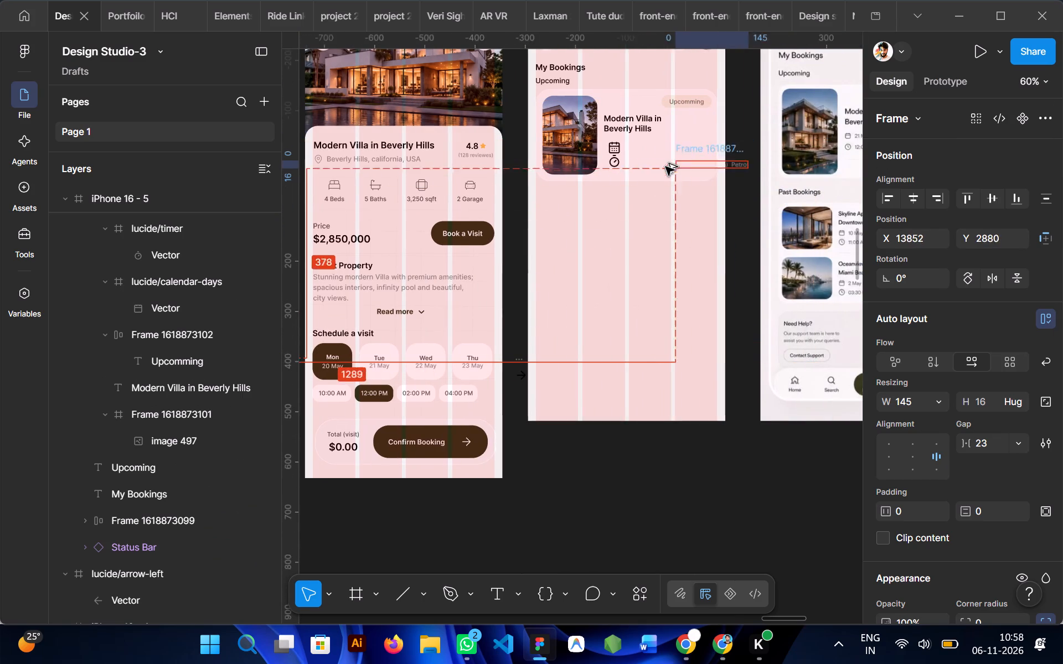
alt+drag(665, 167, 654, 158)
click(654, 267)
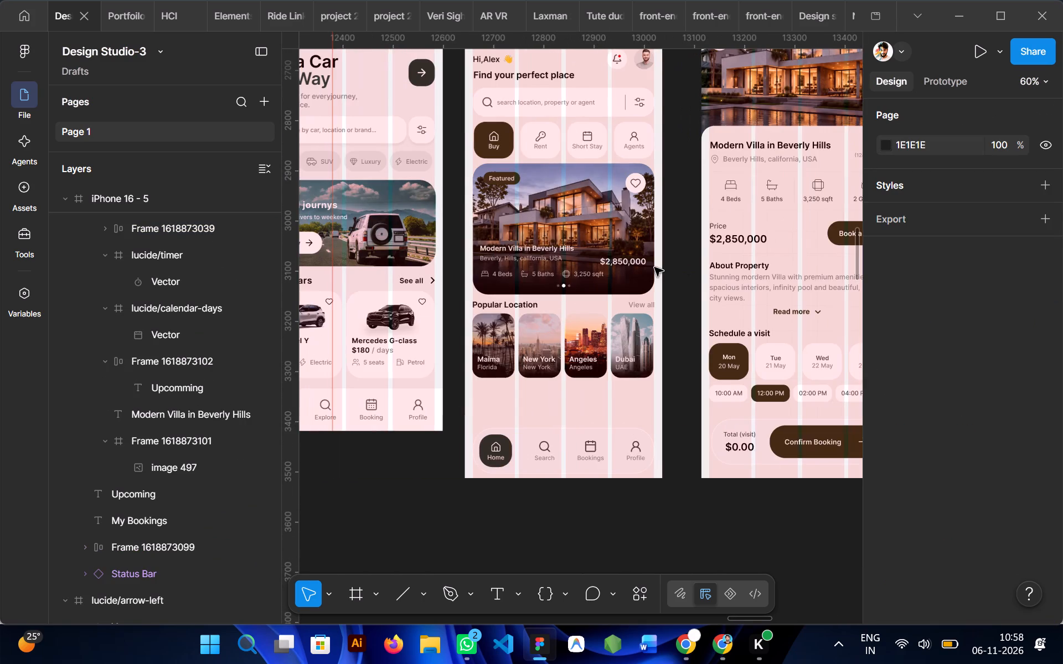
scroll(653, 182, up, 1)
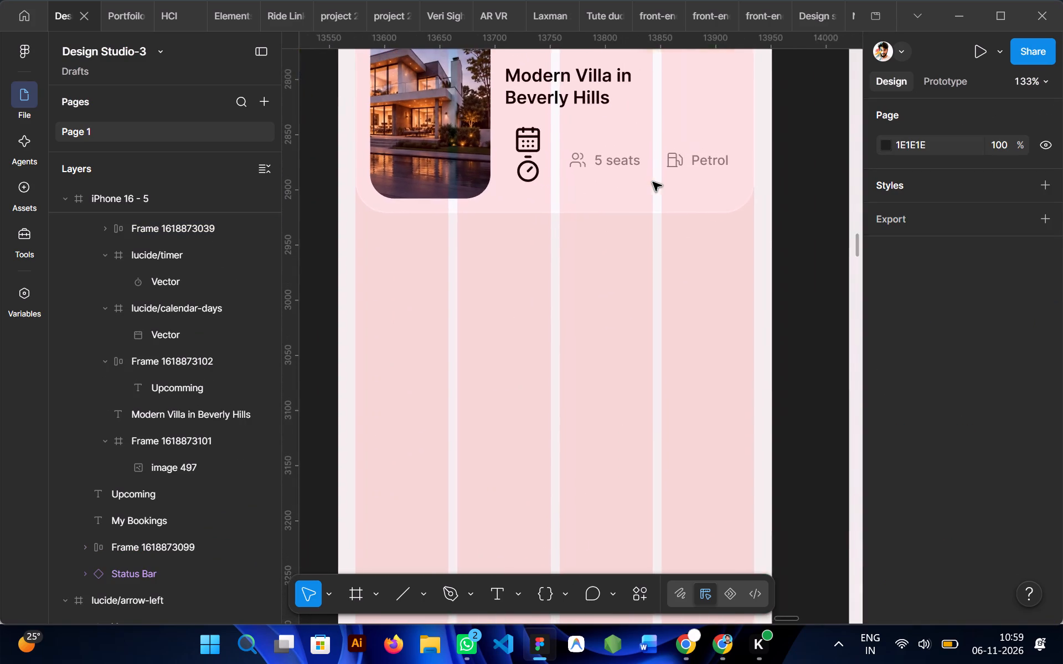
Match the calendar and timer icons to the users icon's size by locking their aspect ratio and setting their width to 16.
triple_click(549, 157)
double_click(566, 162)
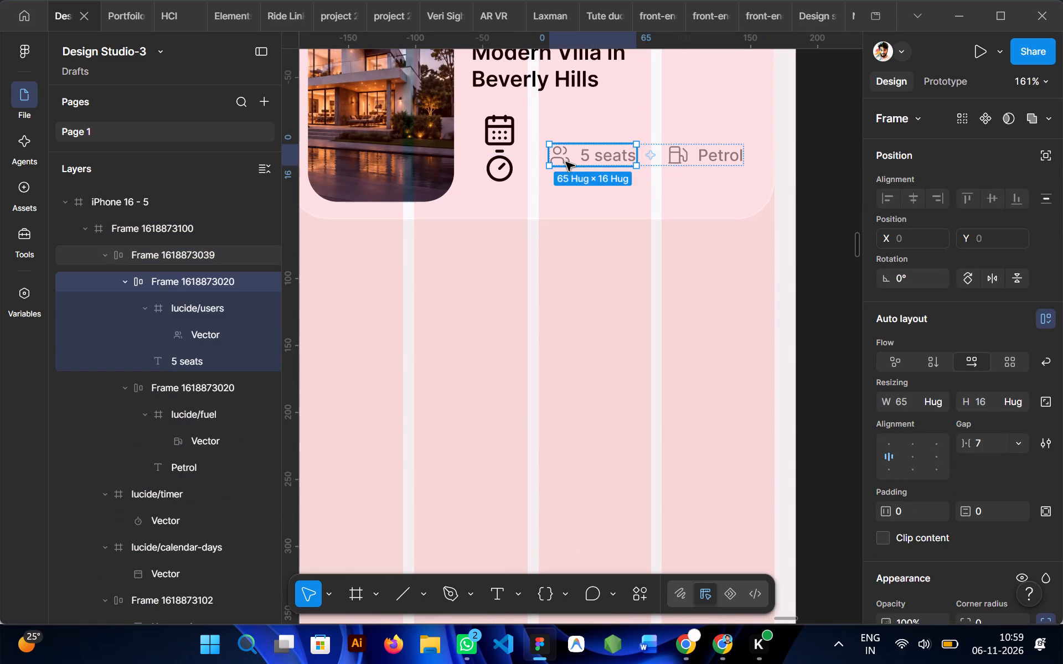
scroll(923, 396, down, 1)
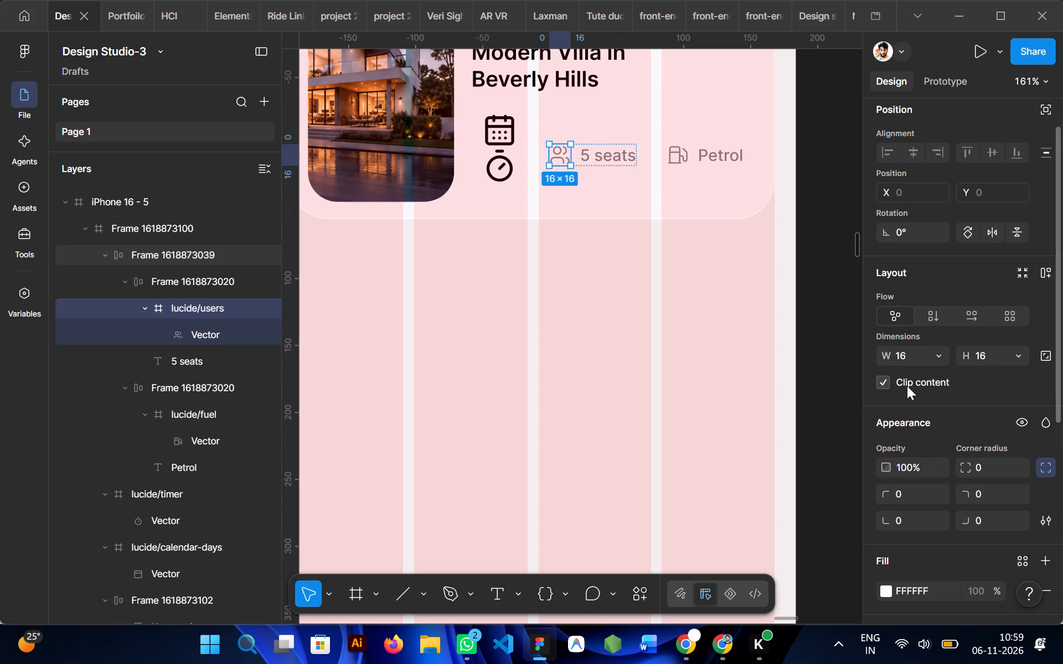
scroll(909, 427, down, 1)
click(496, 130)
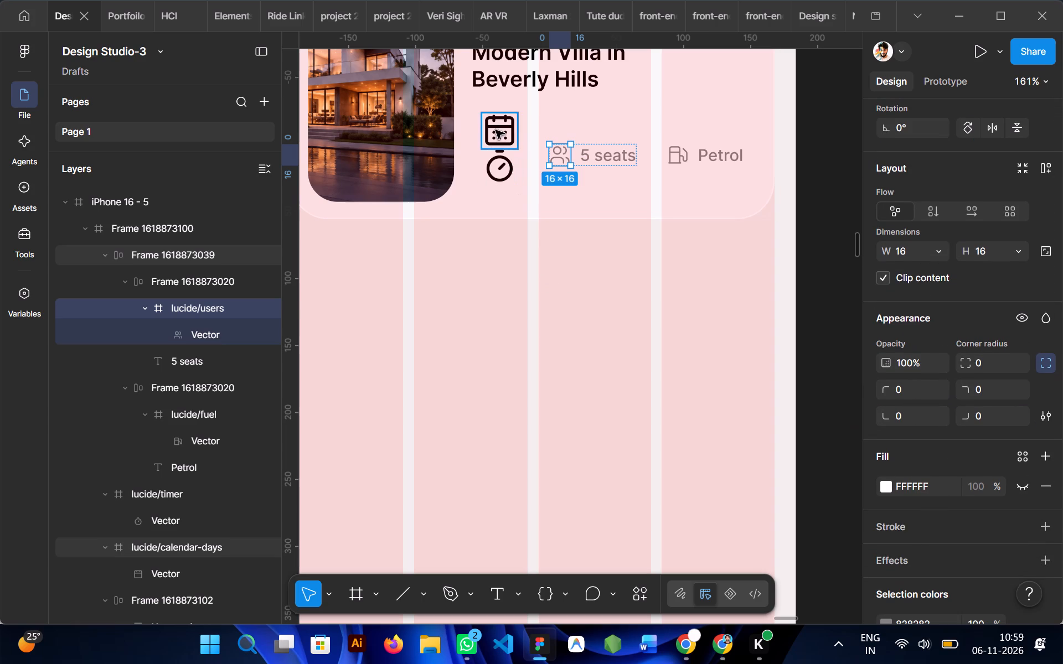
shift+click(500, 158)
scroll(966, 352, down, 2)
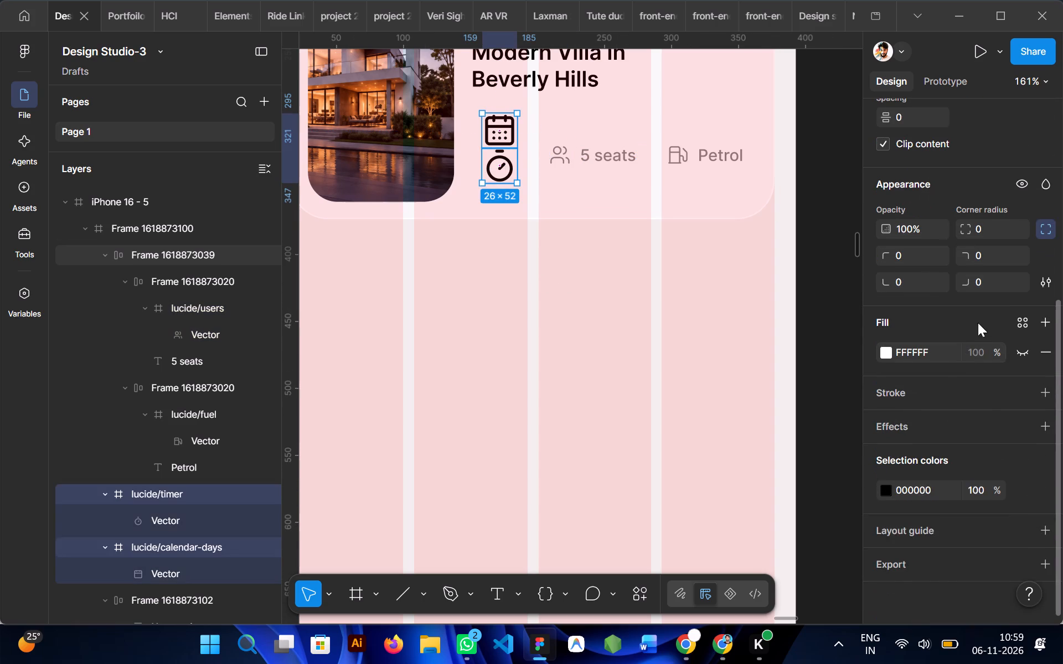
scroll(956, 367, up, 3)
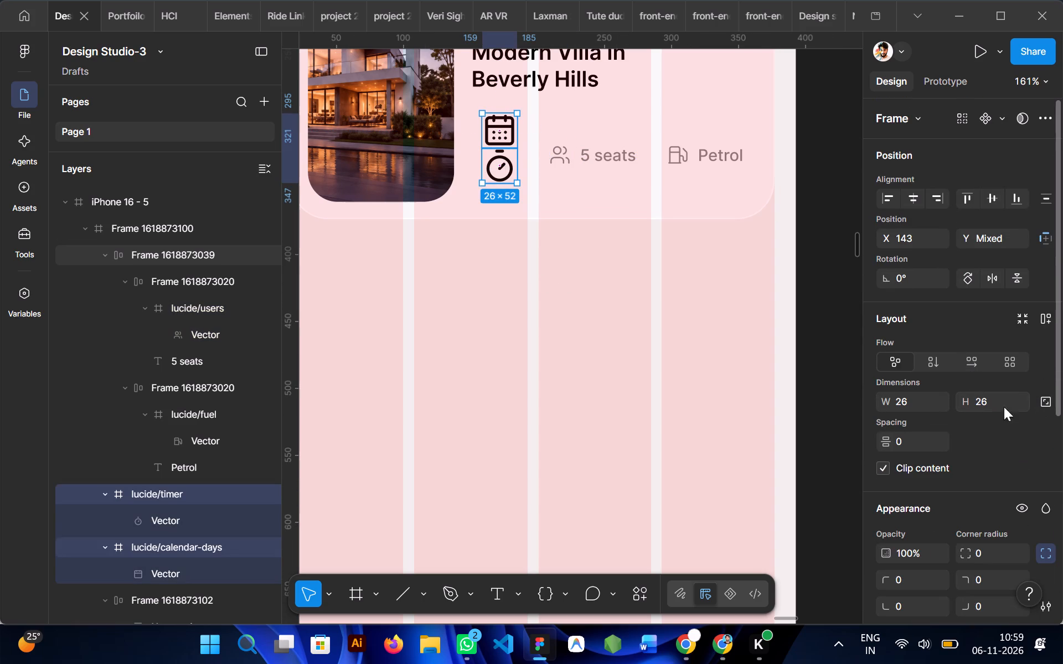
click(1042, 407)
click(915, 398)
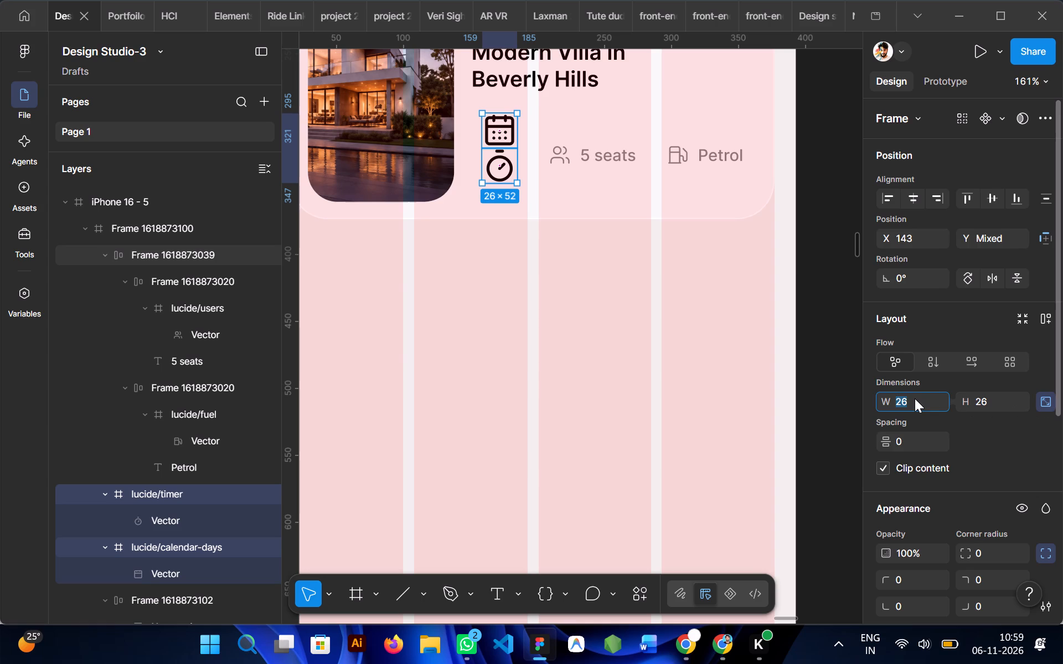
key(1)
key(6)
click(696, 368)
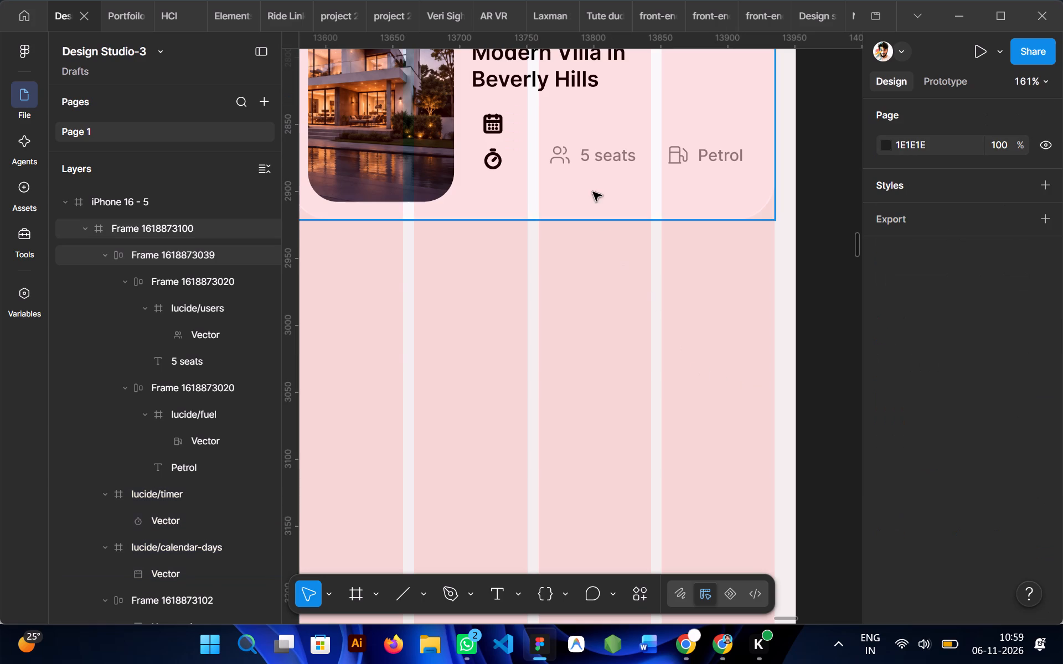
Copy the users icon's 828282 stroke color and apply it to the calendar and timer icon vectors.
ctrl+click(558, 162)
ctrl+click(564, 154)
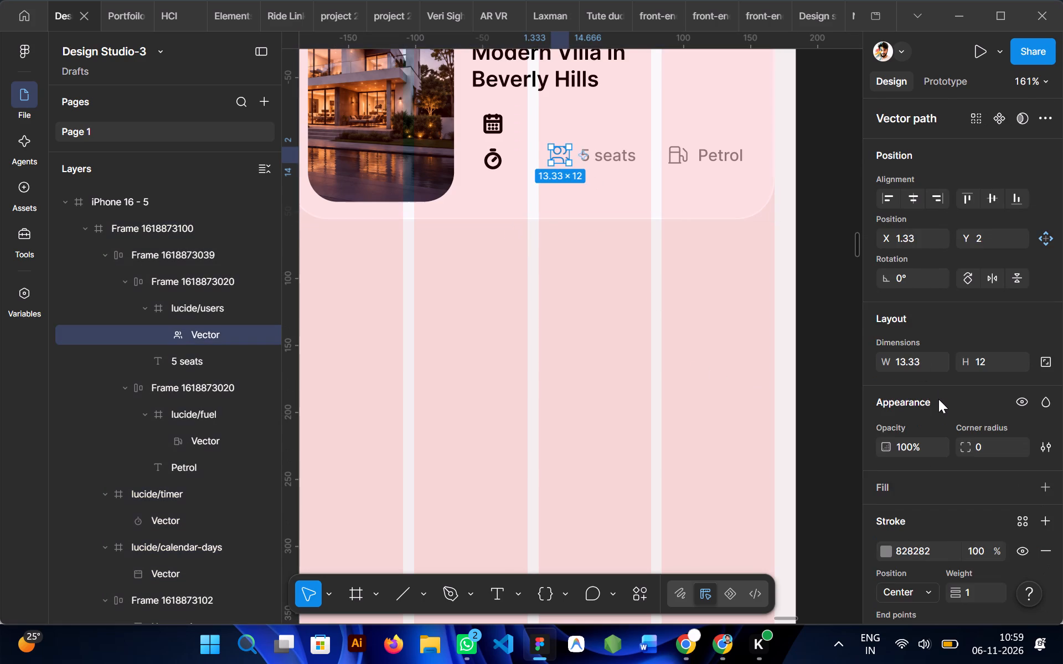
scroll(938, 399, down, 3)
click(914, 409)
key(ctrl+c)
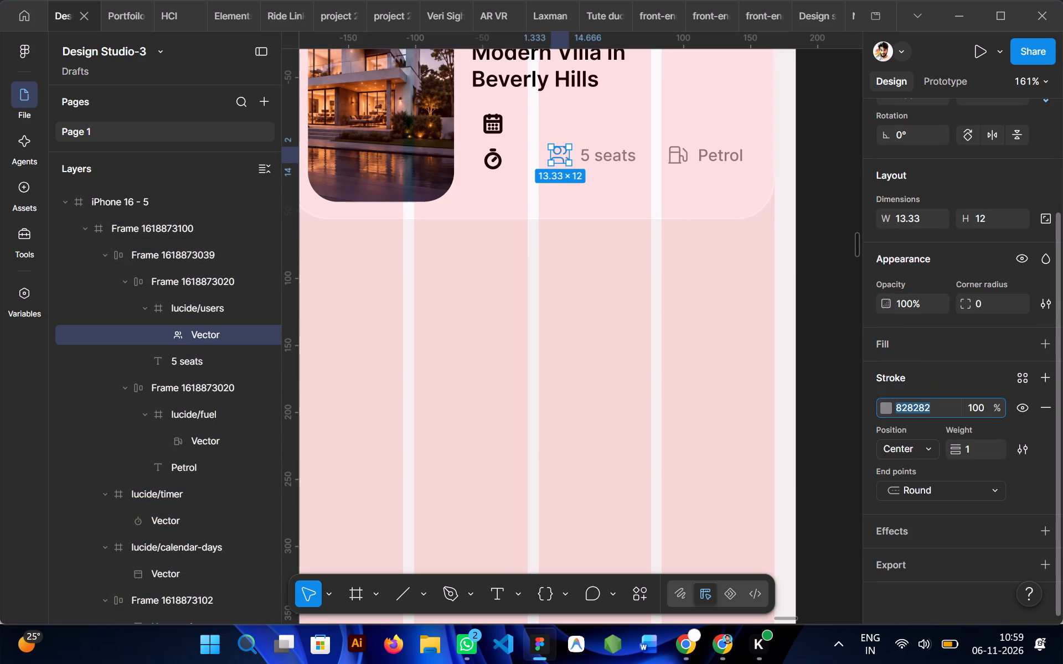
click(608, 274)
ctrl+click(479, 127)
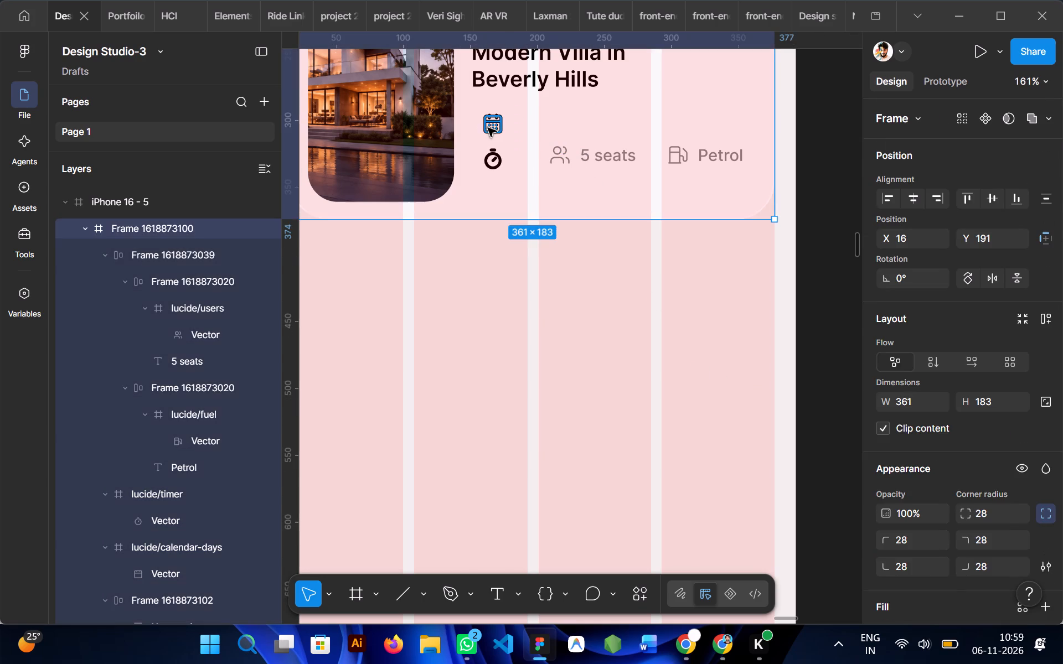
ctrl+click(488, 128)
ctrl+shift+click(492, 161)
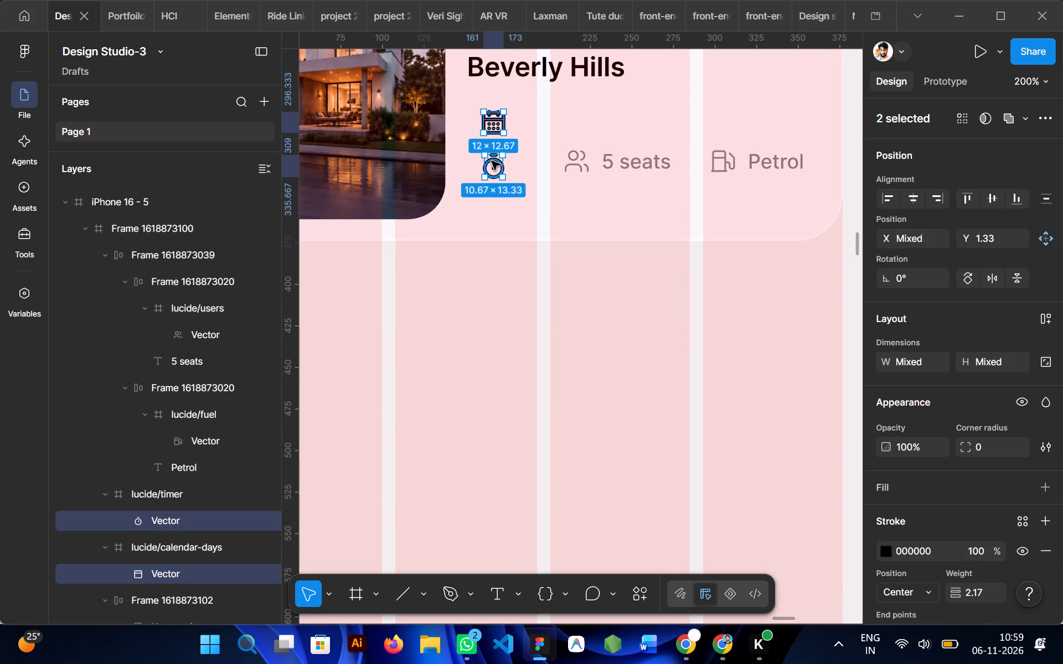
scroll(967, 419, down, 1)
click(932, 405)
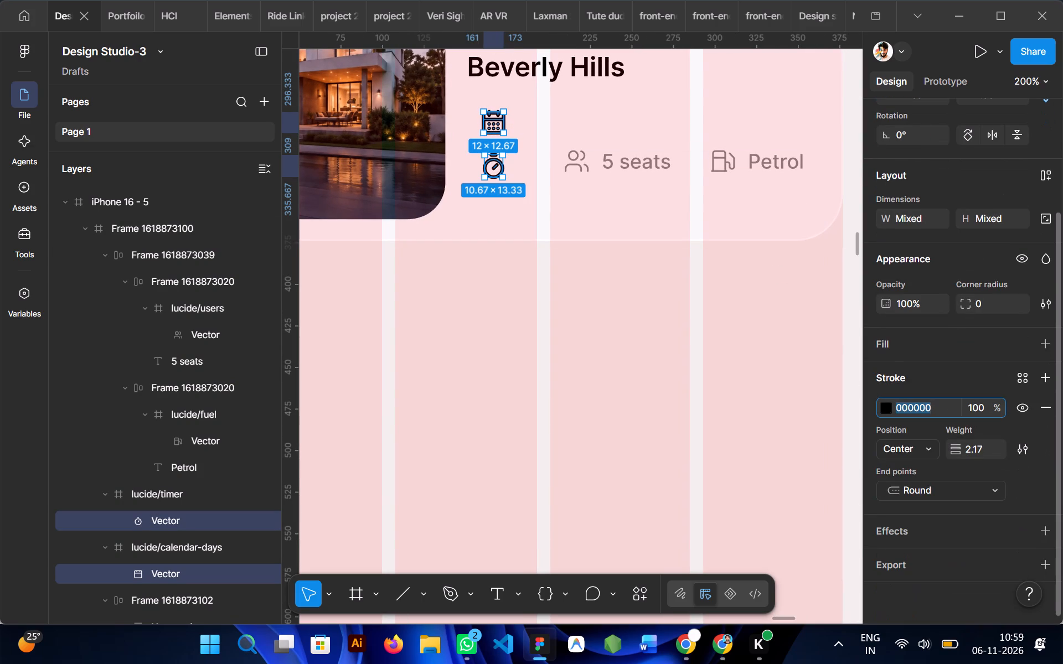
key(ctrl+v)
click(536, 324)
Set the stroke weight of the calendar and timer icon vectors to 1.
scroll(536, 324, up, 1)
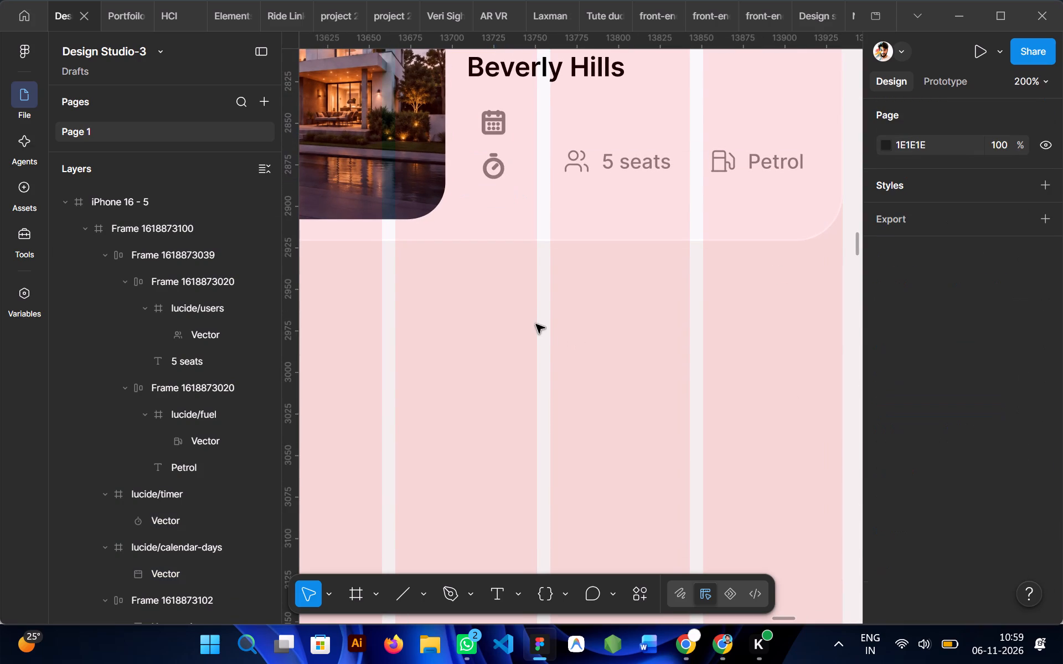
scroll(536, 324, up, 1)
ctrl+shift+click(491, 177)
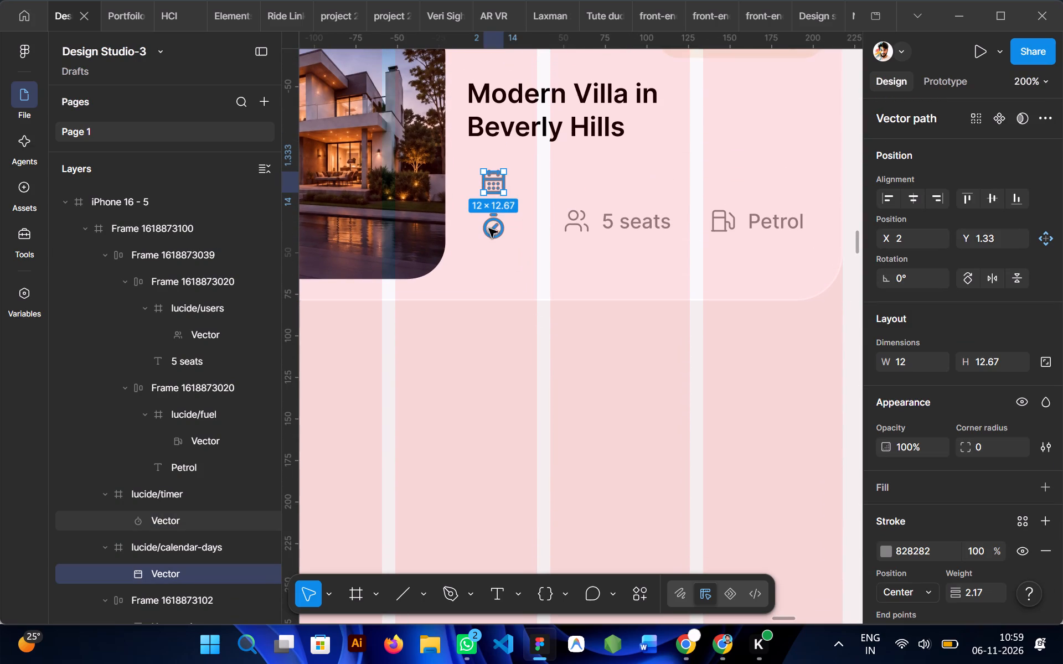
ctrl+shift+click(489, 233)
scroll(957, 505, down, 2)
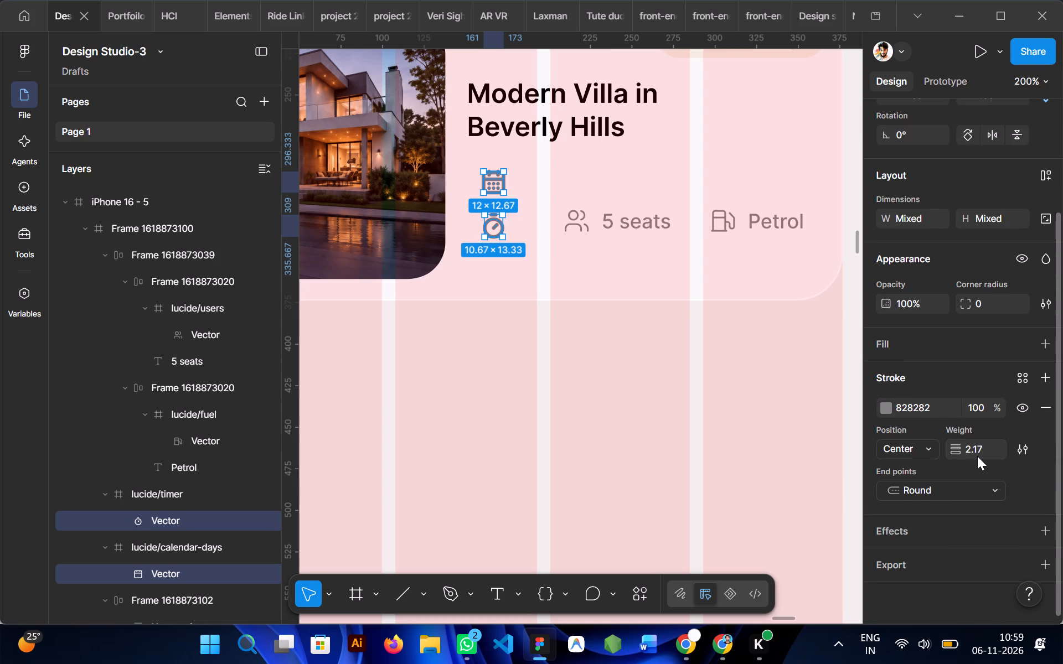
click(977, 456)
key(1)
key(Return)
click(582, 343)
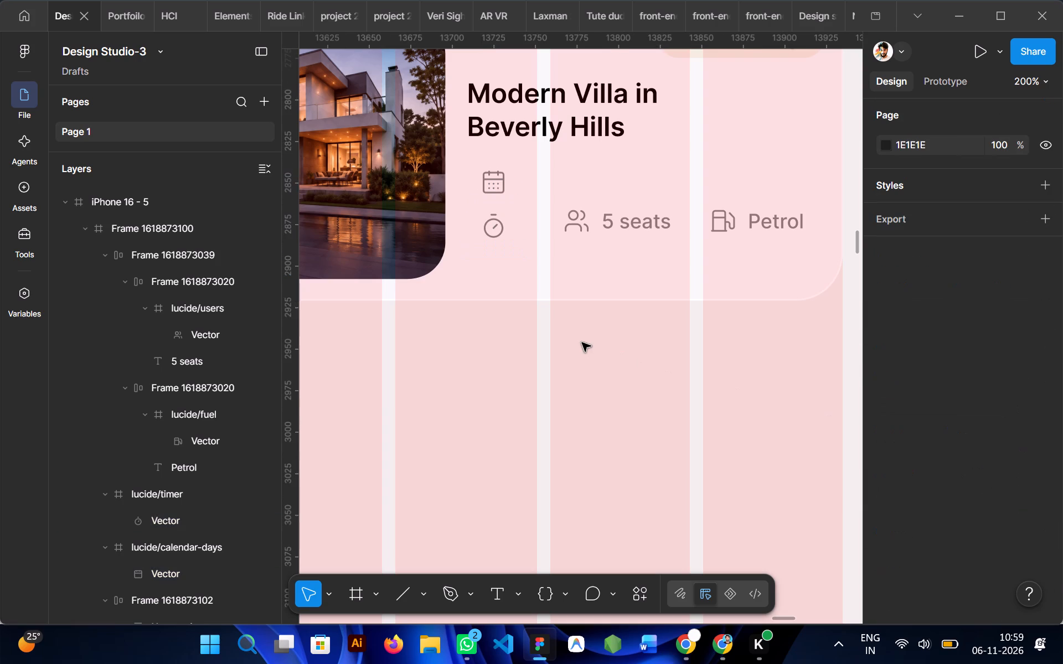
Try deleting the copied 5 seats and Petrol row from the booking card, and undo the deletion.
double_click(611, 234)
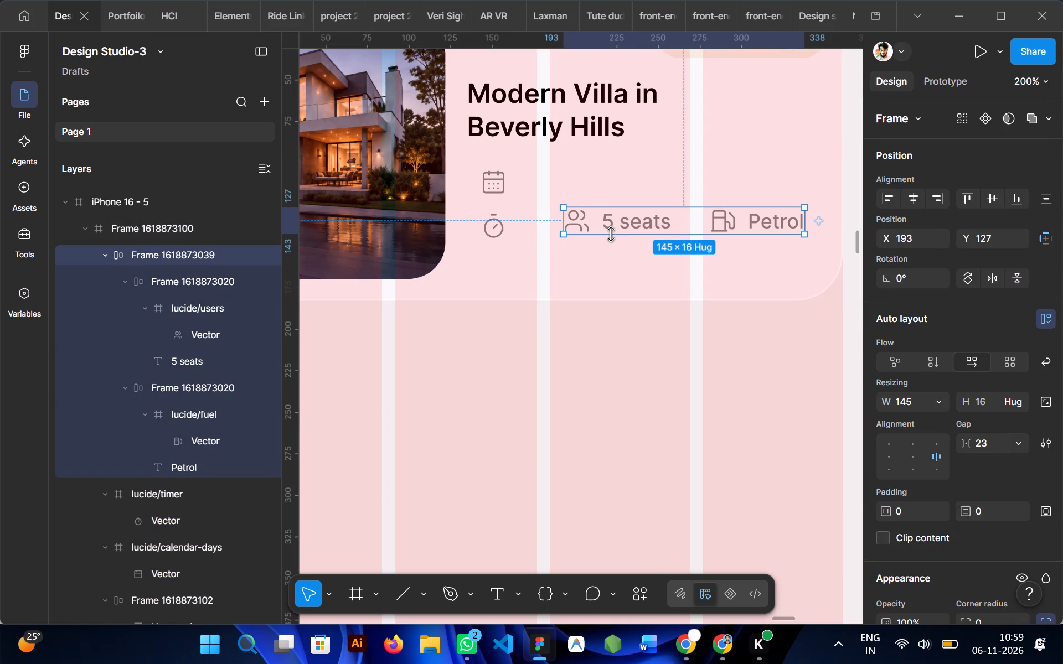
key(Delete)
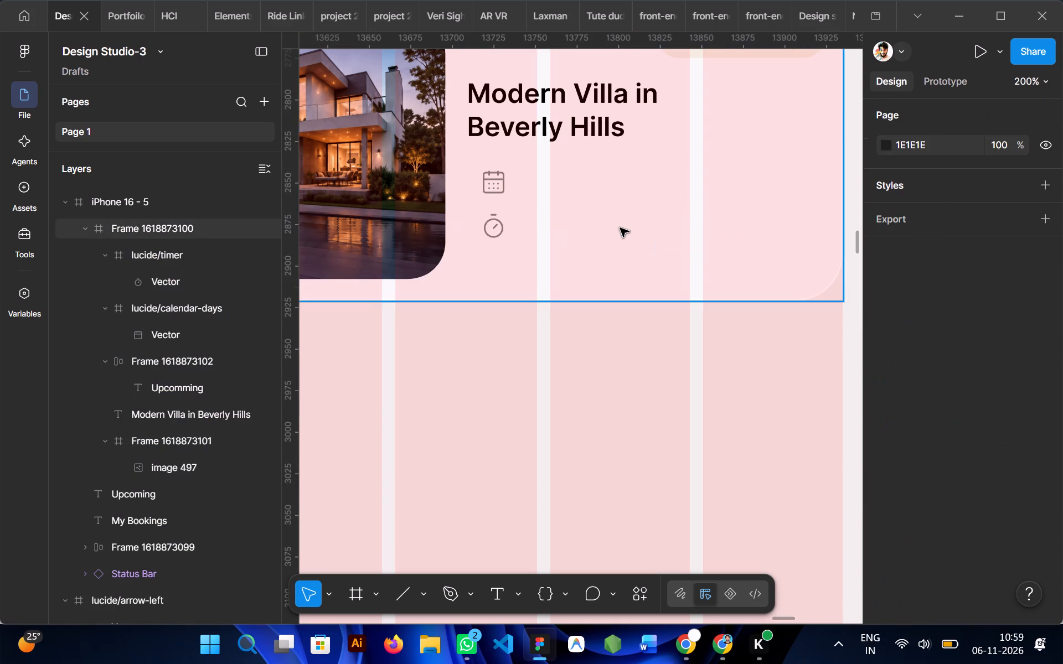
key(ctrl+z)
Delete the copied 5 seats and Petrol row from the booking card.
double_click(620, 228)
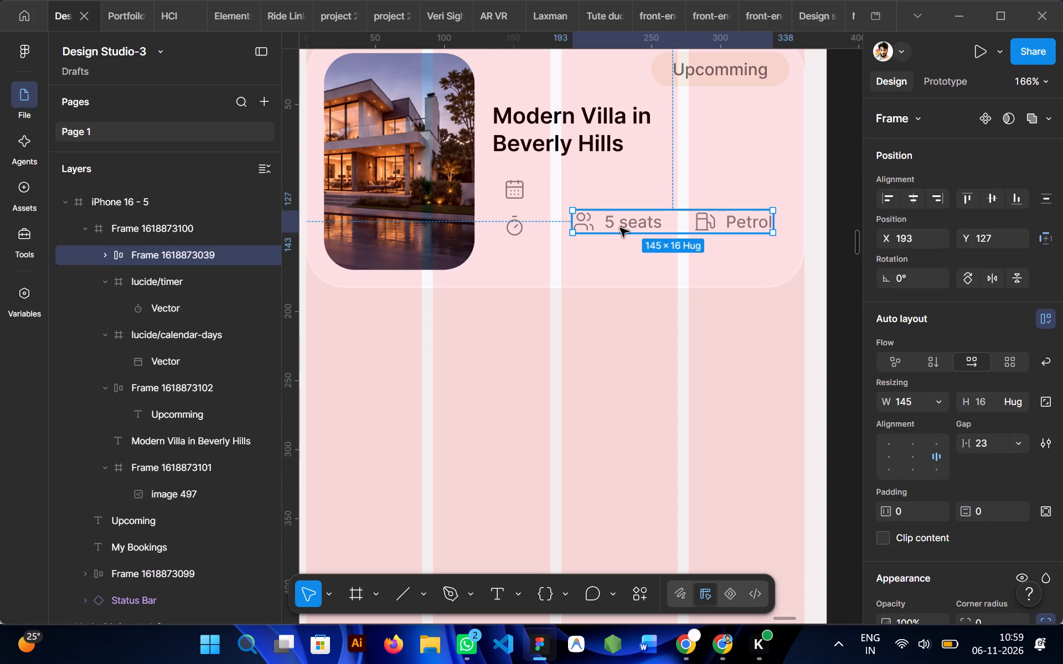
double_click(631, 225)
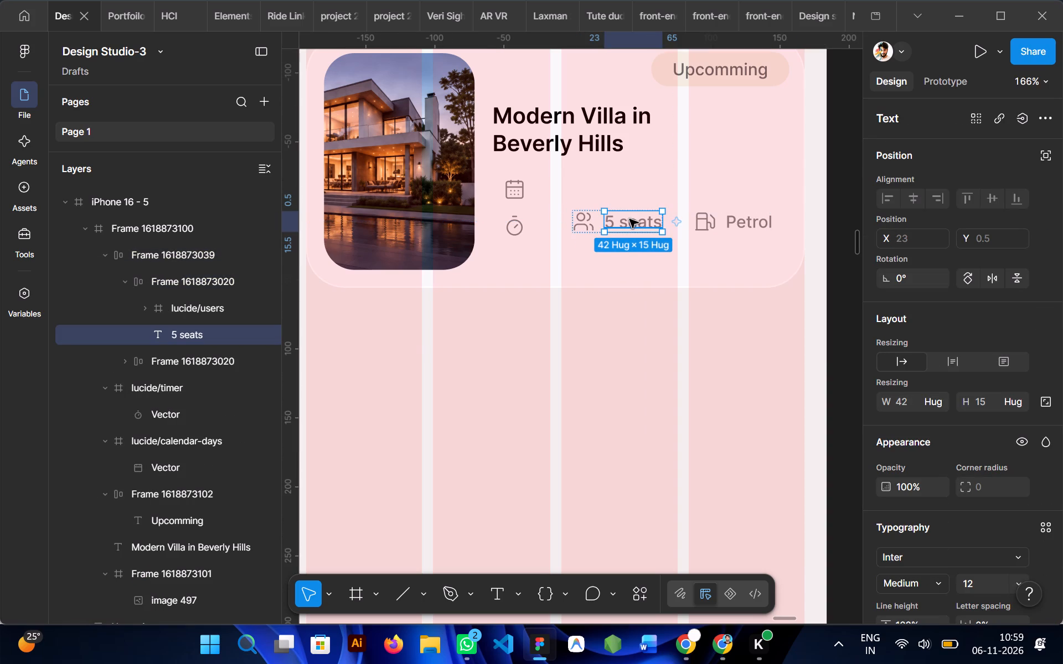
click(643, 341)
click(629, 235)
click(621, 216)
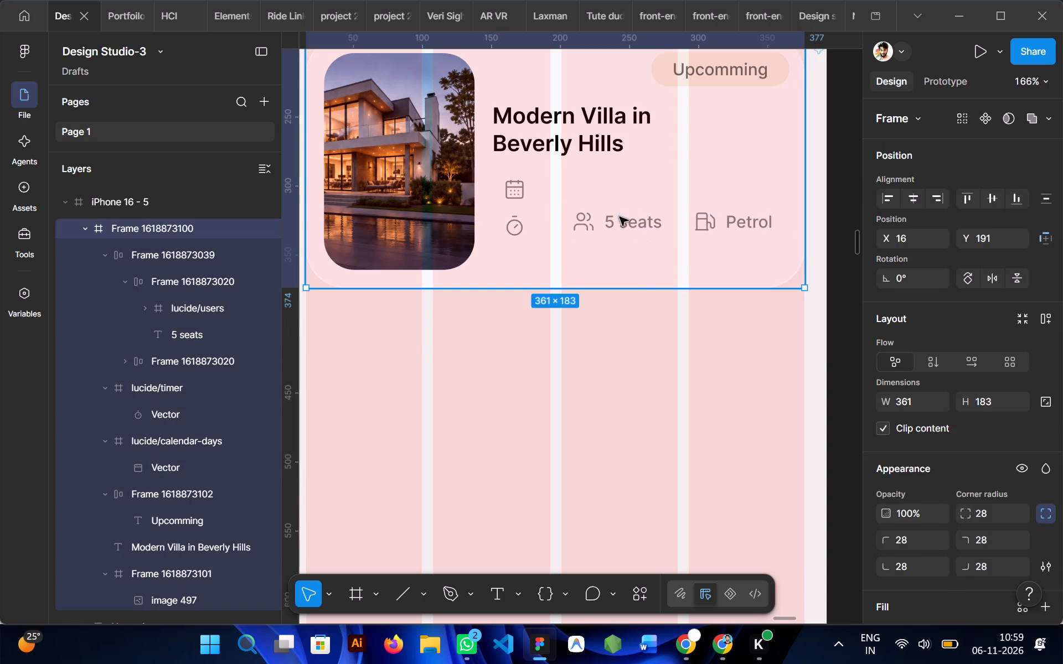
double_click(610, 226)
key(Delete)
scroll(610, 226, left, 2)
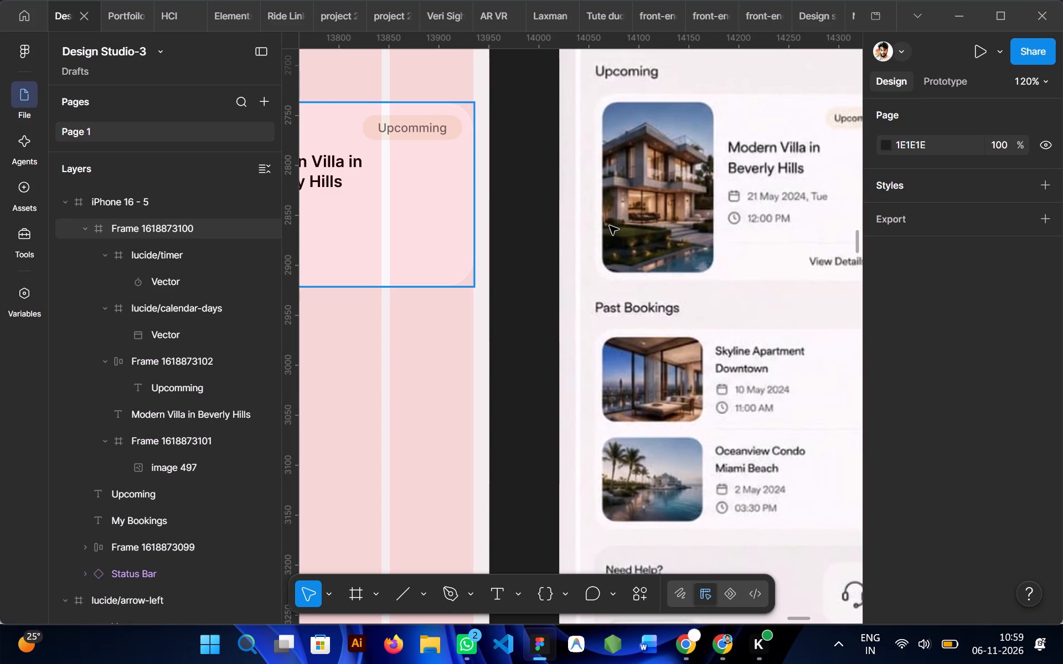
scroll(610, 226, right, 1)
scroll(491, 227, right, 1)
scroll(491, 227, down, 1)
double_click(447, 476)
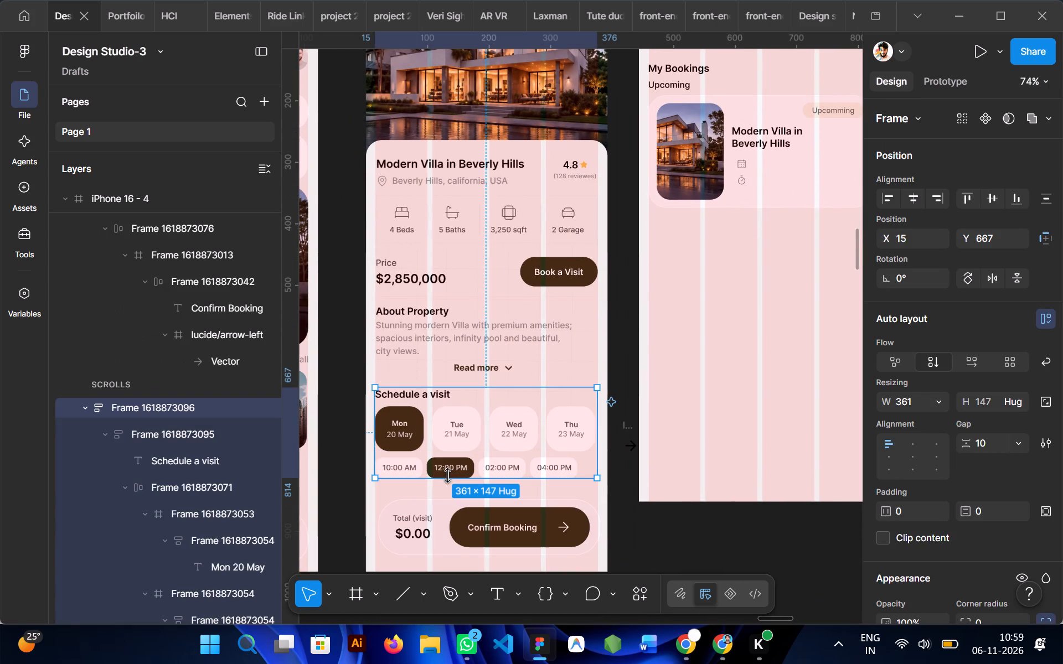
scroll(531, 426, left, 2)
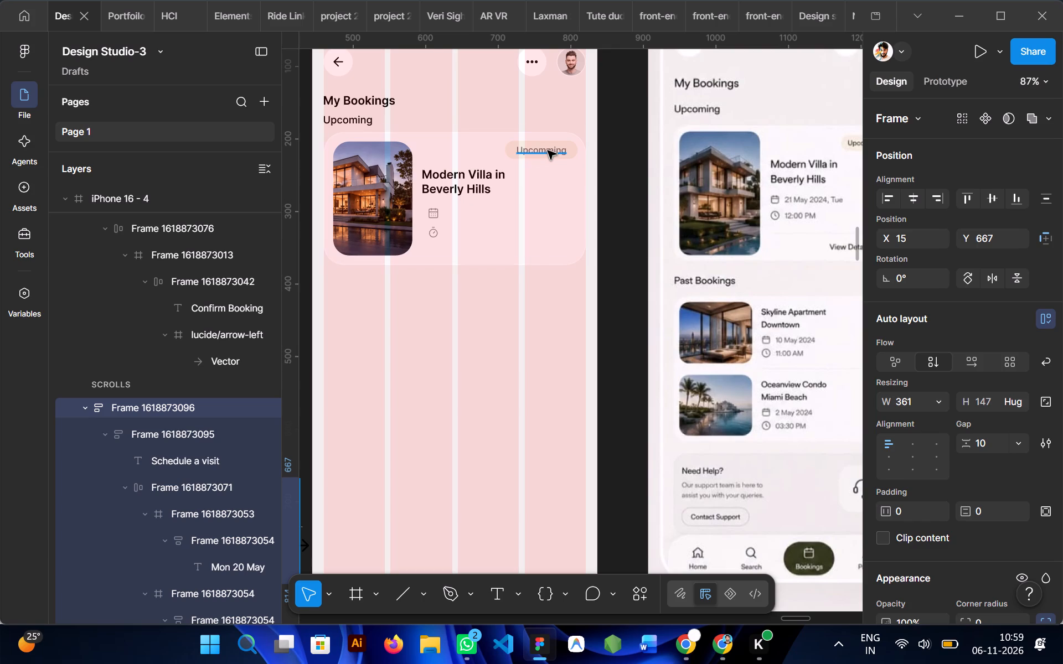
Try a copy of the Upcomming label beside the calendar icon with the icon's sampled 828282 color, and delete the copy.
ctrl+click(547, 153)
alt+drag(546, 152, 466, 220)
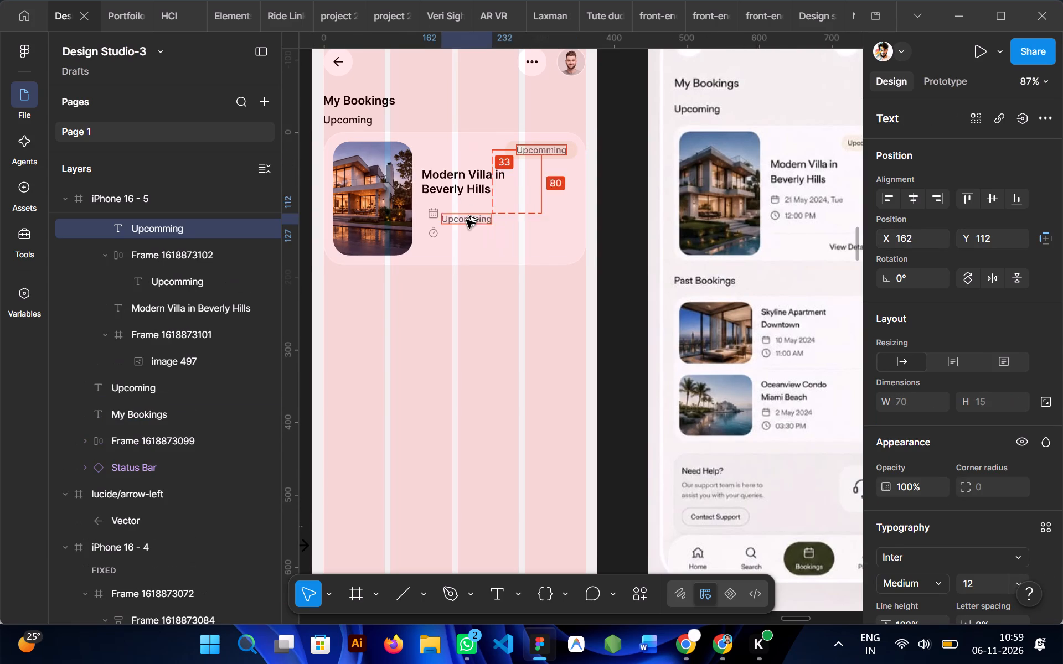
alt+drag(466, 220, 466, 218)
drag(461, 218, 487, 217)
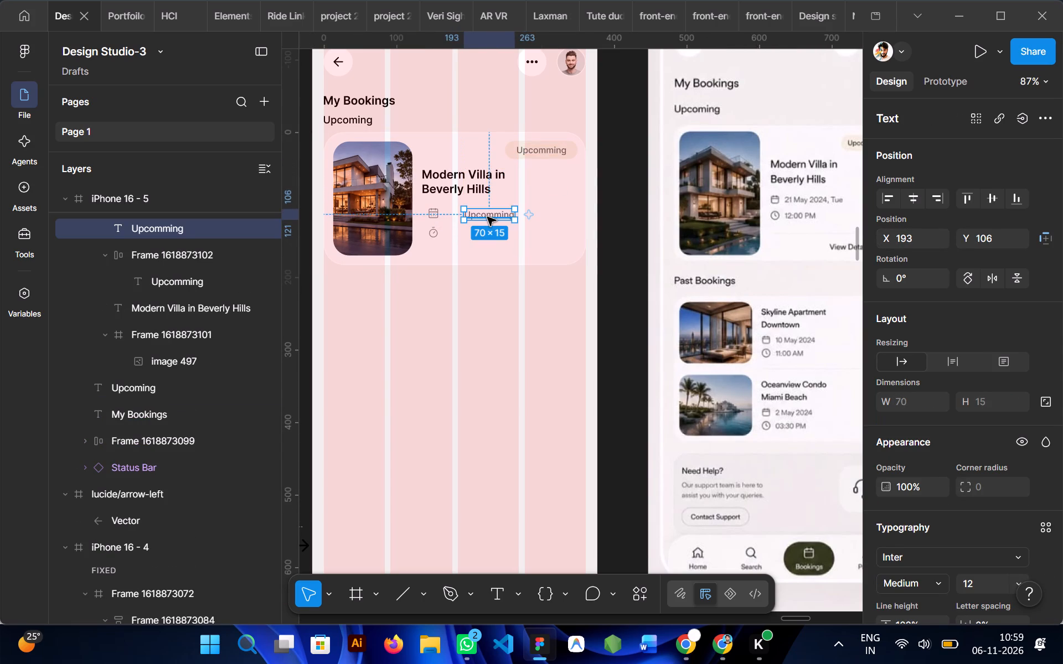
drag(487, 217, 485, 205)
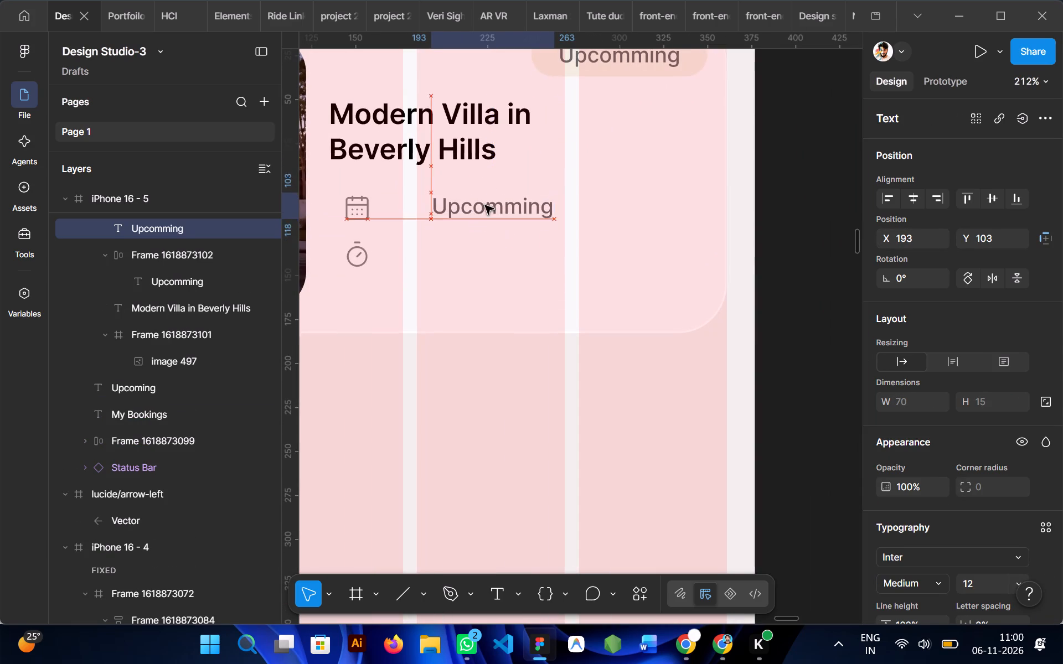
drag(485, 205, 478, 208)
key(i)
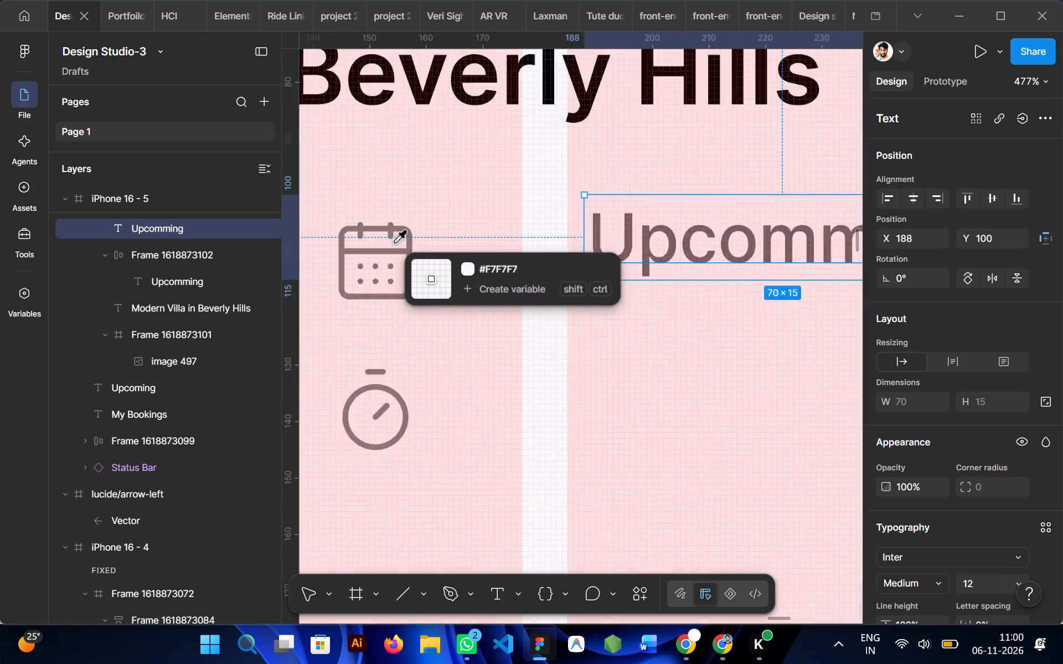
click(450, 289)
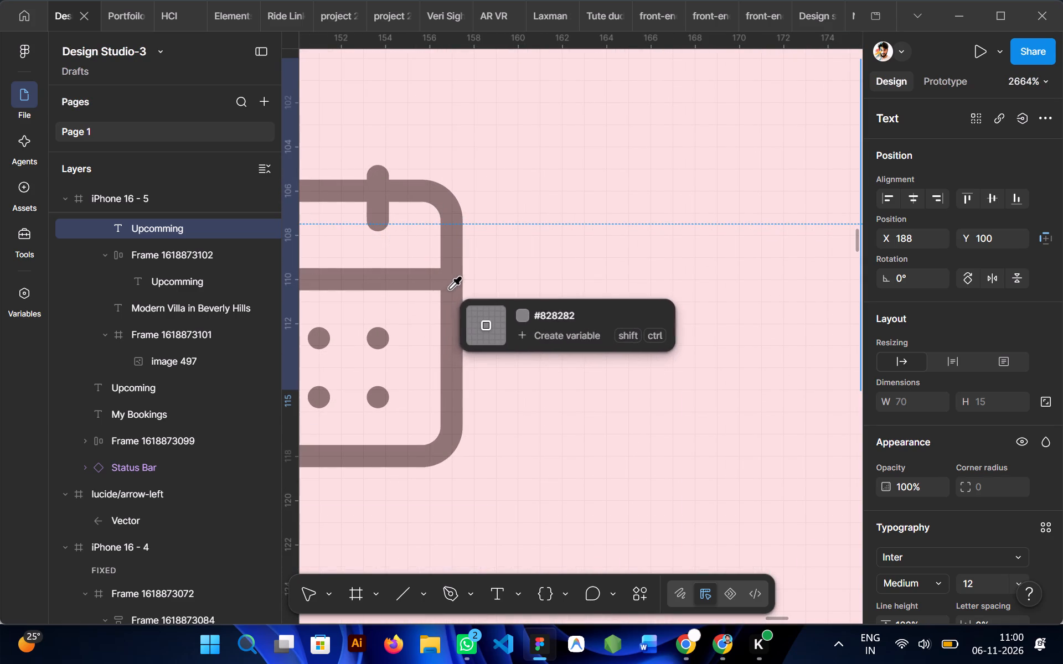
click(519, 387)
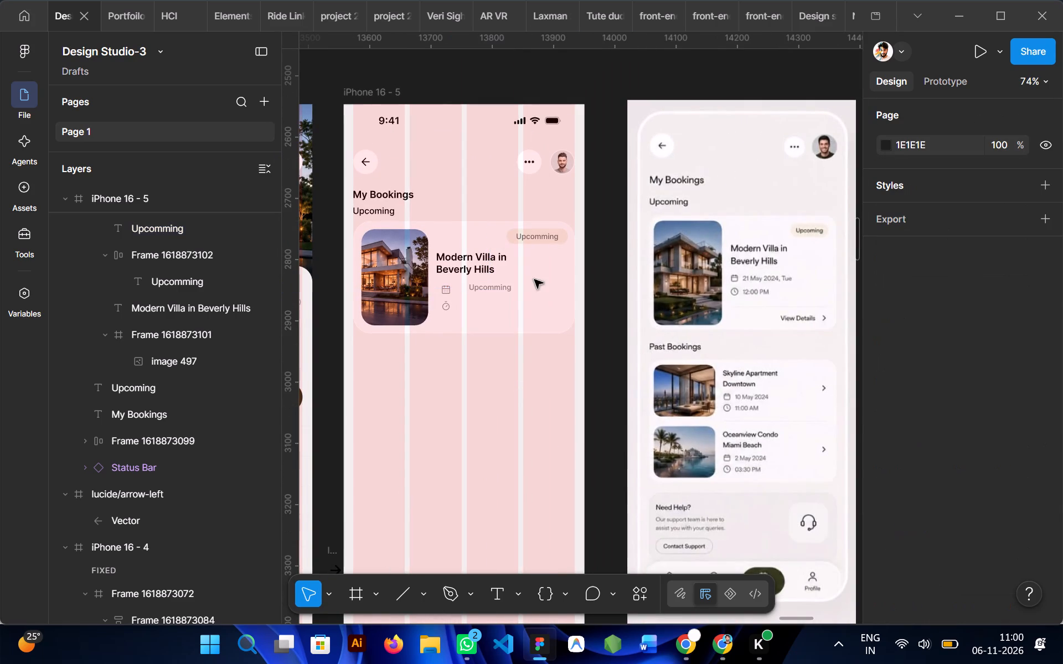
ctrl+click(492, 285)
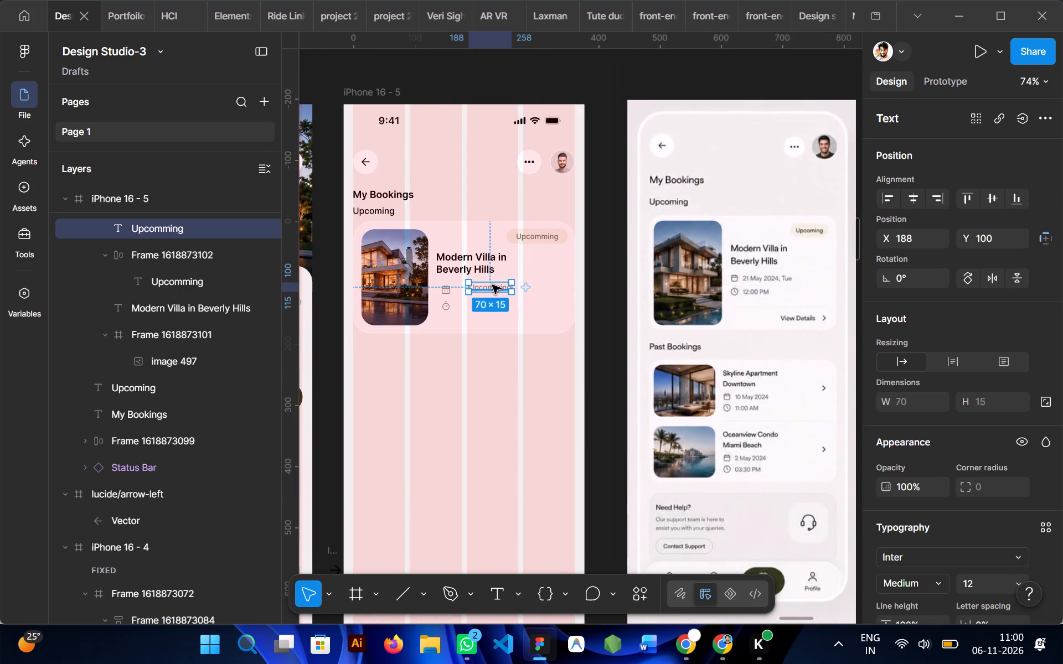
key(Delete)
Sample the calendar icon's 828282 color for the Upcomming badge text.
ctrl+click(537, 237)
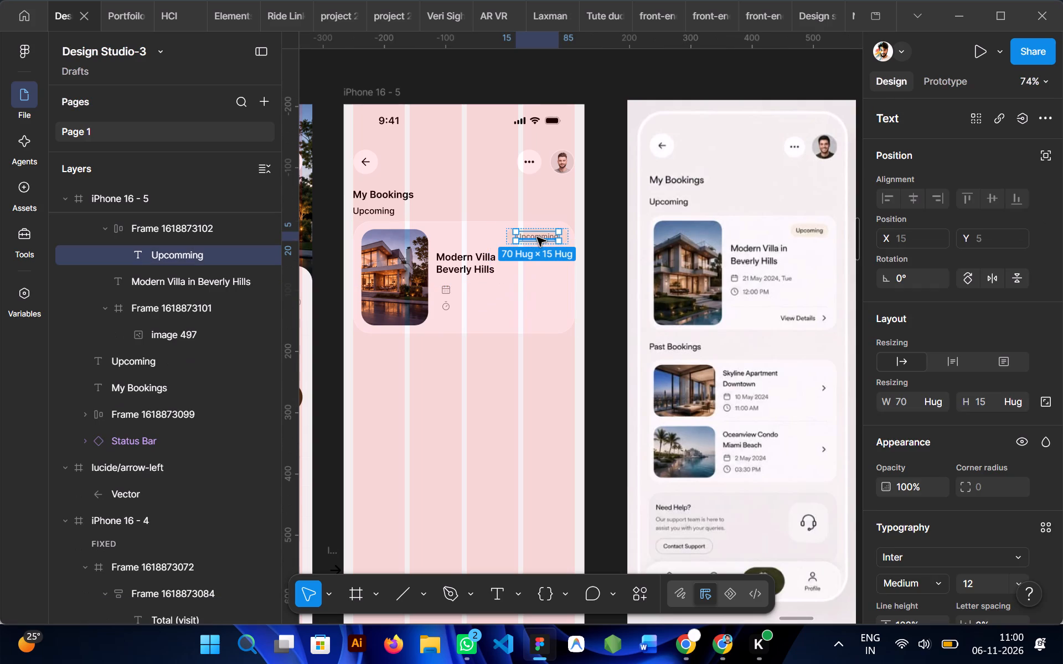
key(i)
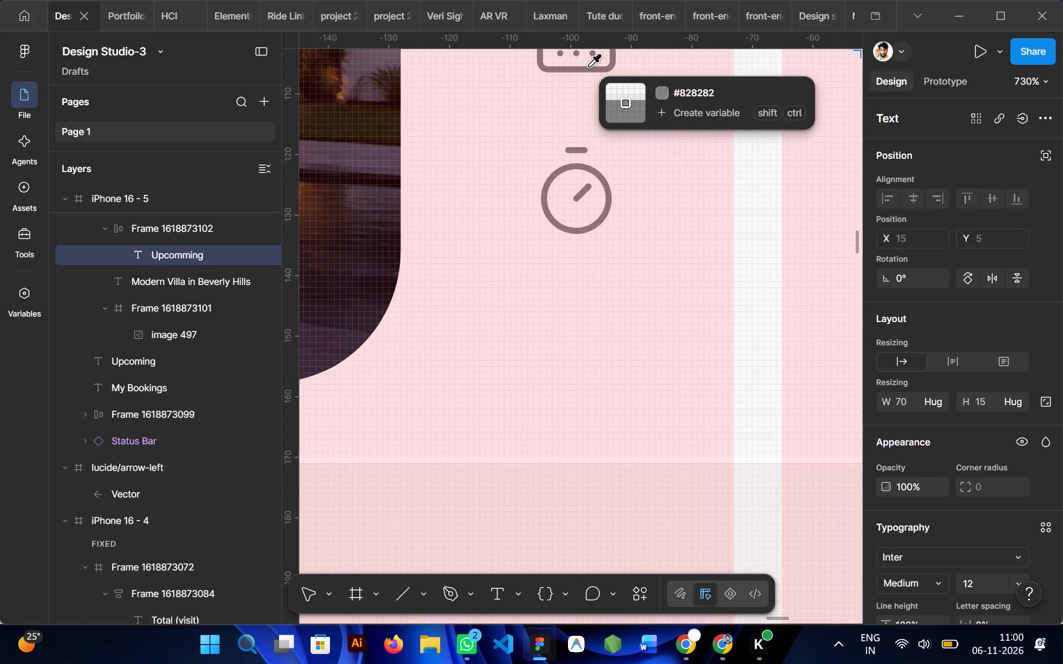
click(589, 66)
Duplicate the Upcomming label out of its badge and place the copy beside the calendar icon, at about X 180, Y 105.
scroll(548, 183, left, 1)
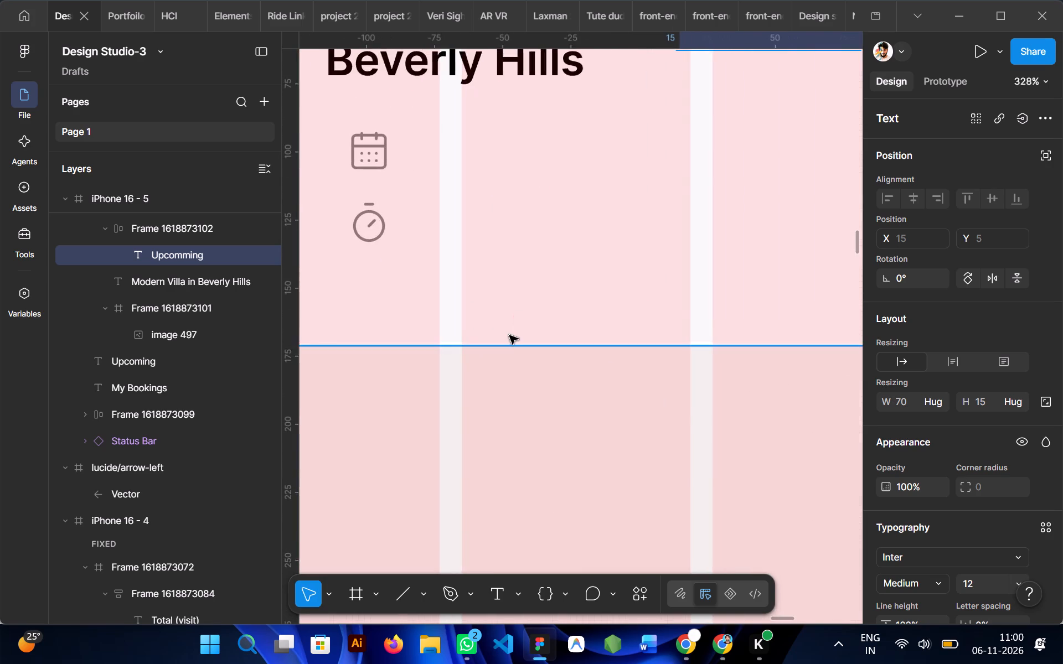
scroll(509, 335, up, 1)
scroll(509, 335, left, 1)
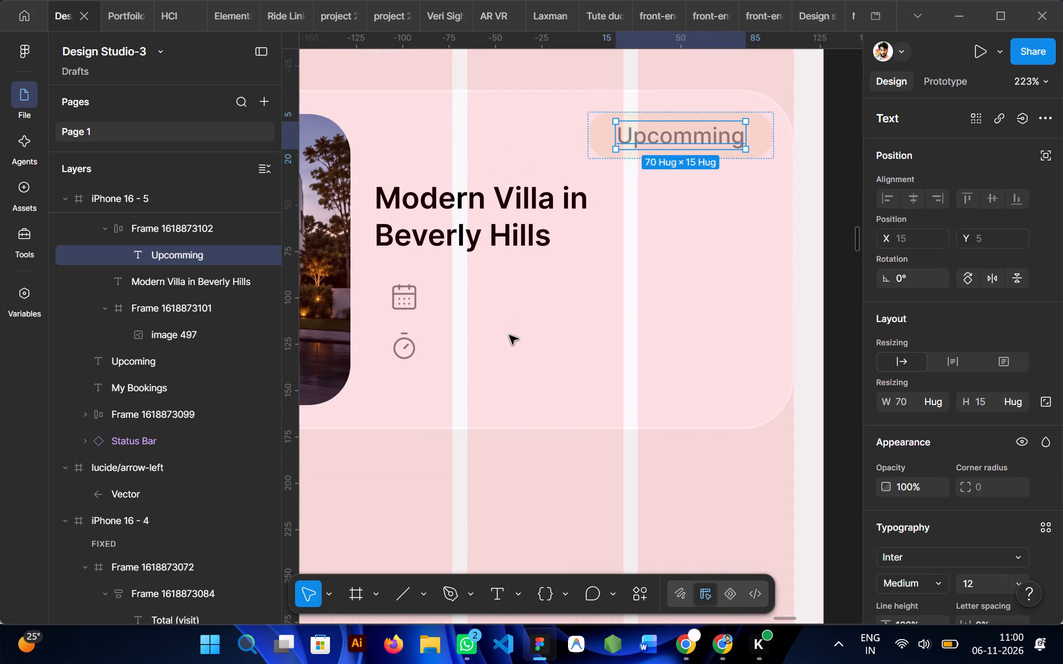
scroll(509, 335, left, 1)
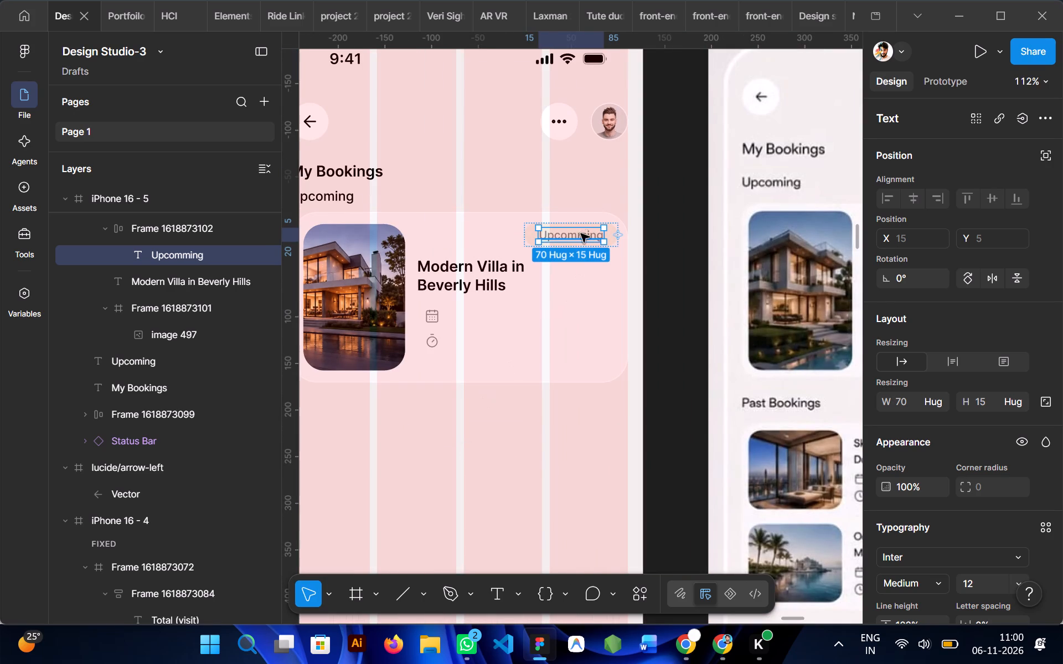
alt+drag(572, 233, 492, 315)
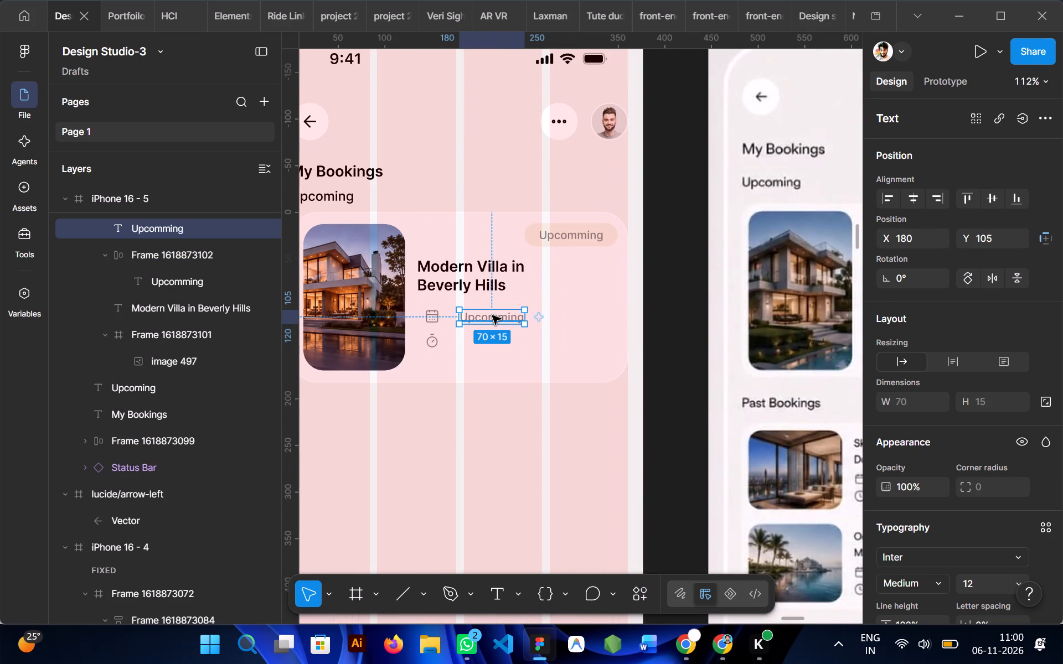
Change the copied label's text to "21 May 2027,Tue".
scroll(492, 315, left, 1)
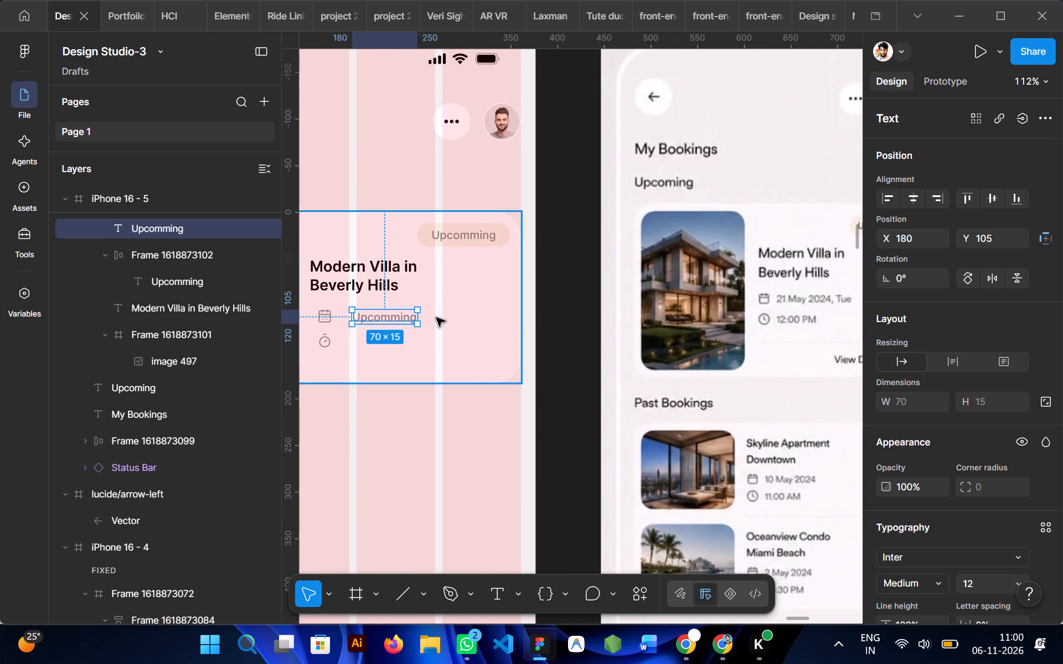
double_click(388, 318)
text(21)
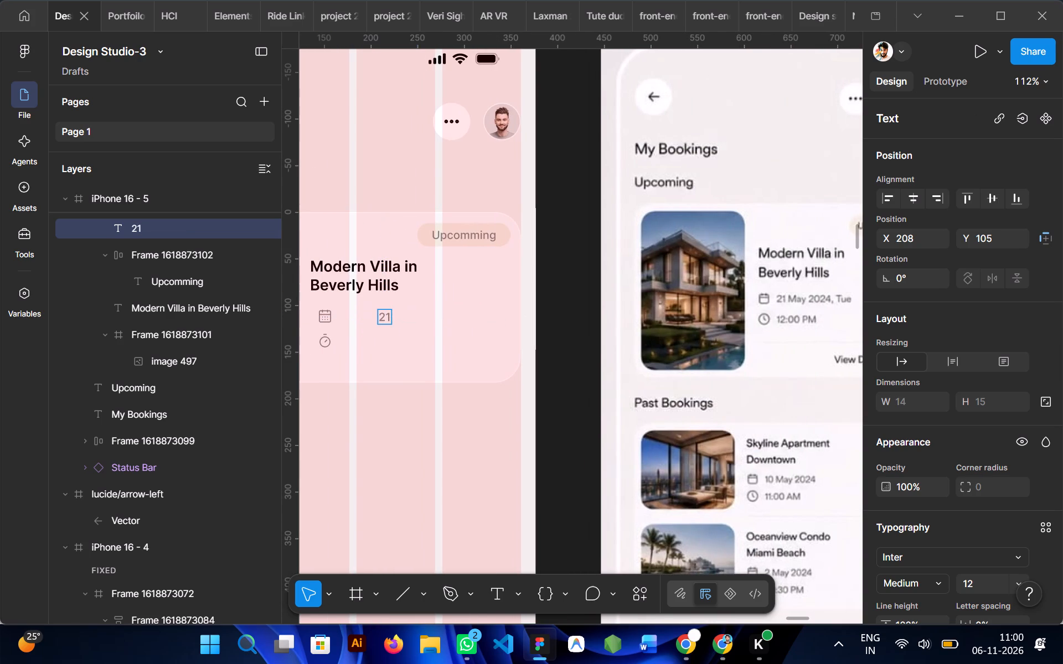
key(space)
text(May)
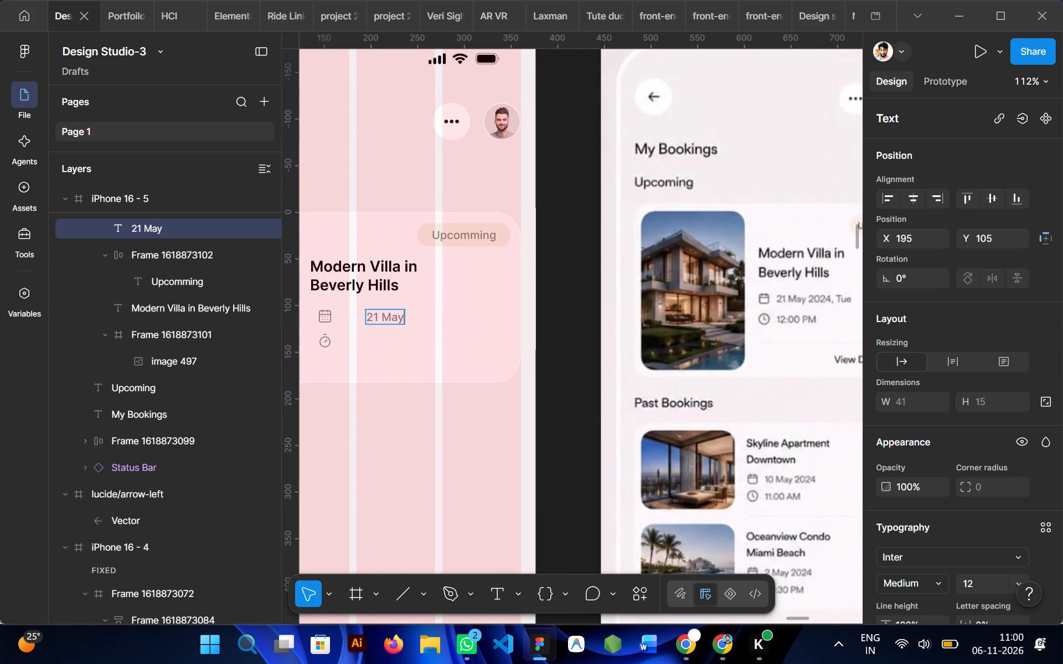
key(space)
text(203)
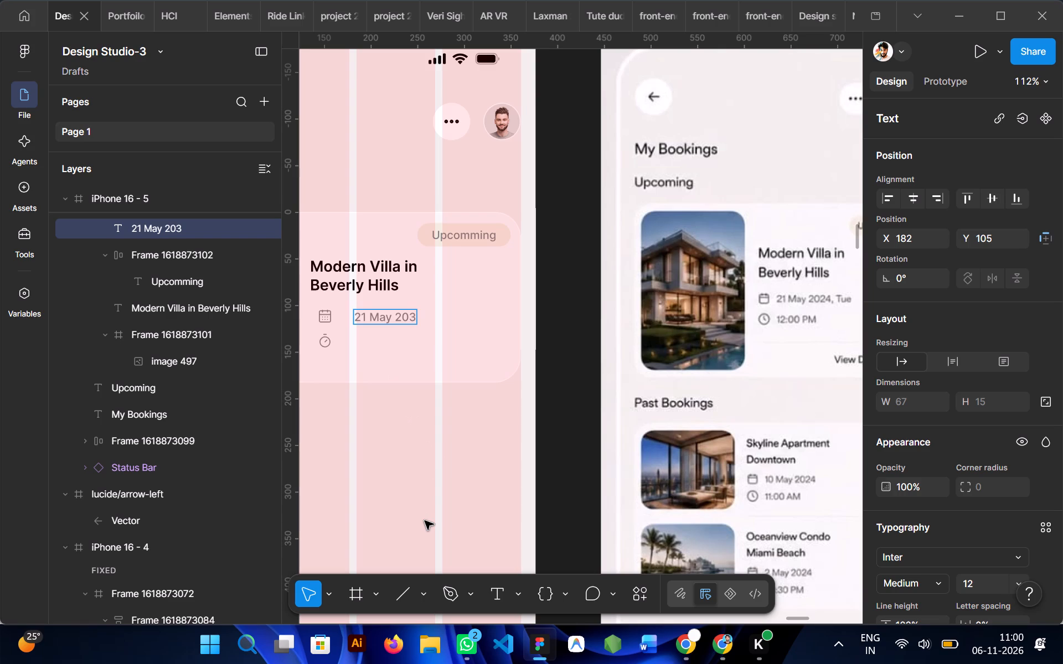
key(BackSpace)
text(24)
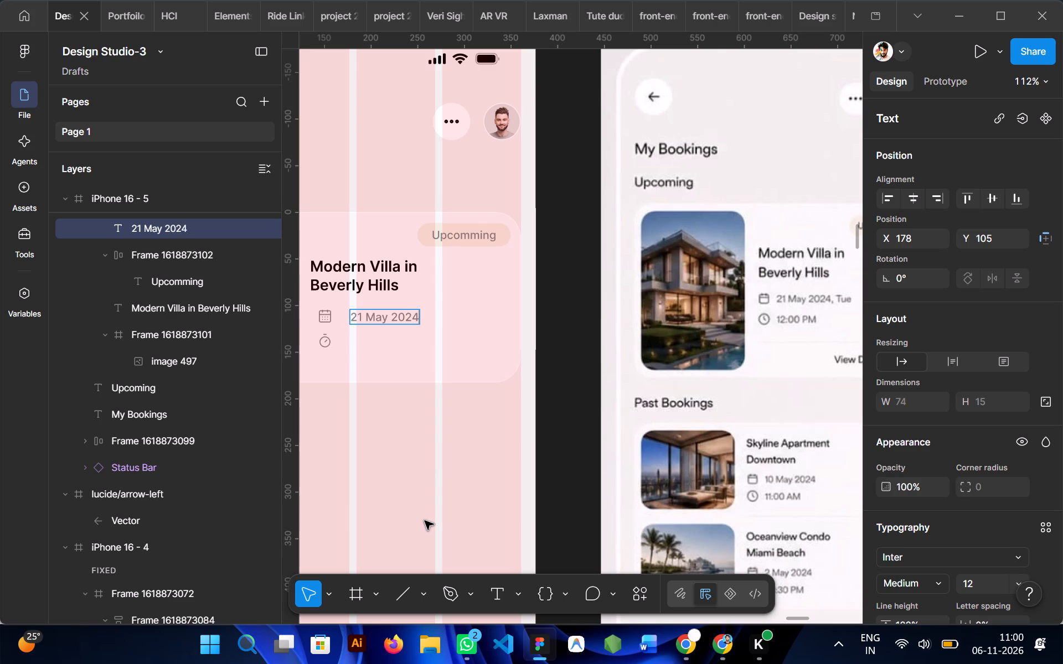
key(BackSpace)
key(7)
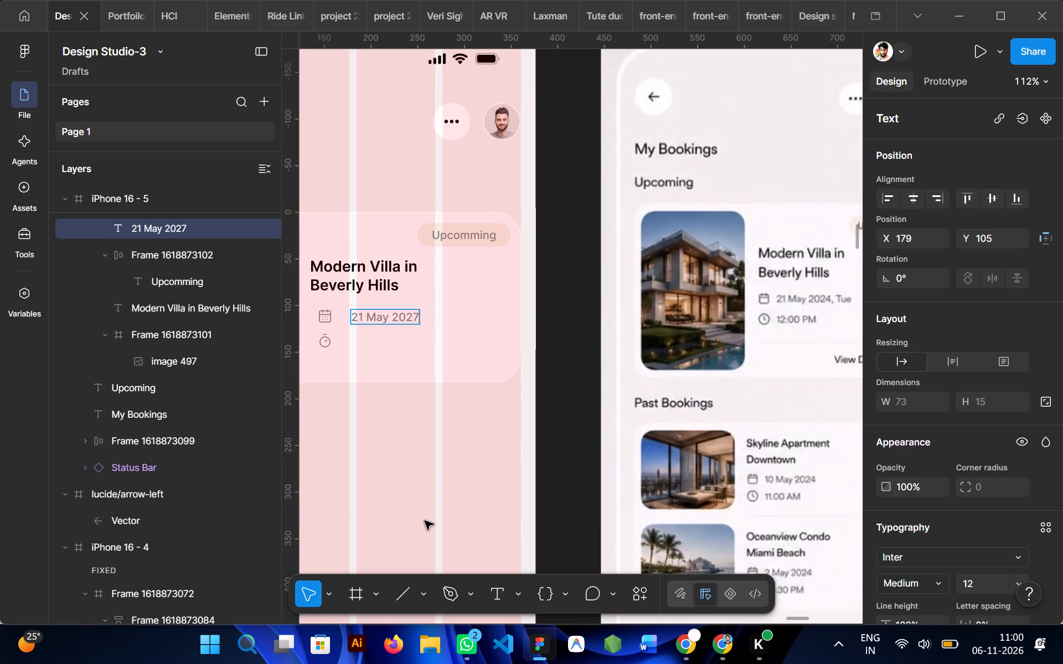
text(,T)
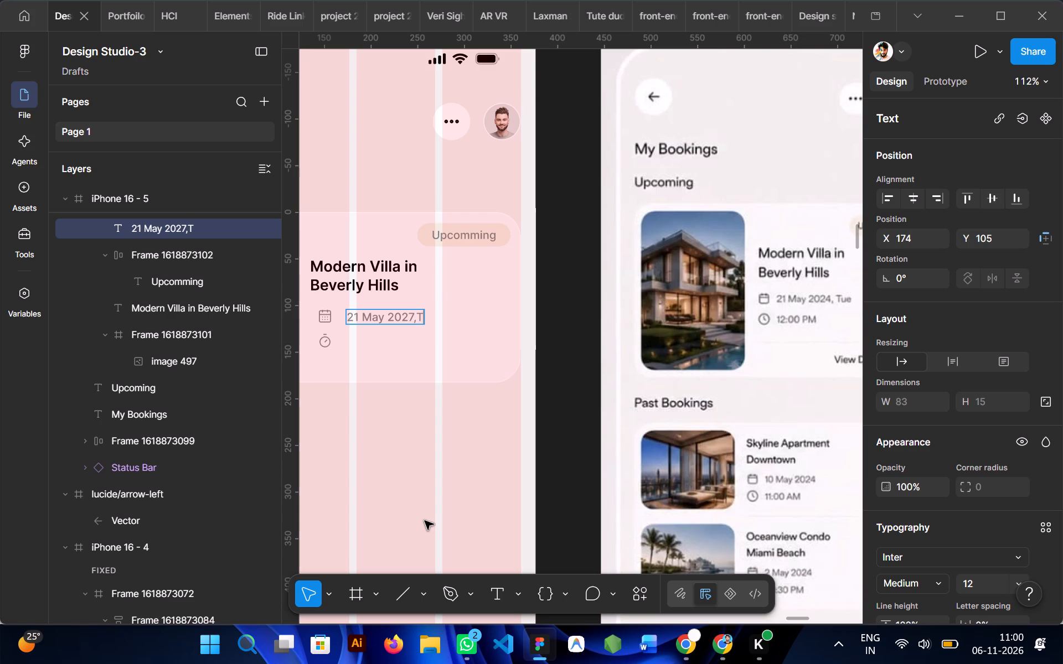
text(ue)
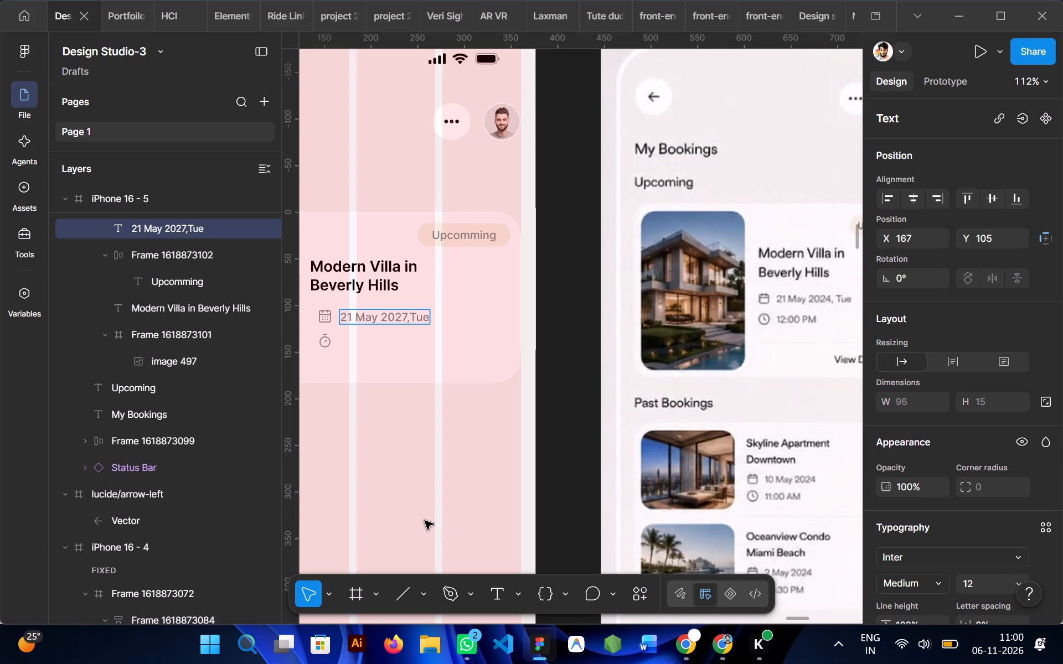
click(394, 461)
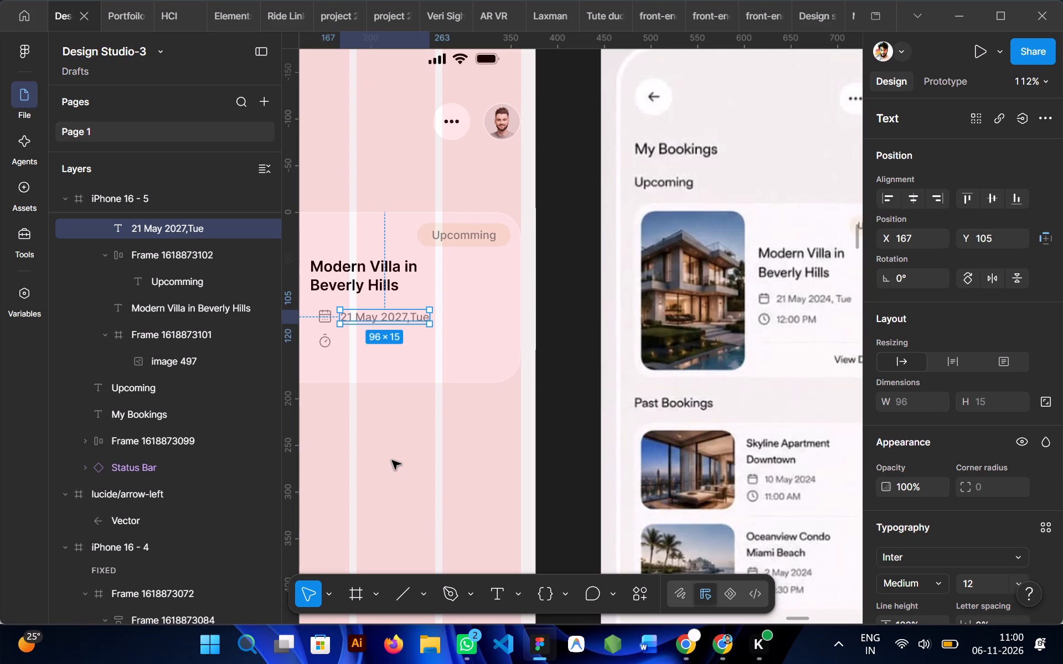
Combine the calendar icon and date text into a horizontal auto layout frame with a gap of 7.
shift+click(327, 313)
key(shift+a)
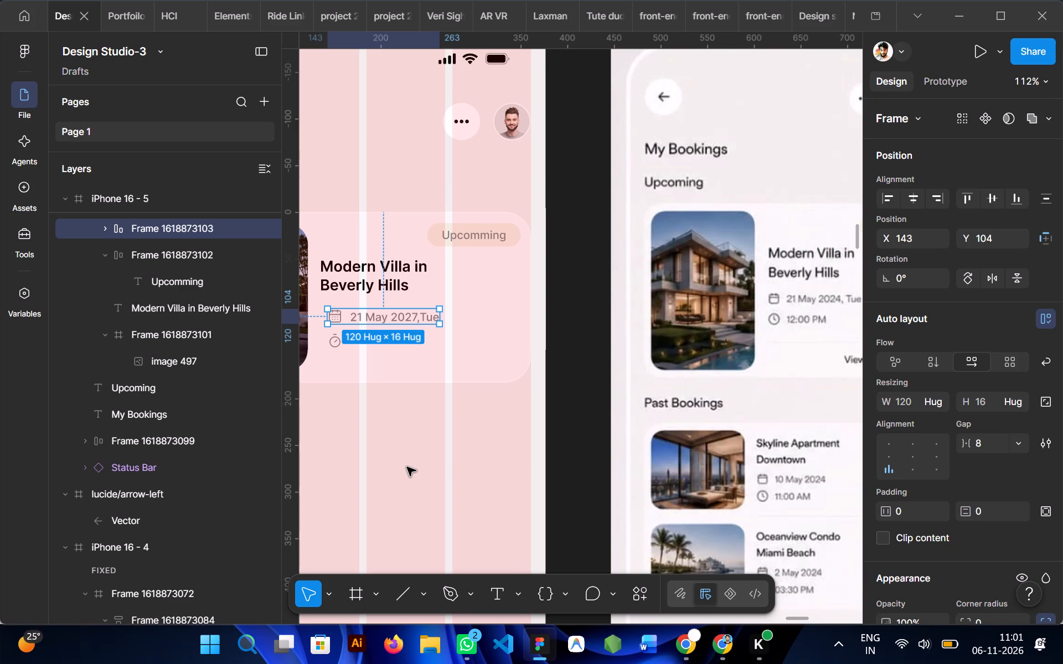
click(983, 450)
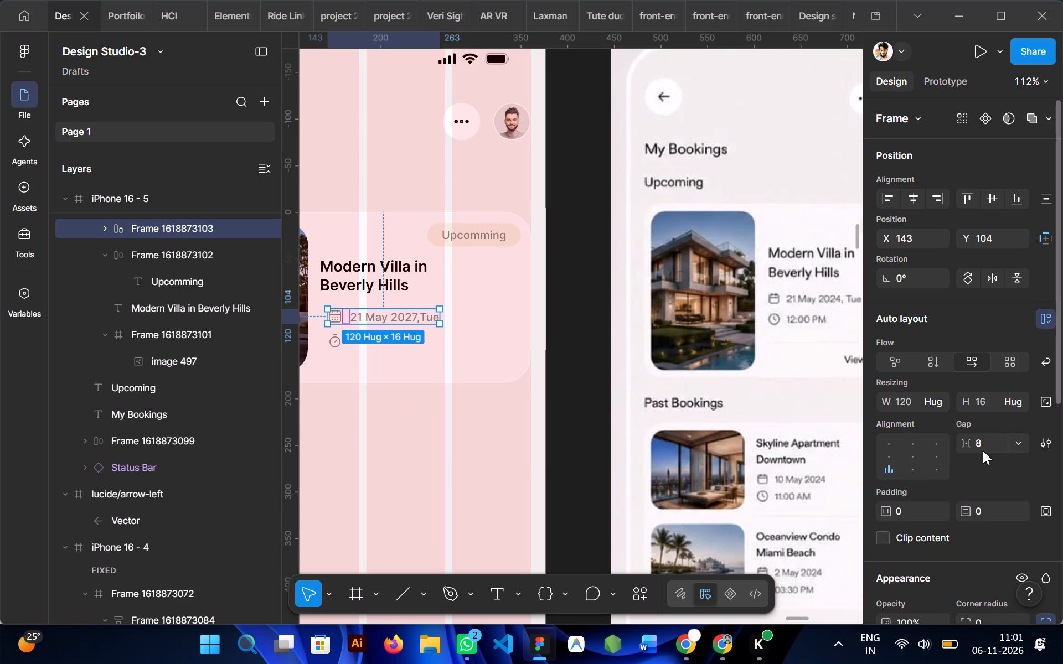
key(7)
key(Return)
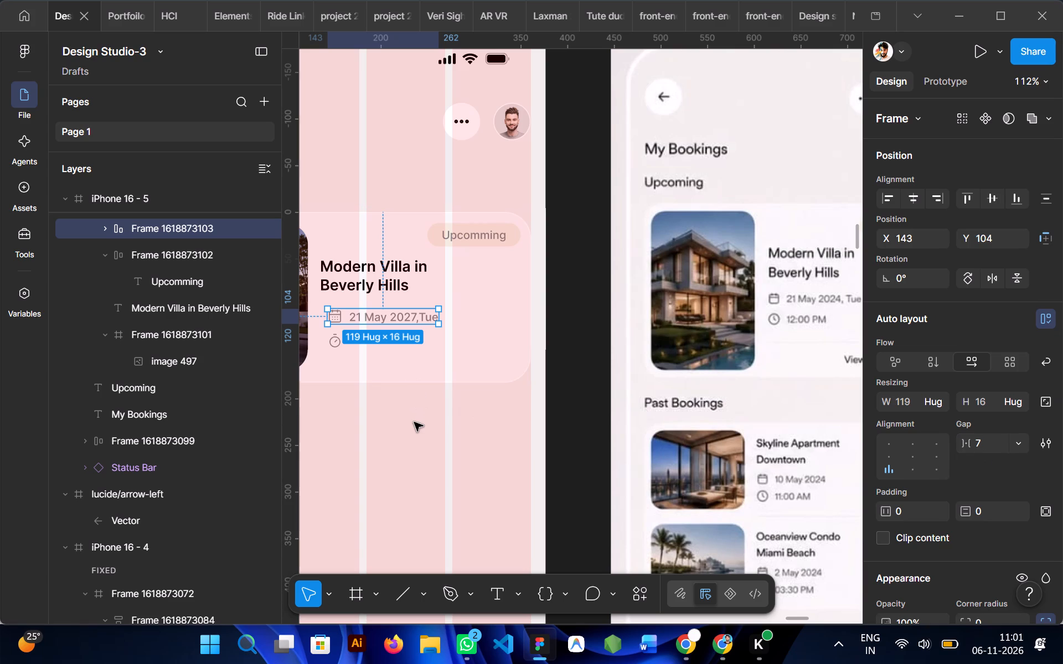
Add a space after the comma in the date text so it reads "21 May 2027, Tue".
double_click(419, 321)
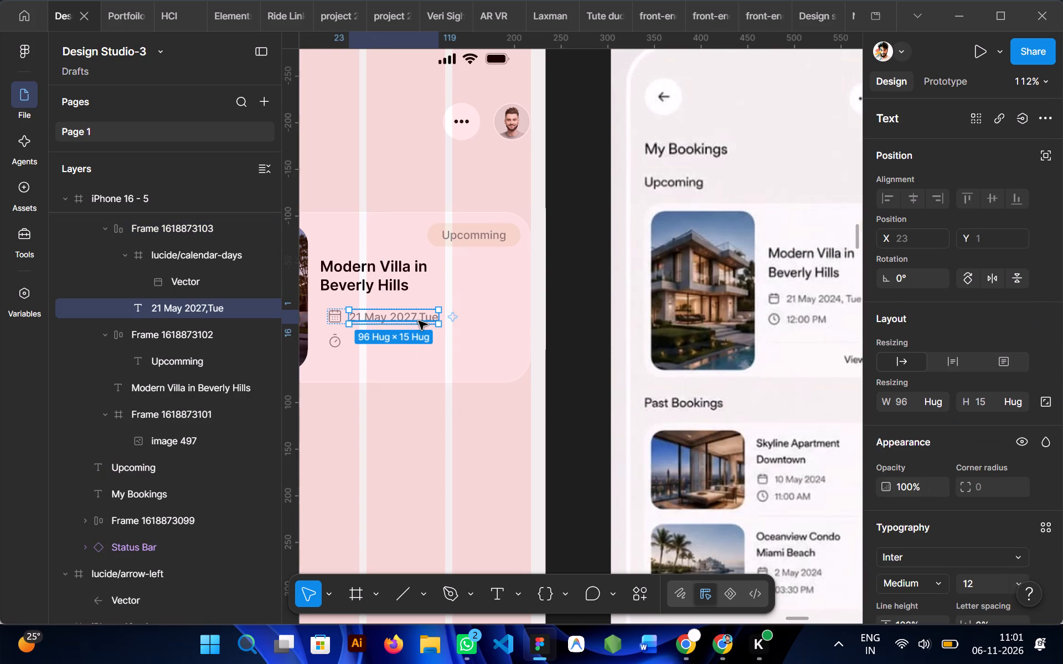
double_click(419, 321)
click(420, 315)
key(space)
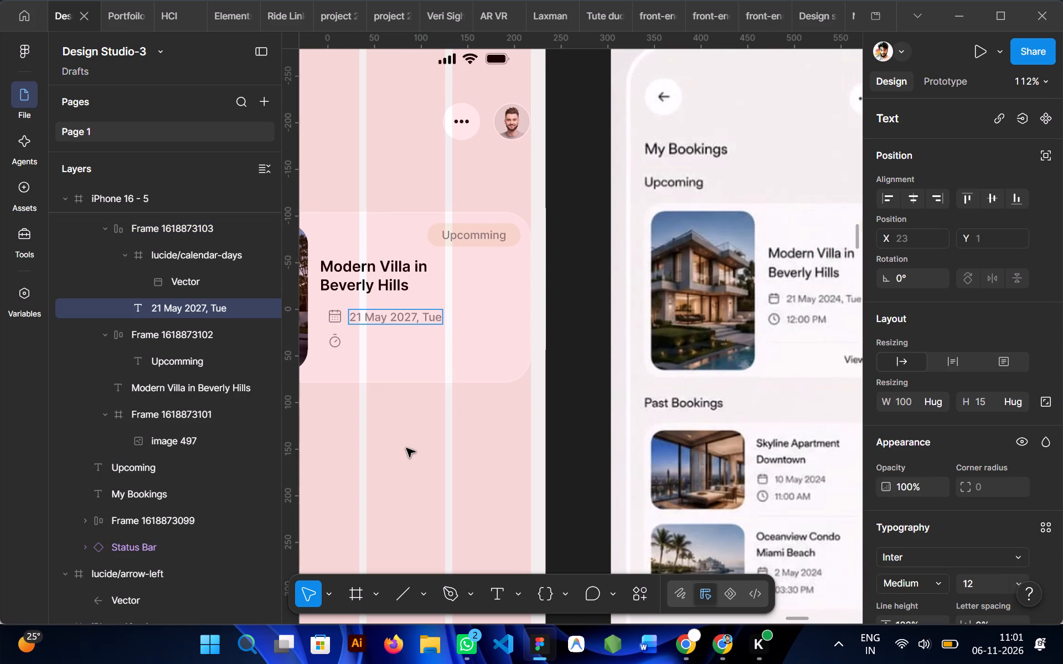
double_click(406, 449)
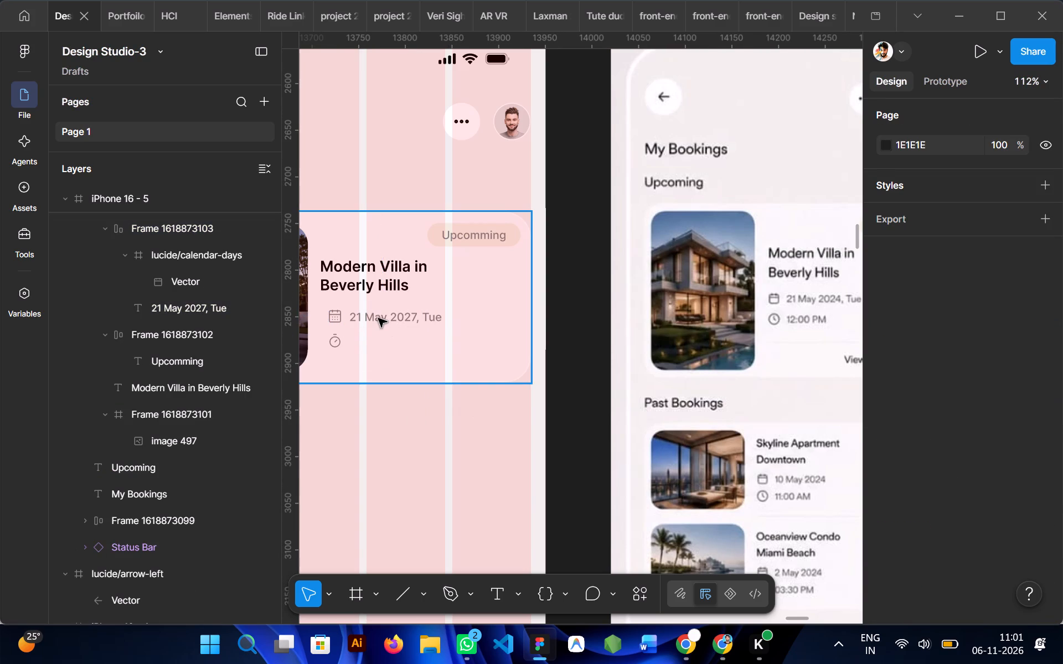
Duplicate the date text and place the copy beside the timer icon, at about Y 131 in the card.
double_click(378, 319)
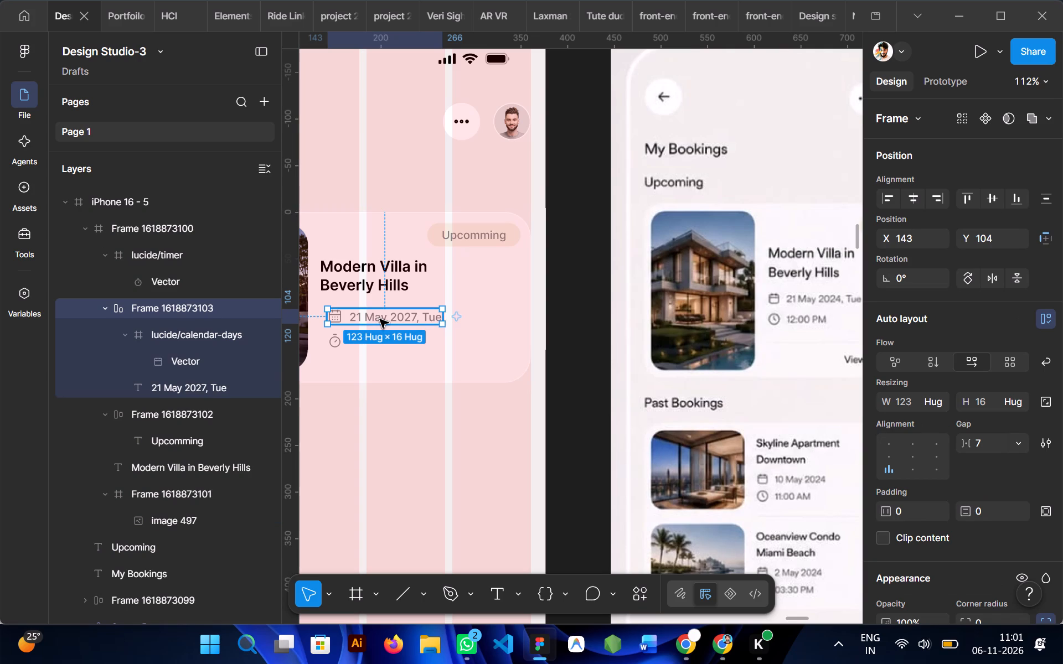
double_click(380, 319)
alt+drag(380, 319, 376, 344)
Change the copied date text beside the timer icon to "12:00 PM".
double_click(376, 344)
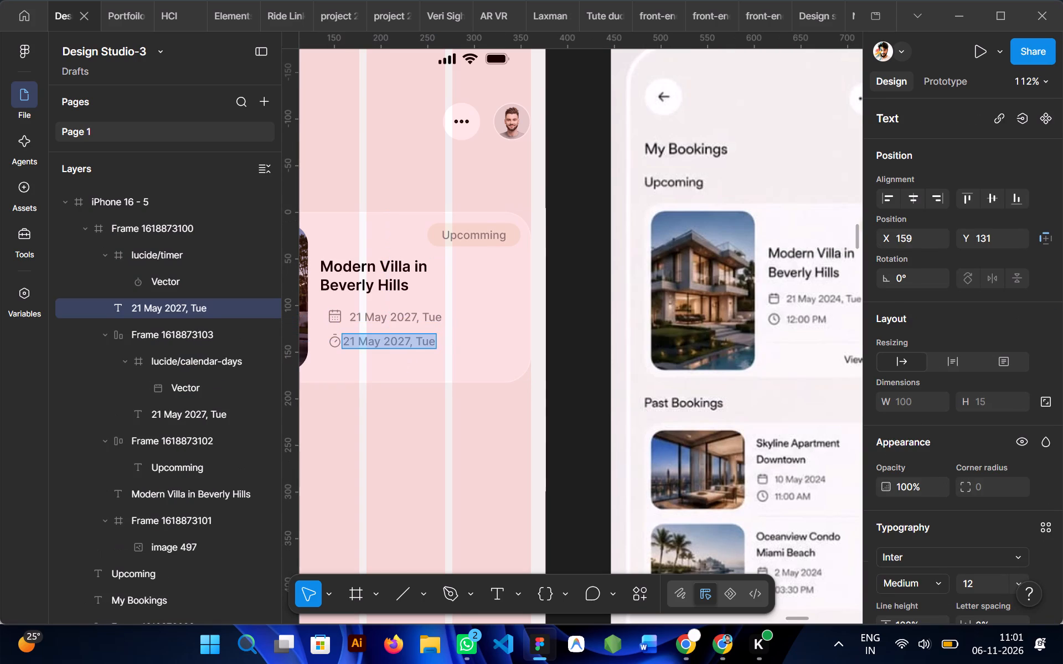
text(12)
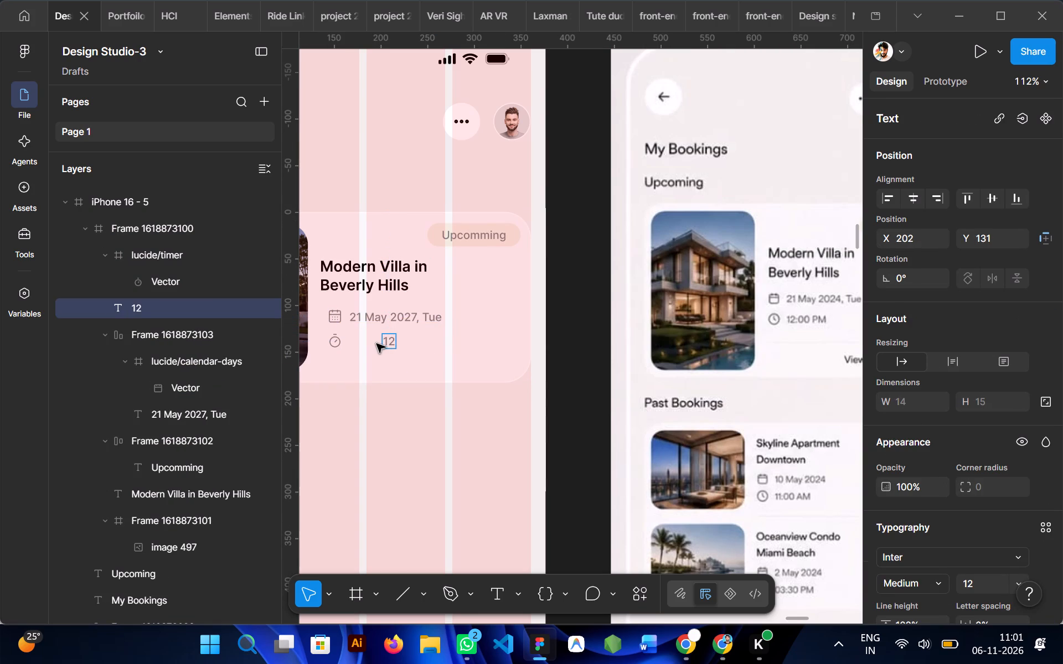
key(shift+colon)
text(00)
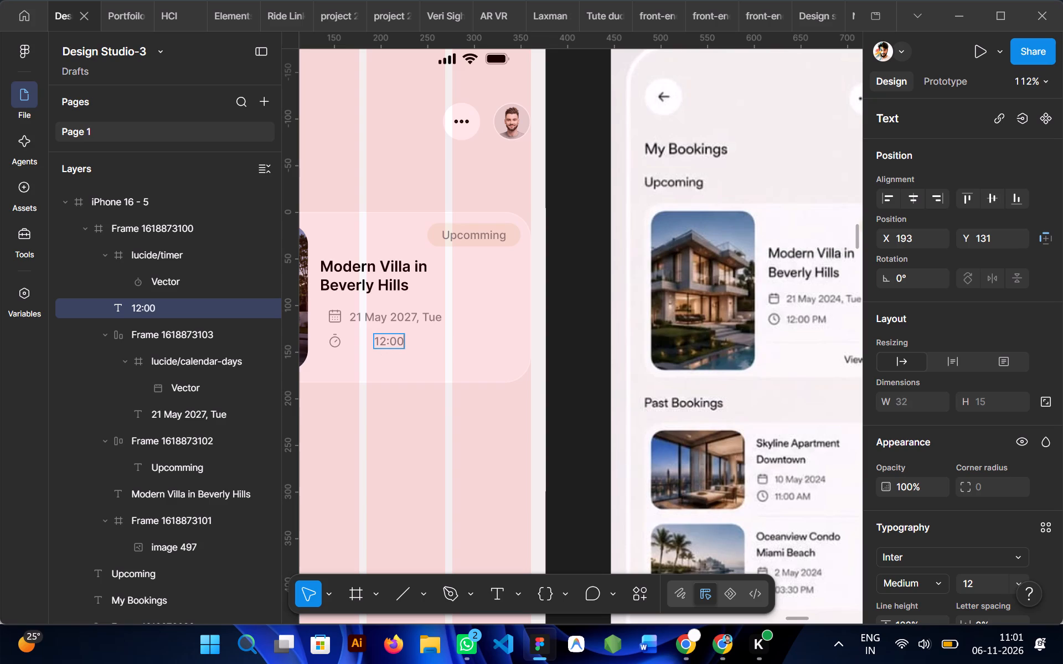
key(space)
text(Pm)
key(BackSpace)
key(shift+m)
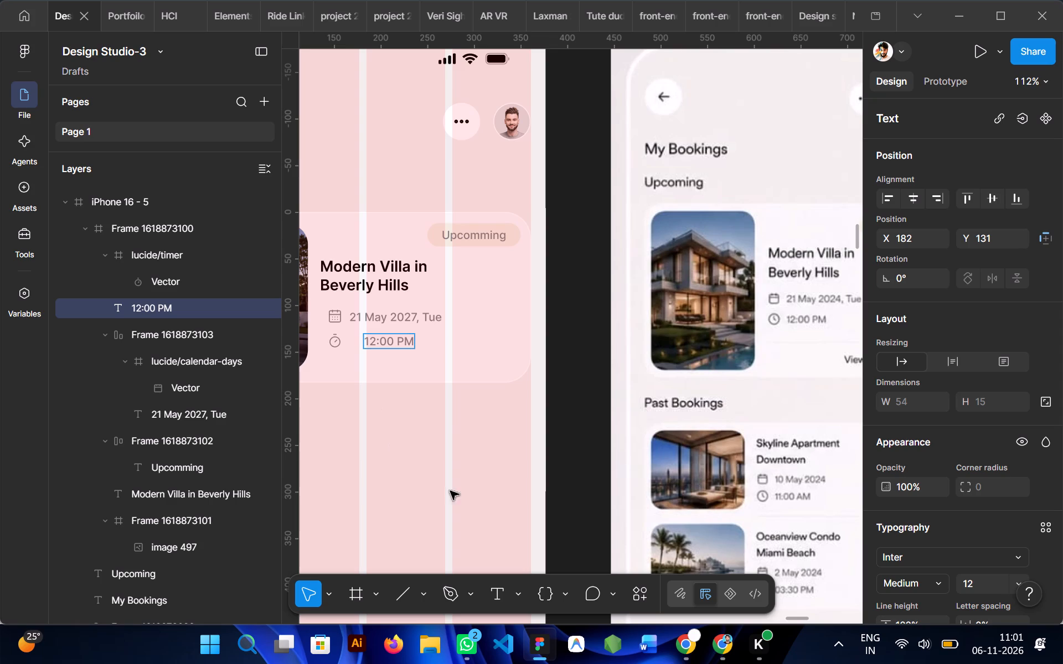
Combine the timer icon and the 12:00 PM text into a horizontal auto layout frame with a gap of 7.
scroll(341, 458, right, 1)
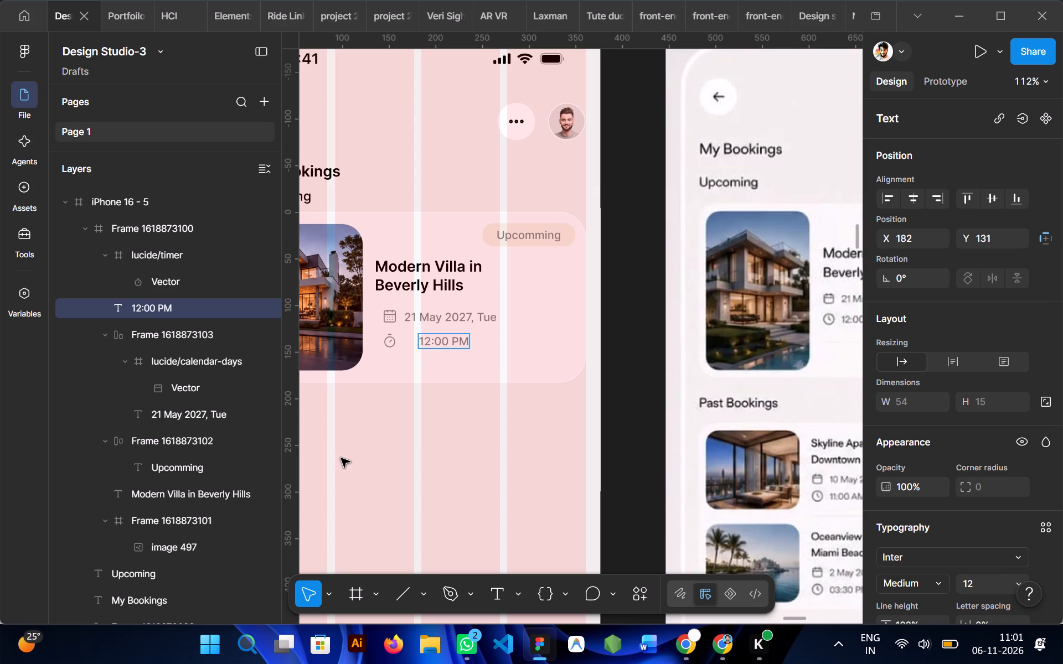
scroll(341, 458, right, 1)
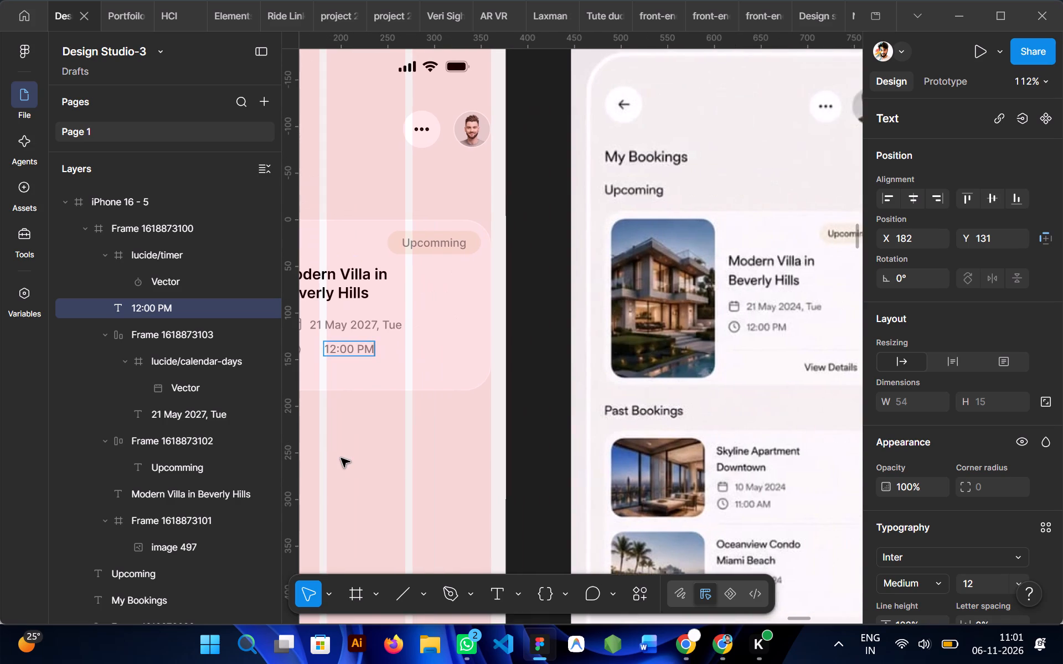
click(502, 349)
click(493, 427)
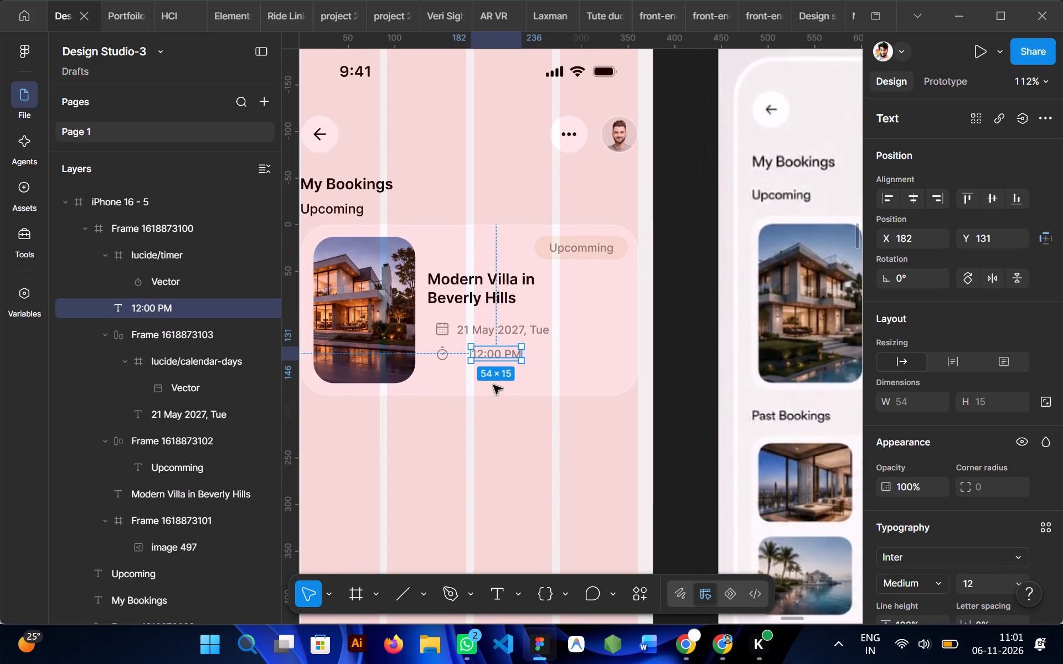
shift+scroll(486, 346, left, 1)
shift+click(438, 354)
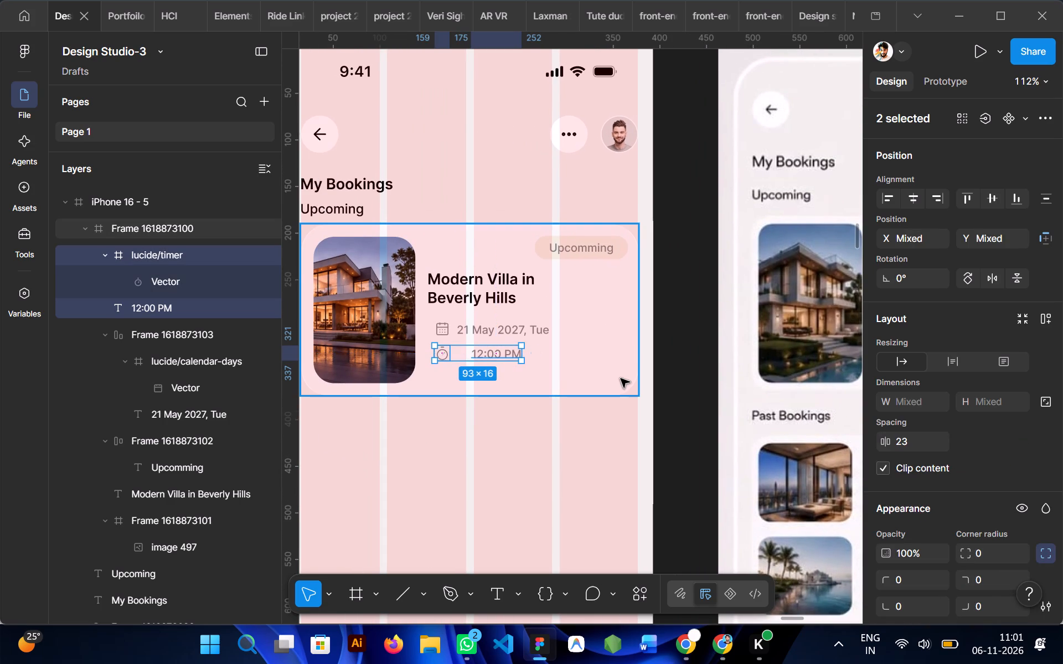
key(shift+a)
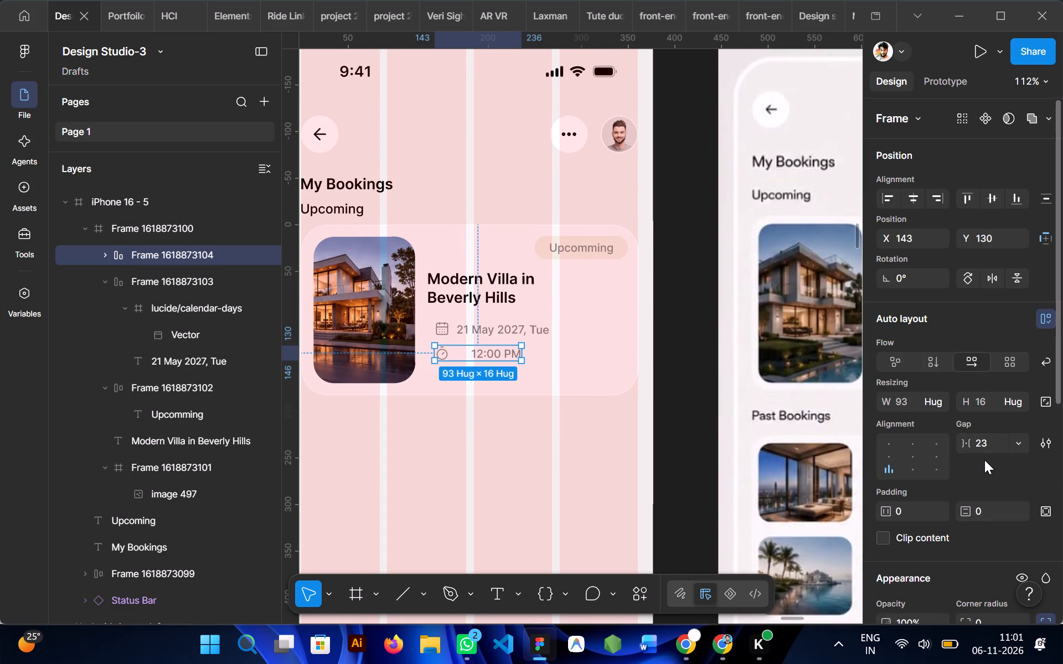
click(984, 460)
click(981, 445)
key(7)
key(Return)
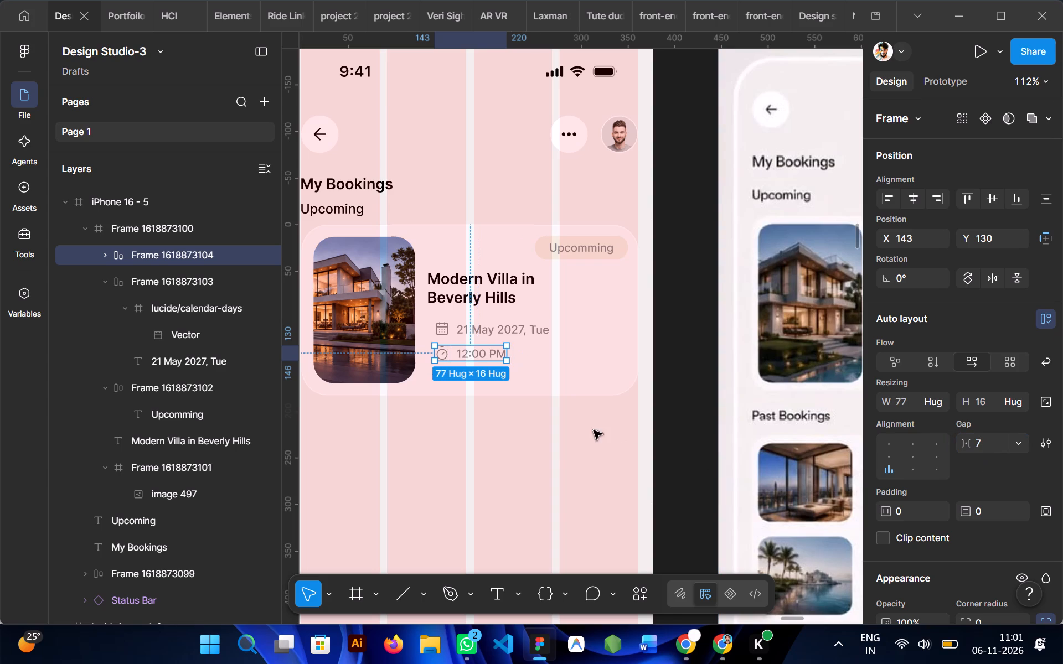
click(499, 448)
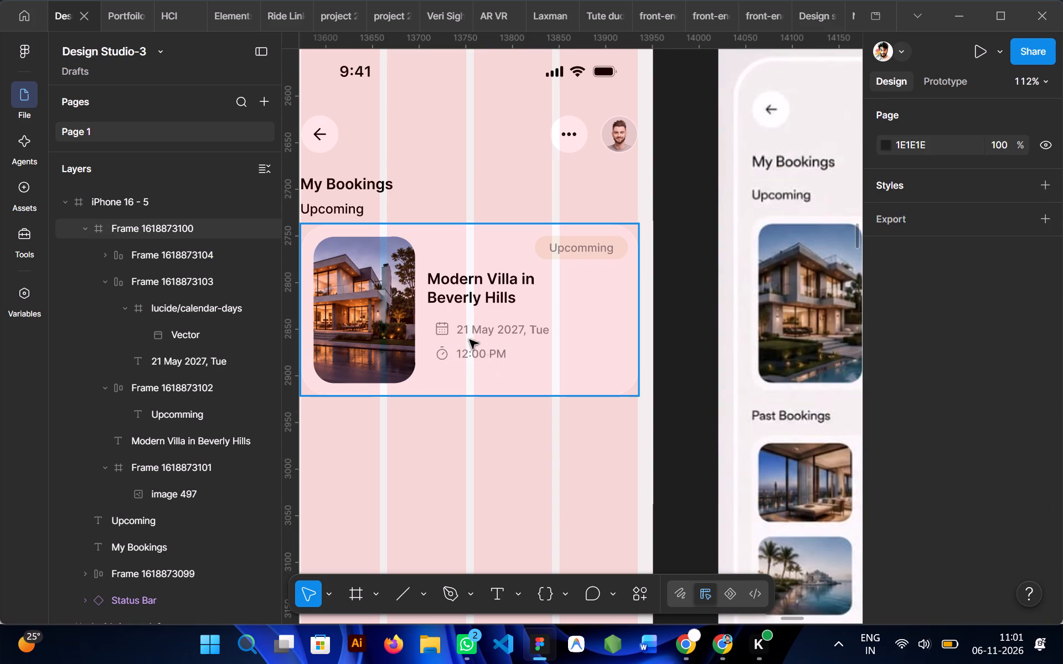
Shift the date row and the time row to X 135 so they line up with the villa title's left edge.
double_click(465, 329)
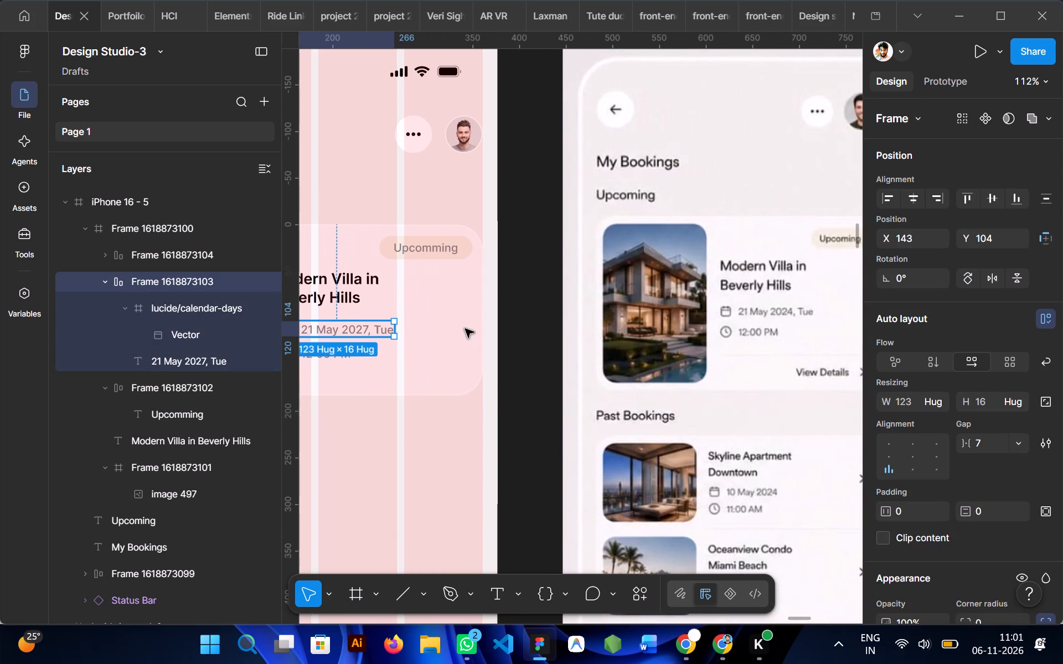
drag(462, 335, 456, 333)
drag(458, 351, 453, 348)
Stack the date and time rows in a vertical auto layout frame with a gap of 7.
shift+click(456, 328)
key(shift+a)
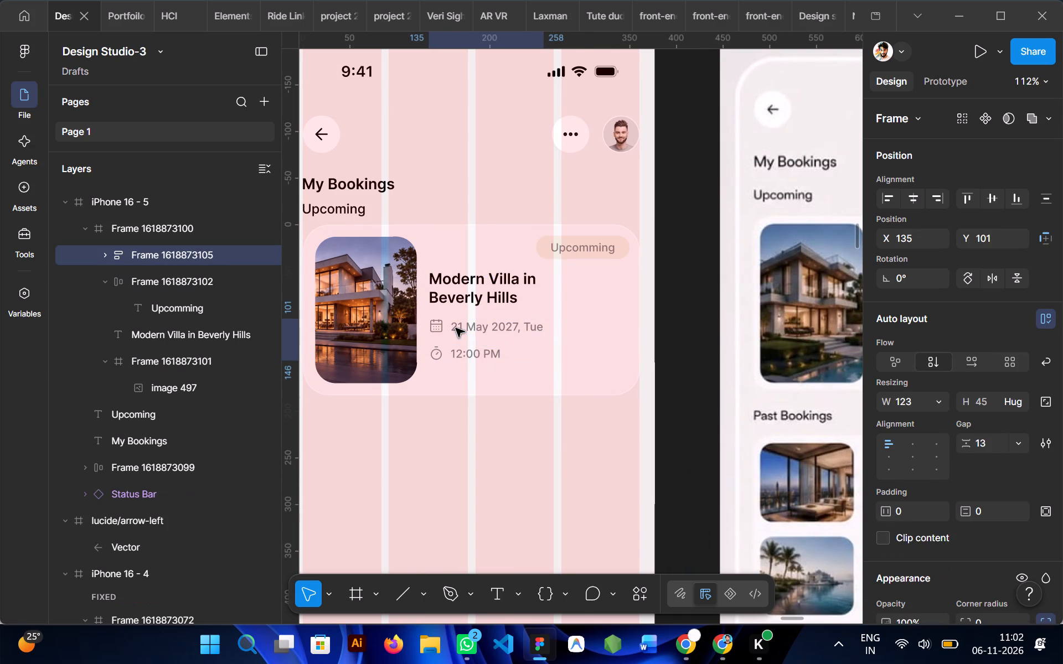
click(994, 447)
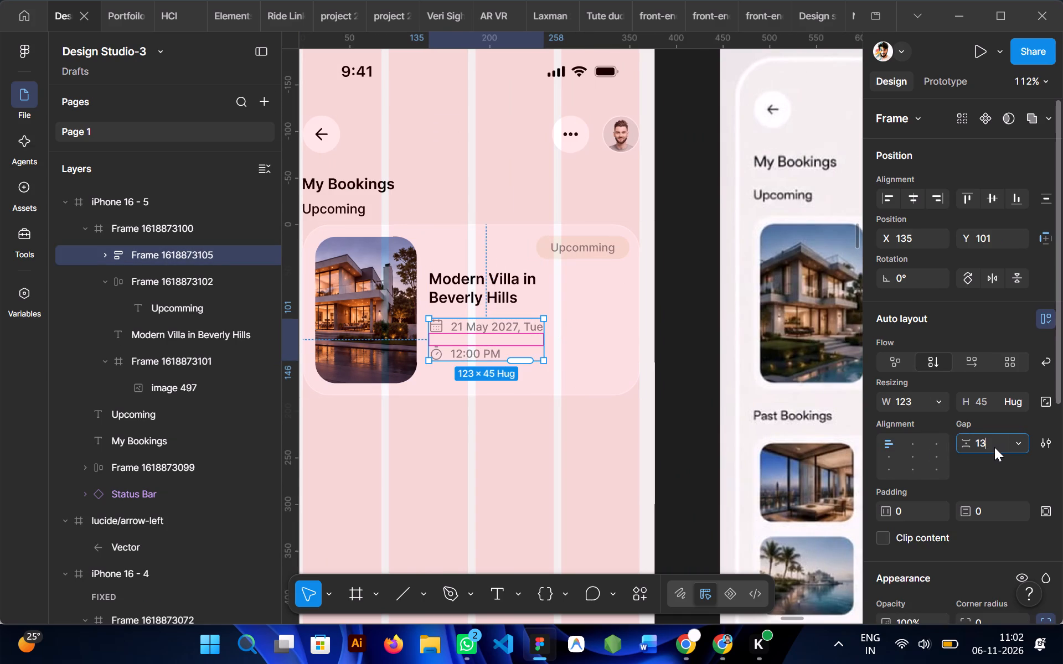
key(7)
key(Return)
click(448, 469)
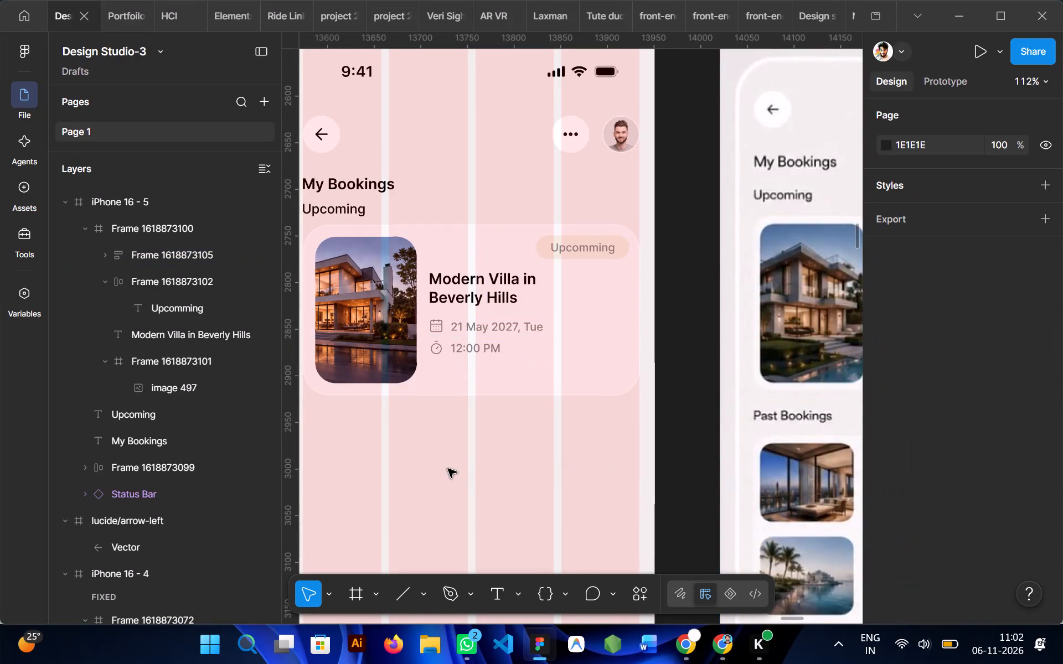
Combine the villa title and the date-time group into a vertical auto layout frame with a gap of 14.
double_click(482, 293)
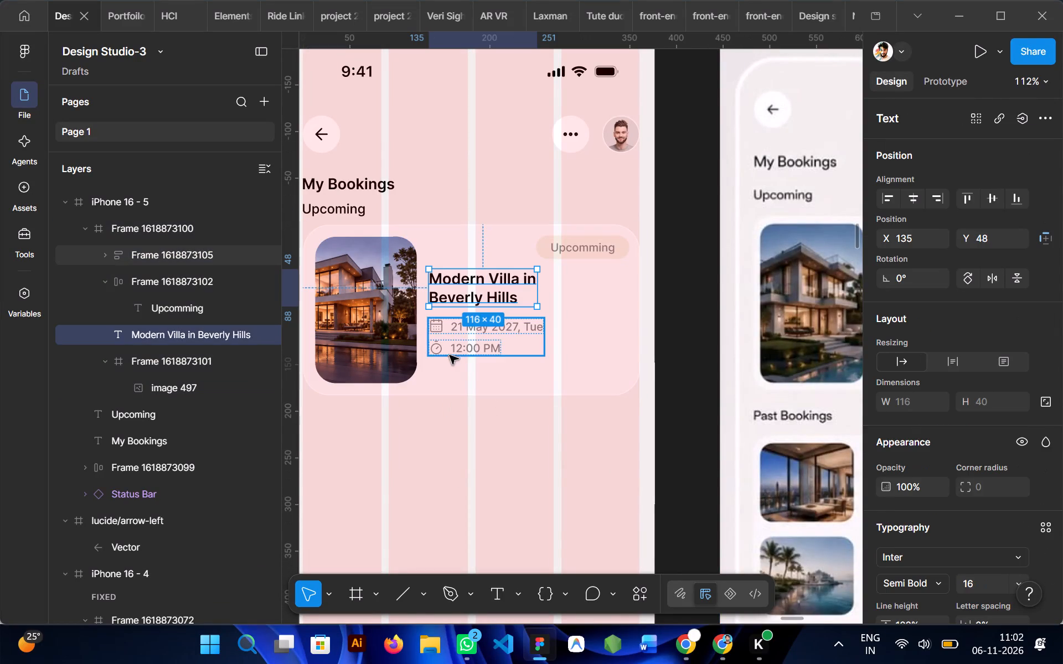
shift+click(447, 345)
key(shift+a)
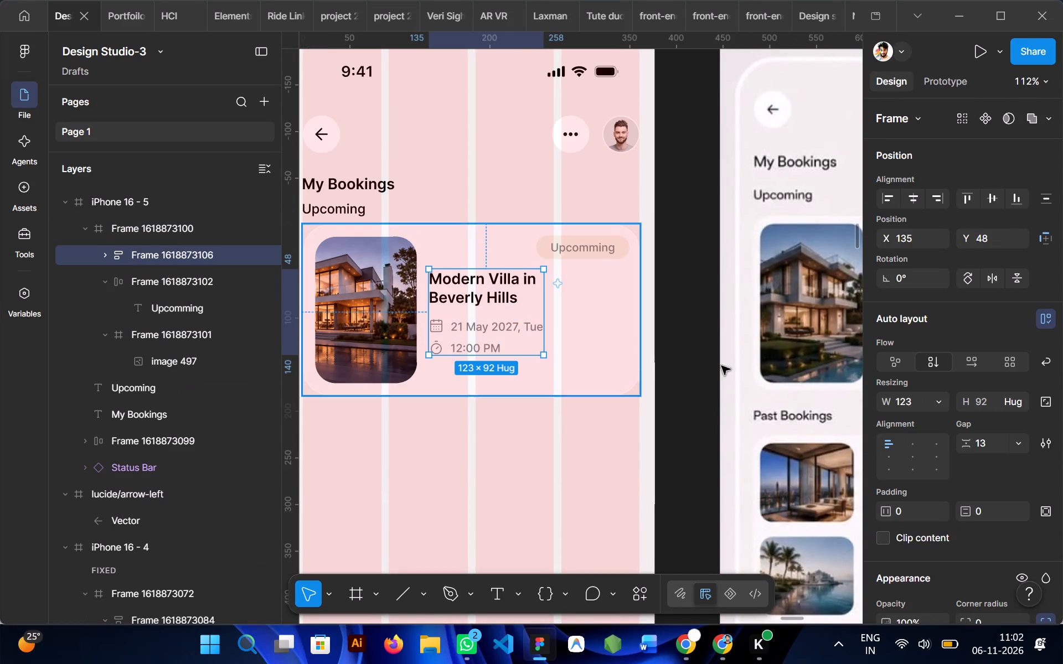
click(989, 453)
click(988, 452)
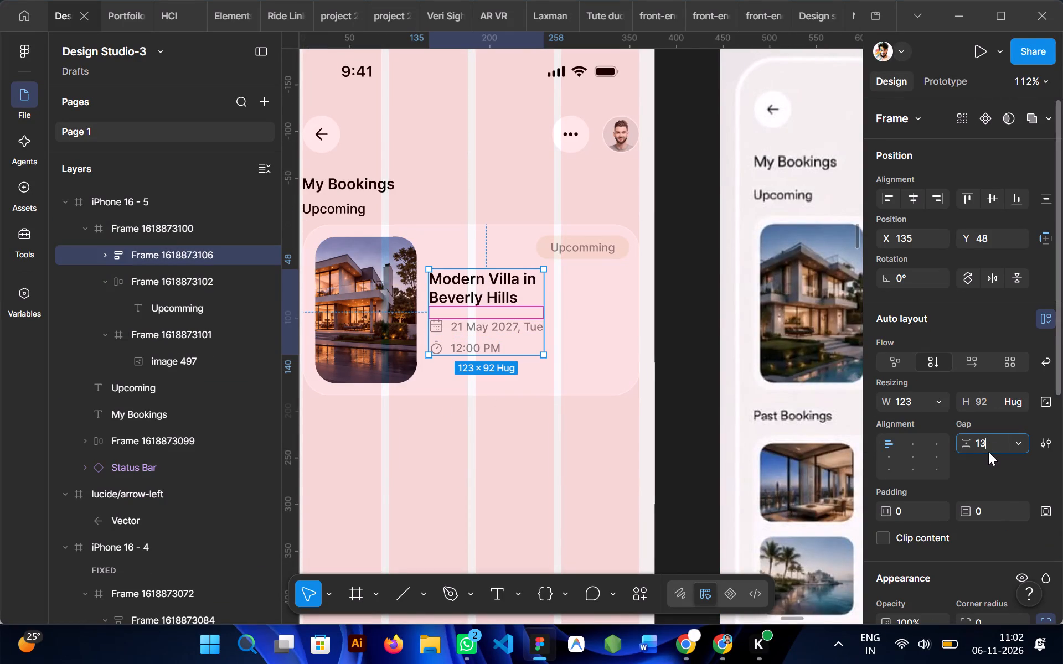
click(989, 441)
key(BackSpace)
key(4)
click(530, 438)
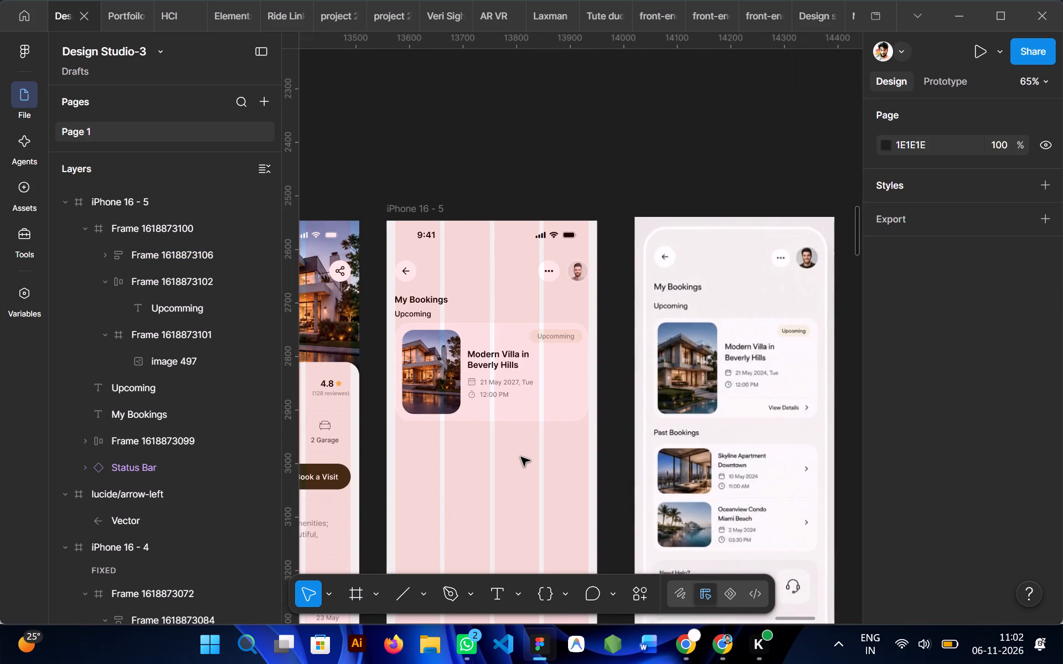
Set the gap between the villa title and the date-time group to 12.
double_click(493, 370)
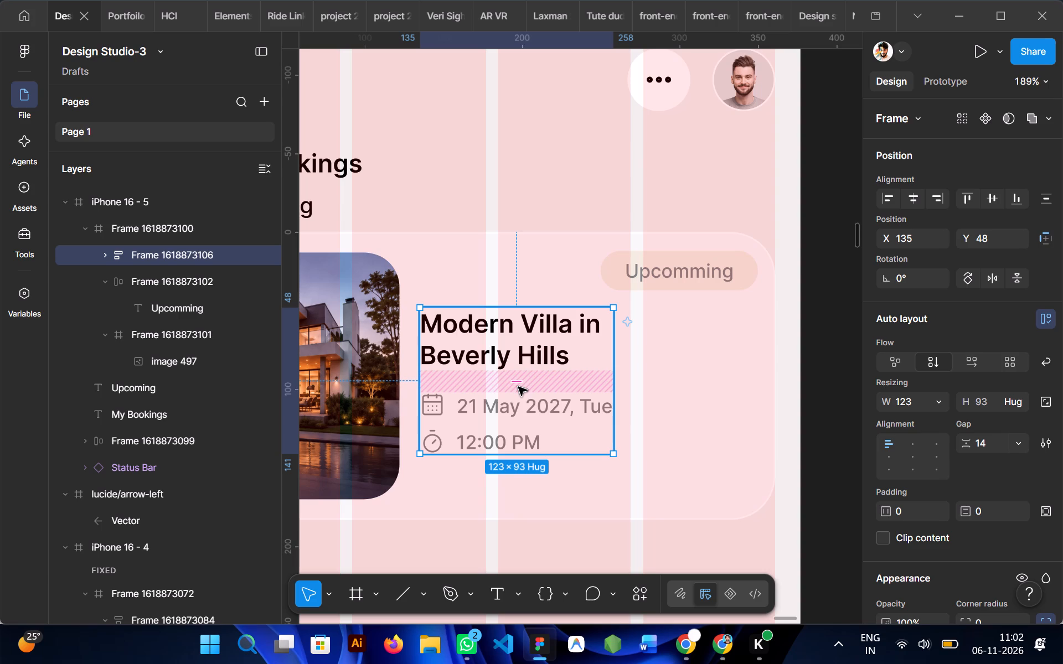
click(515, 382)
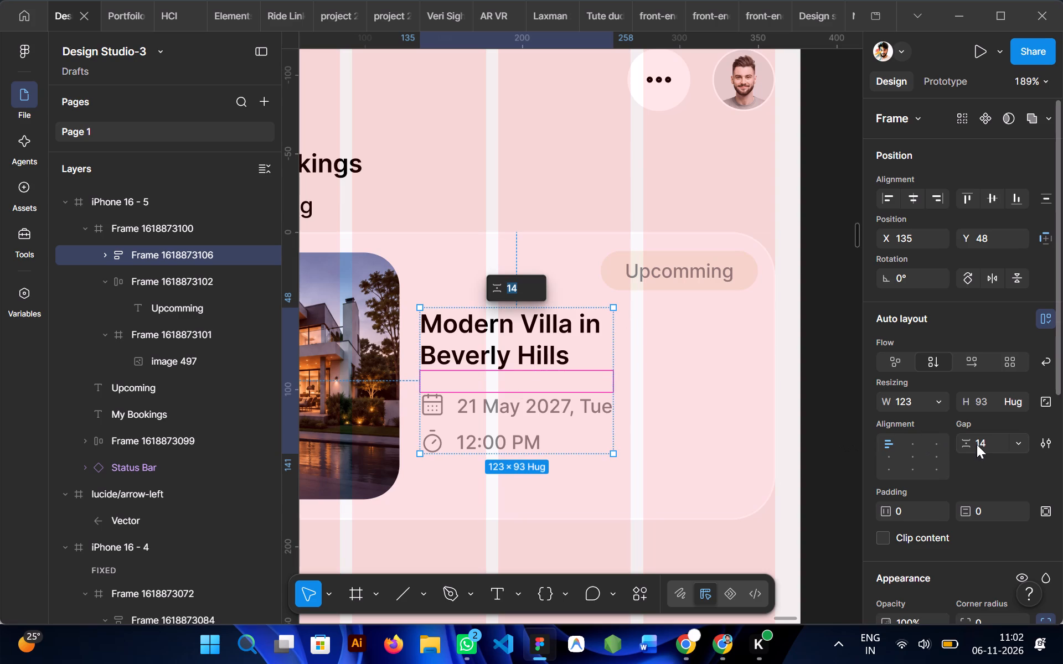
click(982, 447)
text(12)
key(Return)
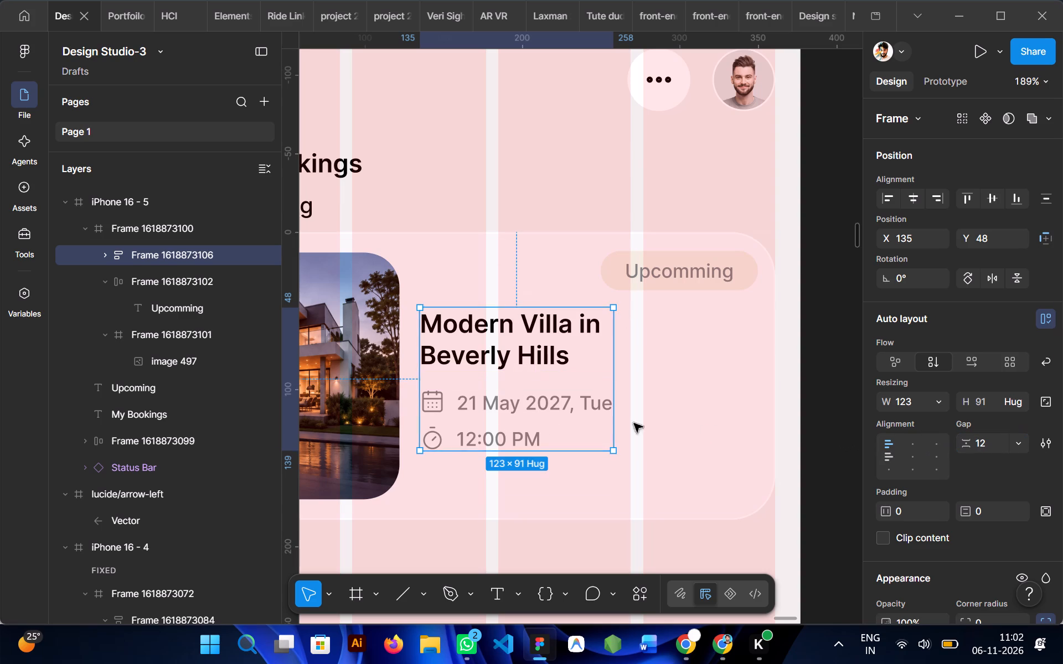
Reduce the gap between the villa title and the date-time group to 10.
drag(963, 437, 530, 327)
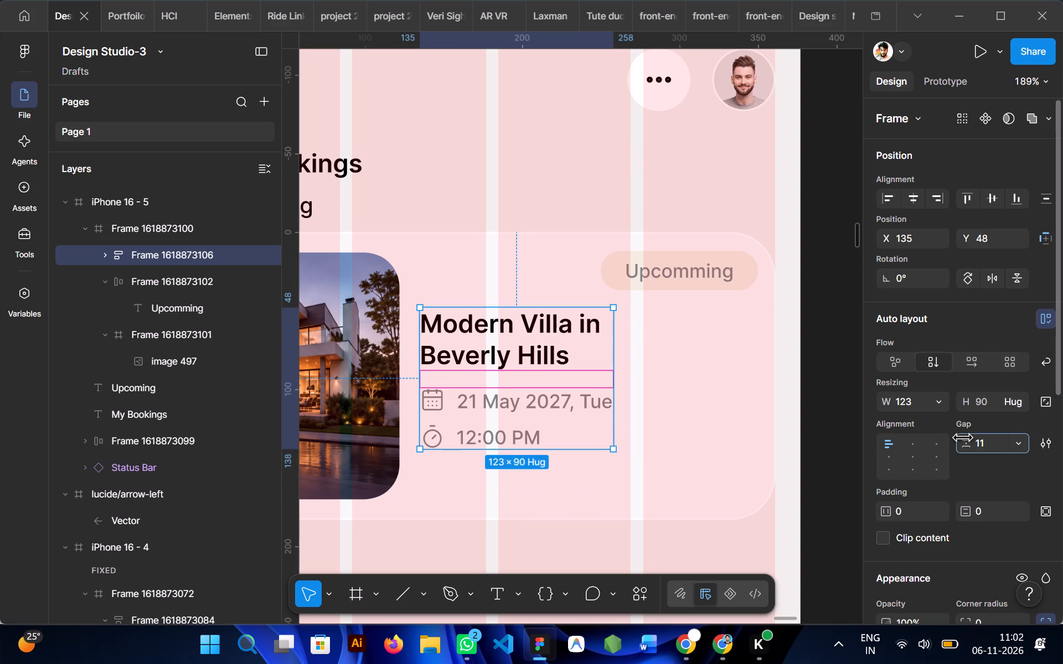
drag(530, 327, 528, 328)
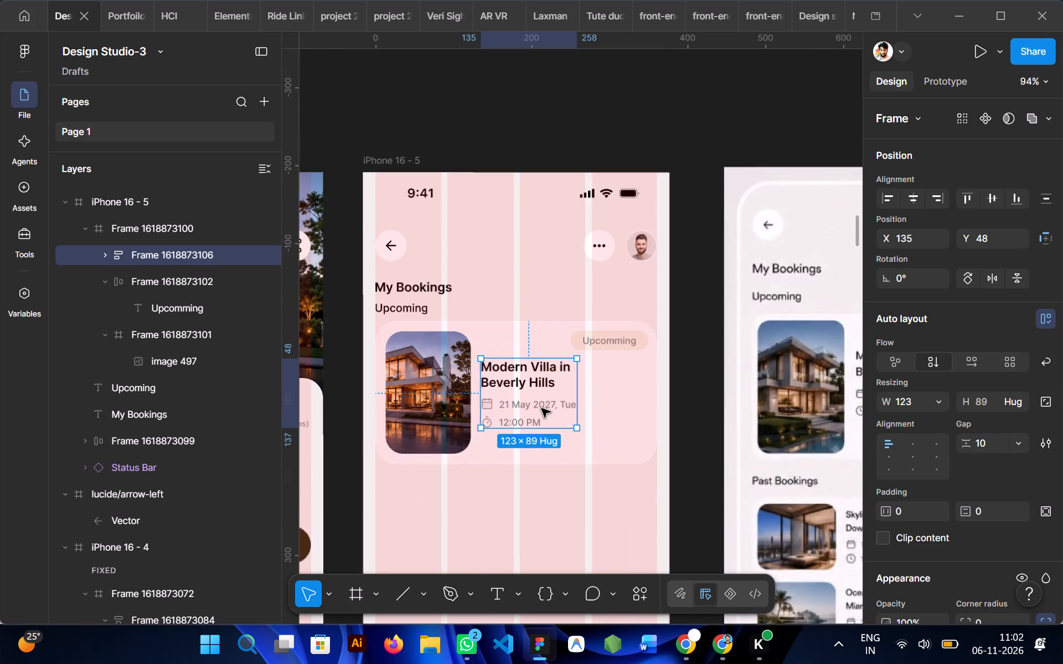
click(543, 504)
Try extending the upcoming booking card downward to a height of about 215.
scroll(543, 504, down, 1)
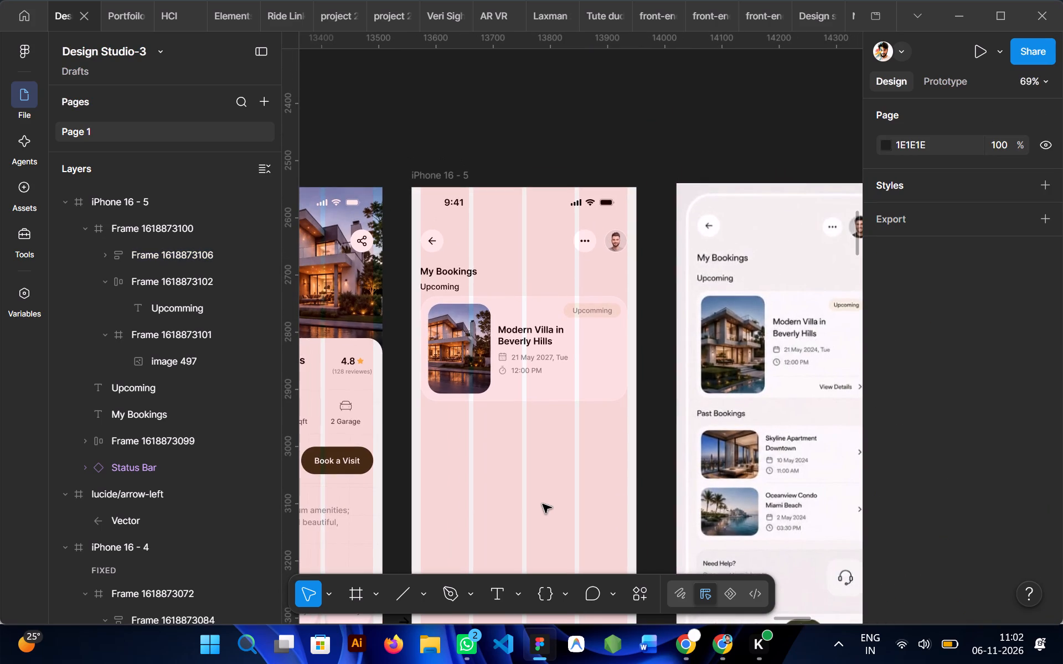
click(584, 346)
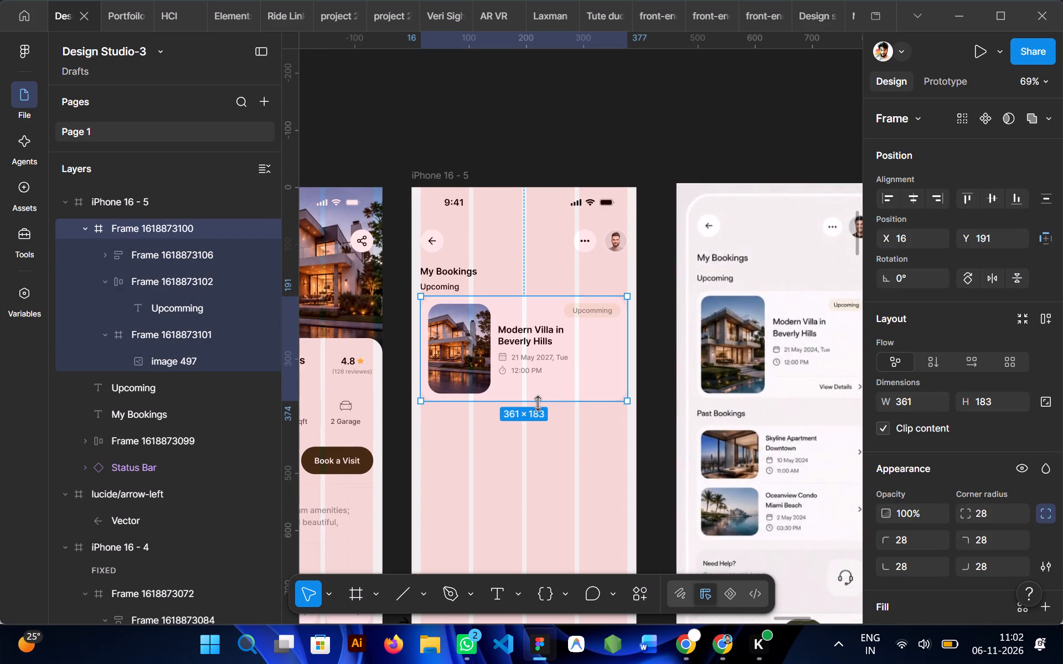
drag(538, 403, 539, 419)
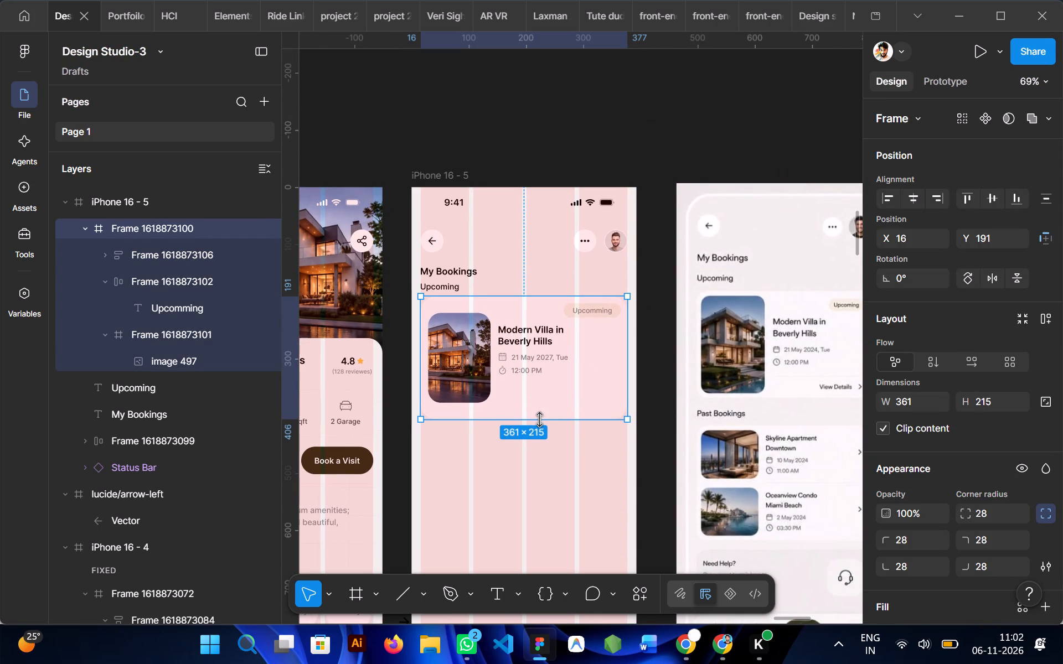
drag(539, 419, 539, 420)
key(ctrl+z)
Add a 1 px black inside stroke along only the bottom edge of the villa title and date-time frame.
double_click(514, 352)
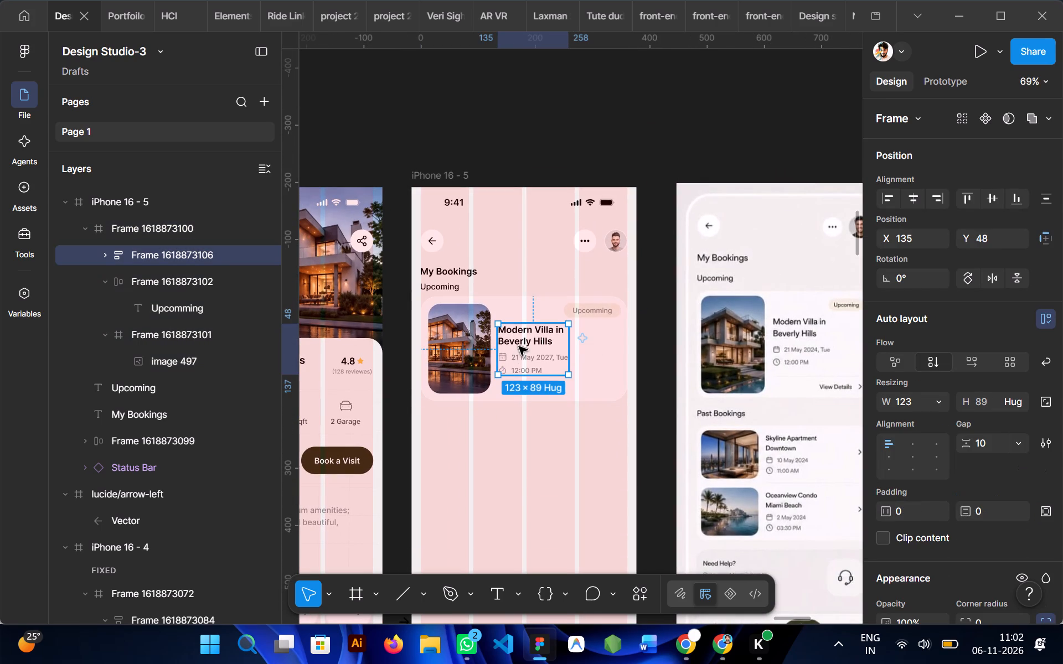
click(501, 516)
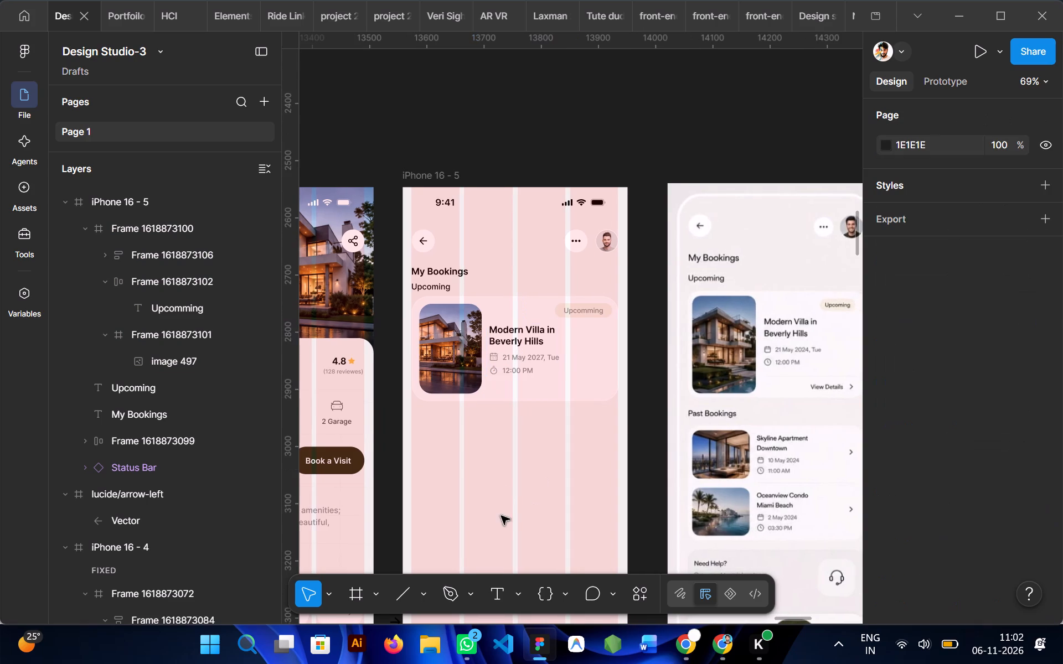
double_click(514, 356)
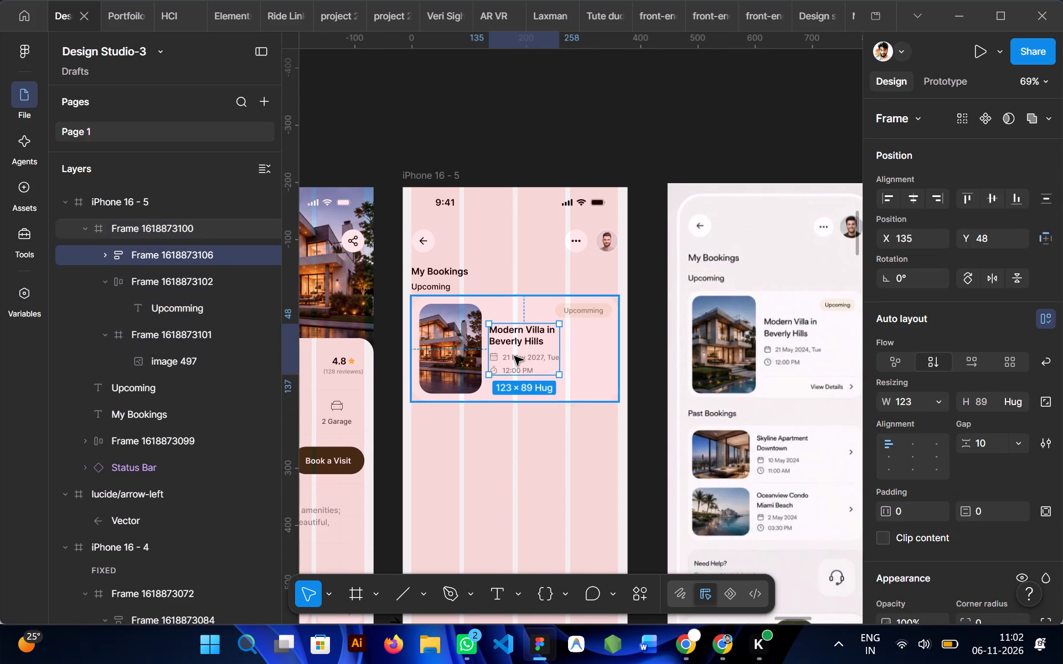
scroll(514, 356, left, 1)
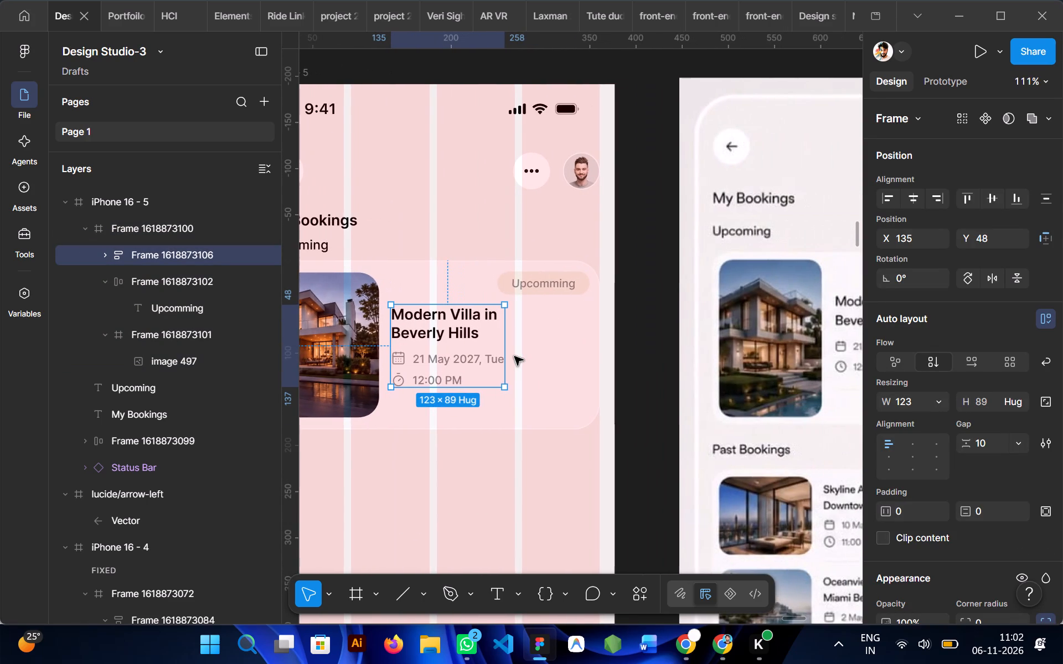
scroll(987, 404, down, 1)
scroll(942, 400, down, 1)
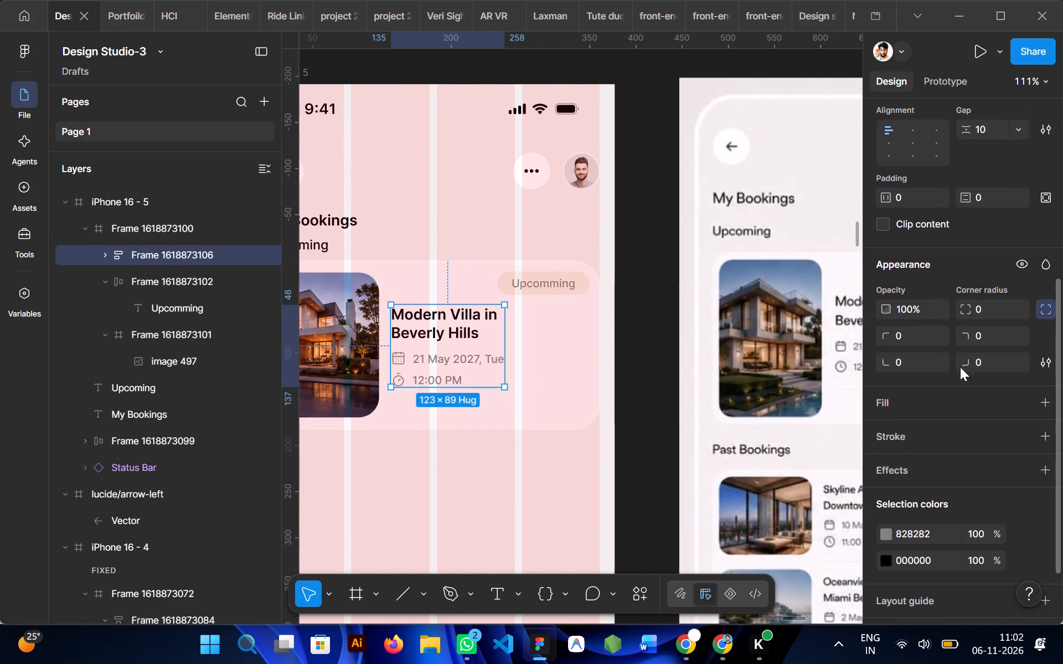
click(1046, 432)
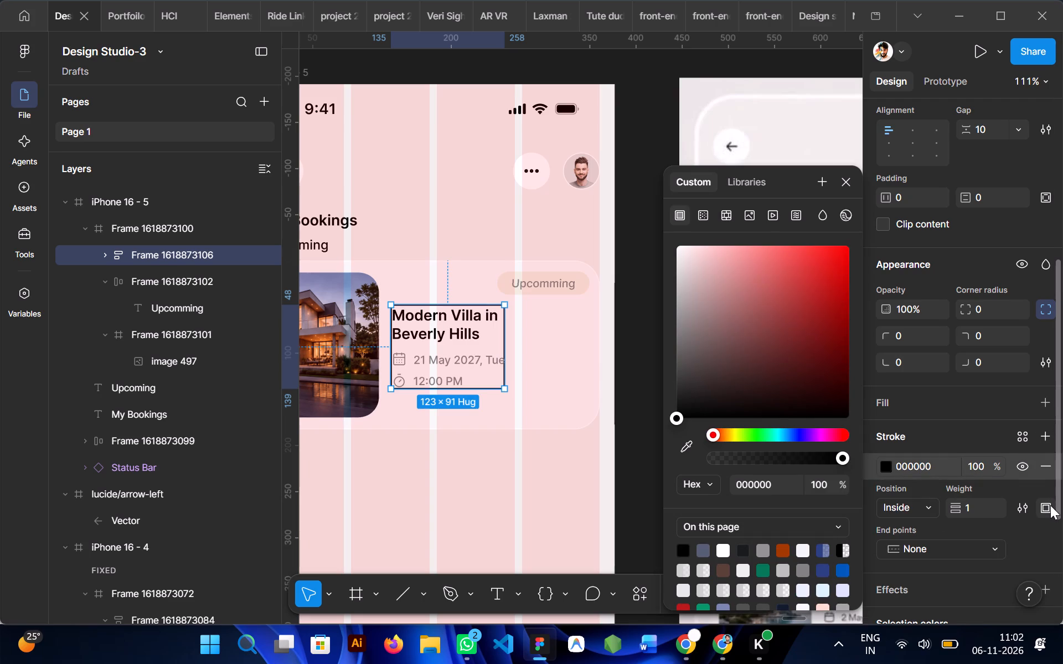
click(1049, 506)
scroll(1005, 484, down, 1)
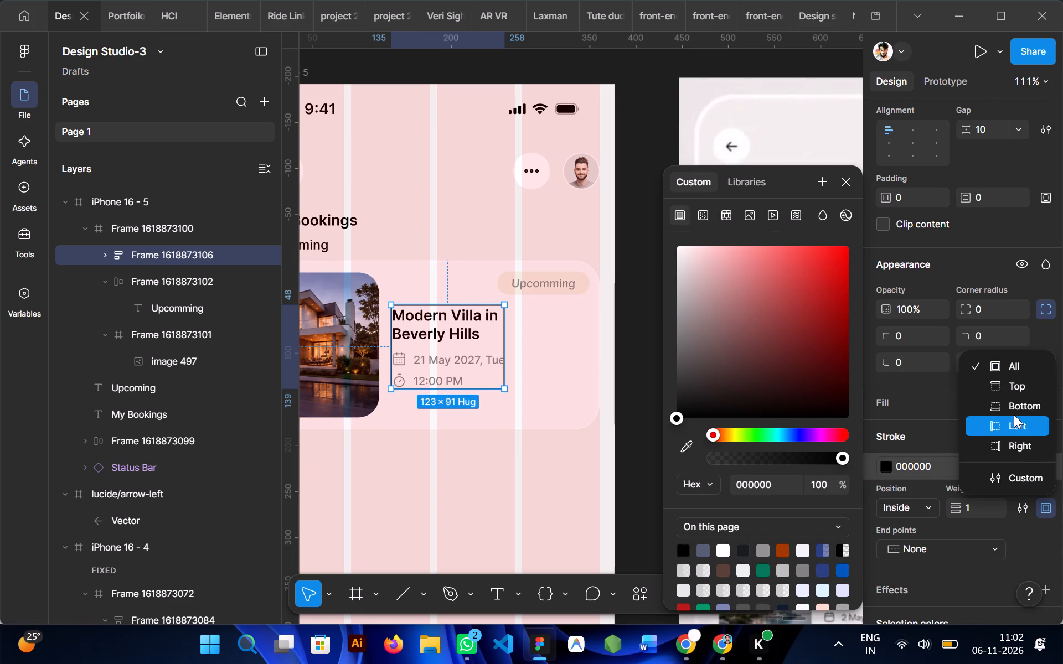
click(1011, 410)
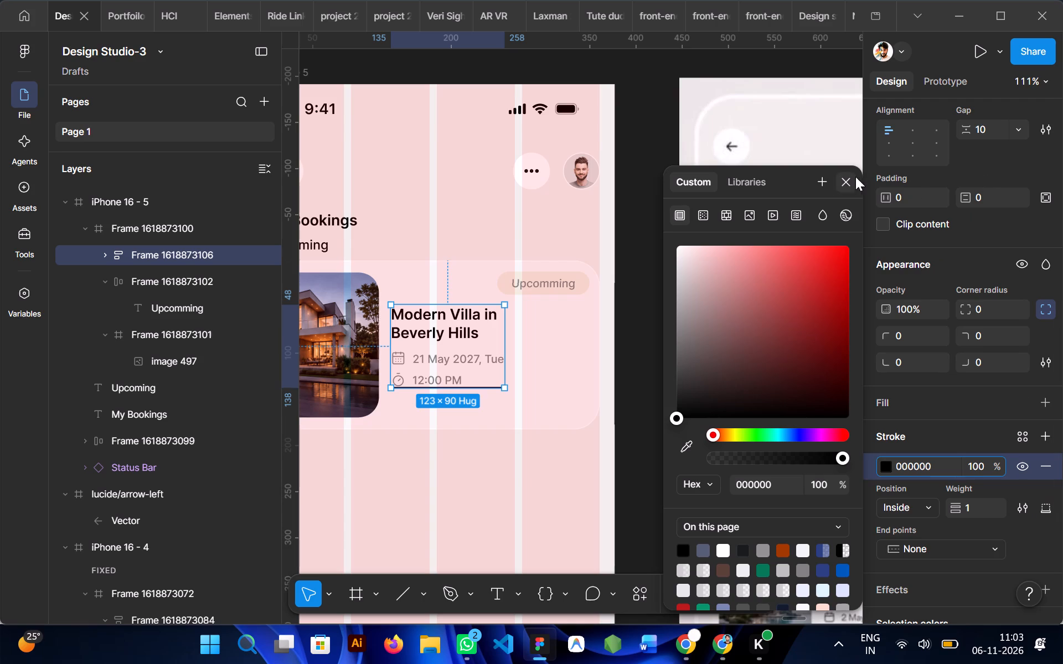
click(846, 184)
Set the villa title and date-time frame's individual bottom padding, trying 15 before settling on 10.
scroll(958, 300, up, 1)
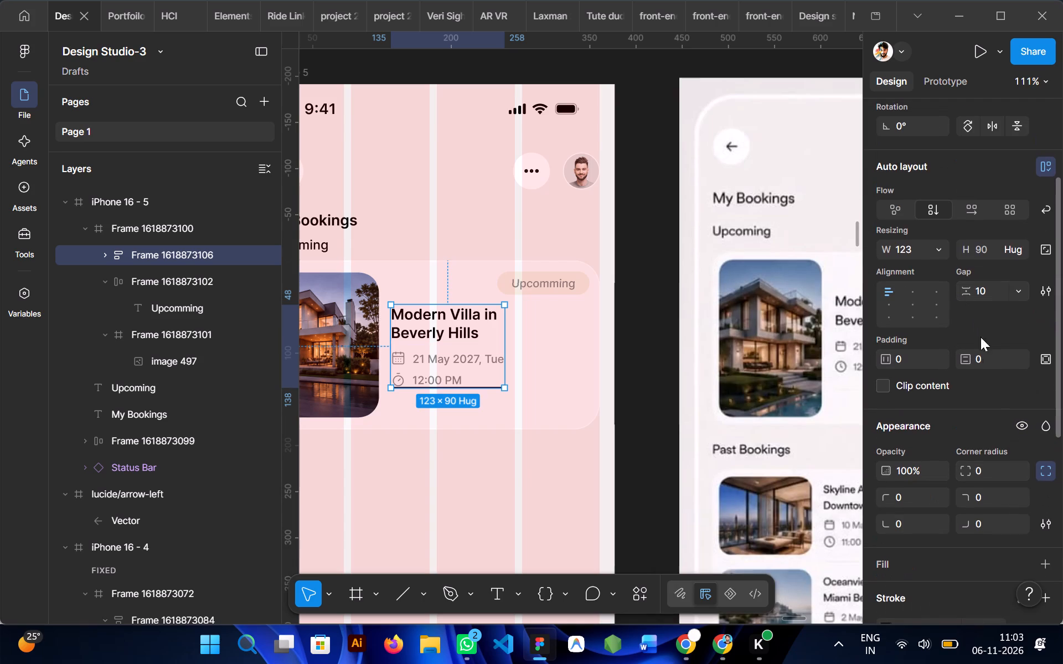
click(1043, 362)
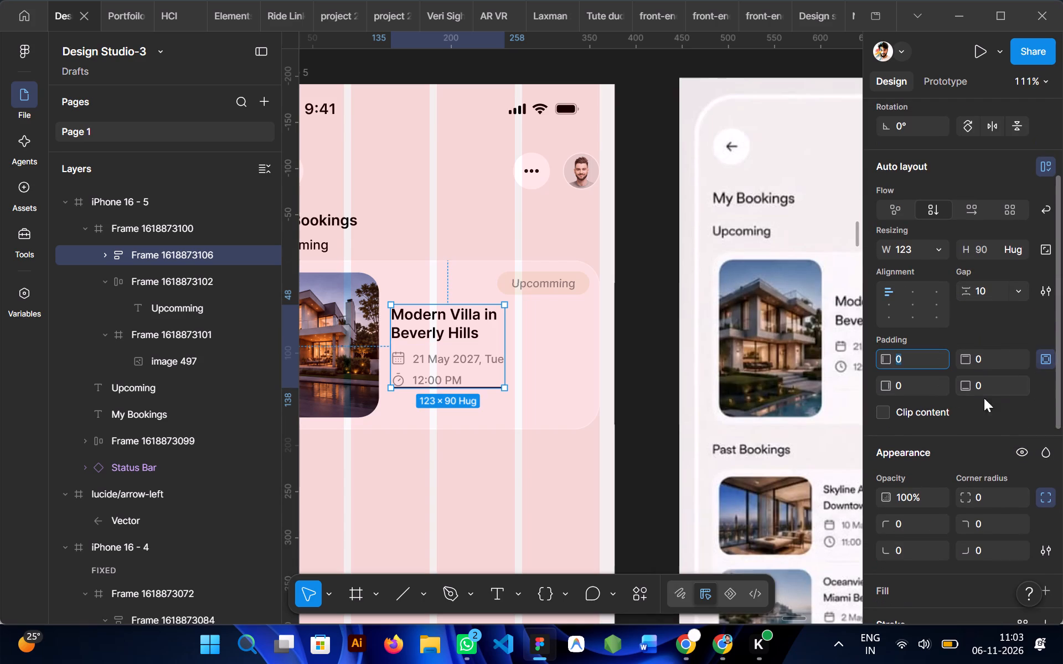
drag(964, 389, 537, 327)
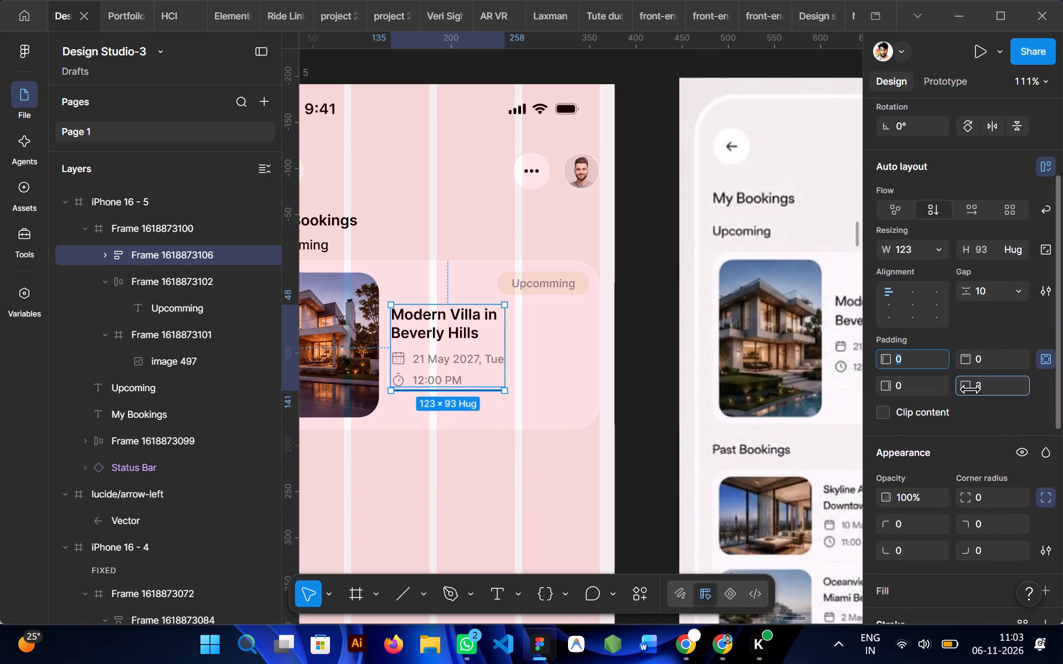
drag(537, 327, 557, 328)
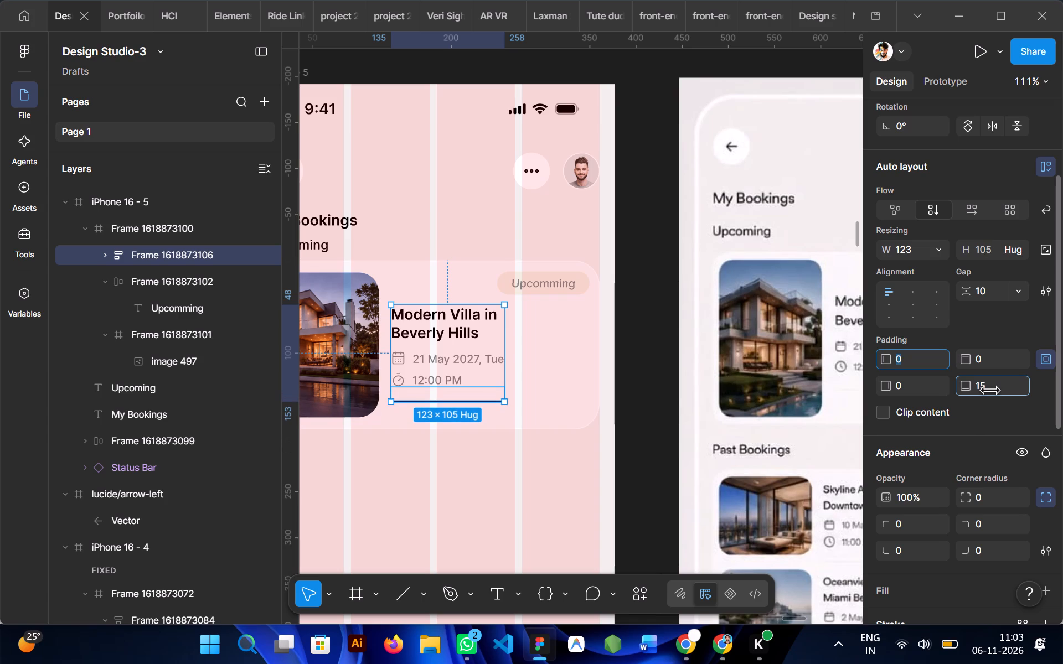
drag(557, 328, 556, 330)
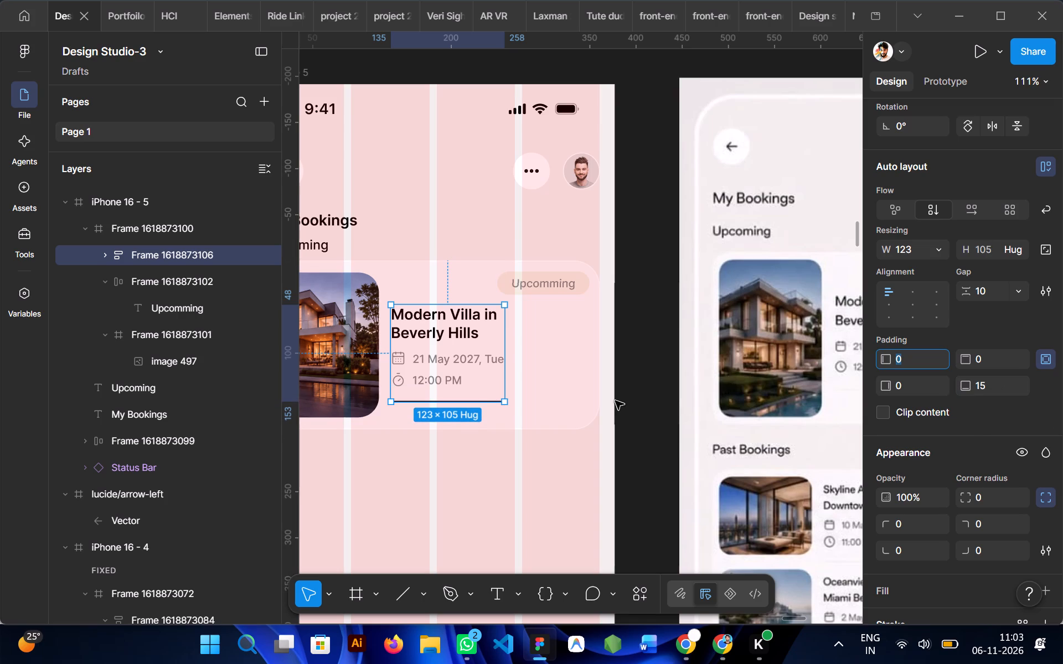
scroll(615, 401, left, 1)
scroll(615, 401, right, 1)
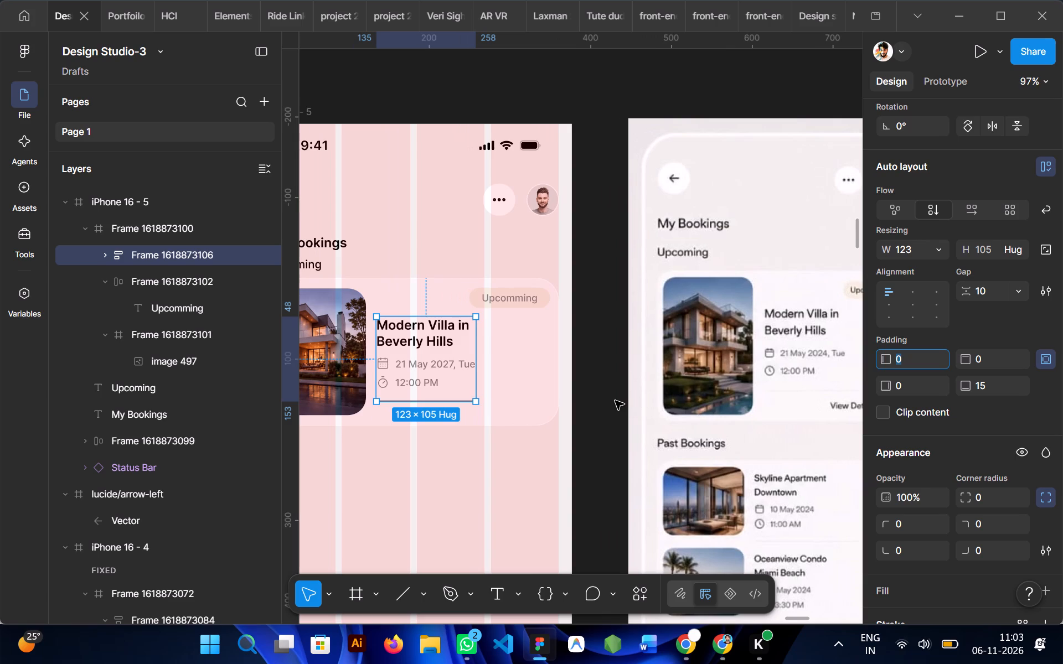
click(979, 389)
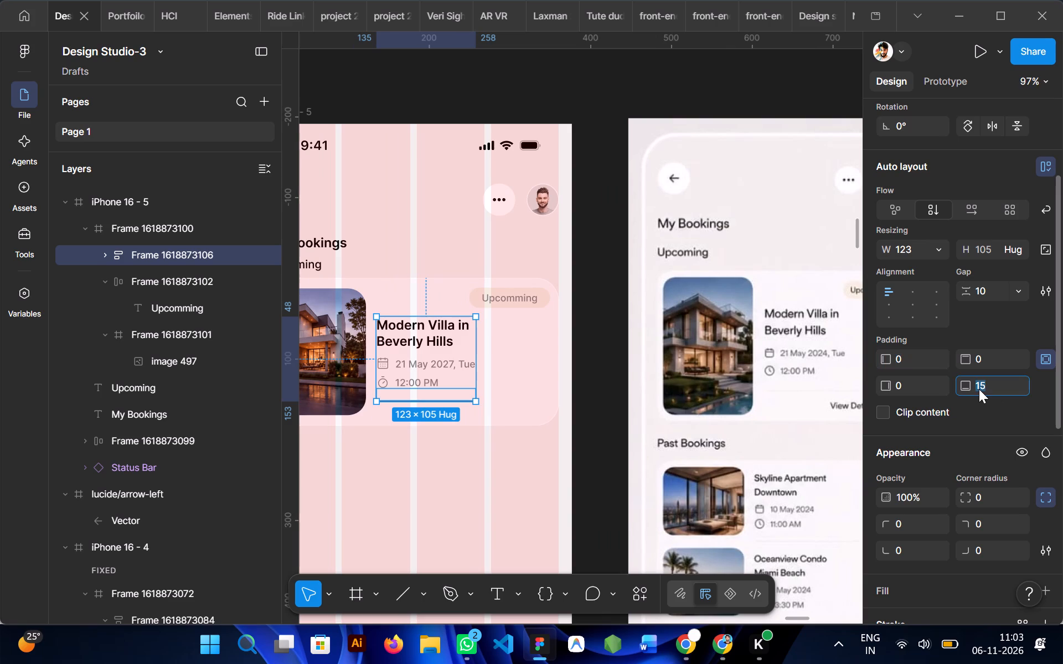
key(1)
key(0)
key(Return)
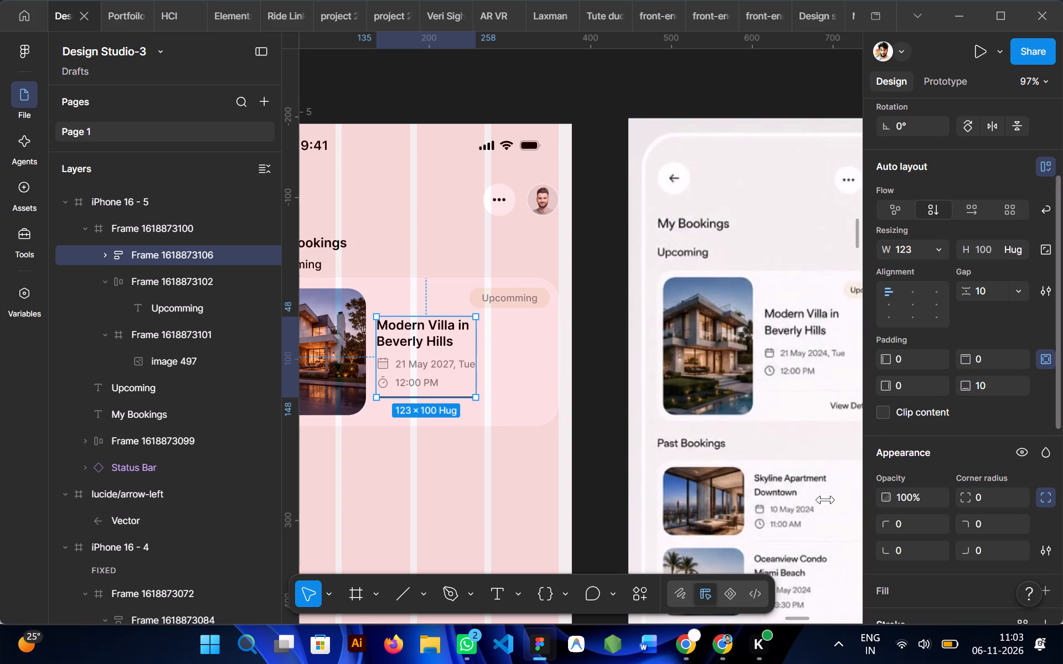
Recolour the frame's bottom stroke to ECE9E7 by sampling the colour from the neighbouring property details screen.
scroll(903, 407, down, 2)
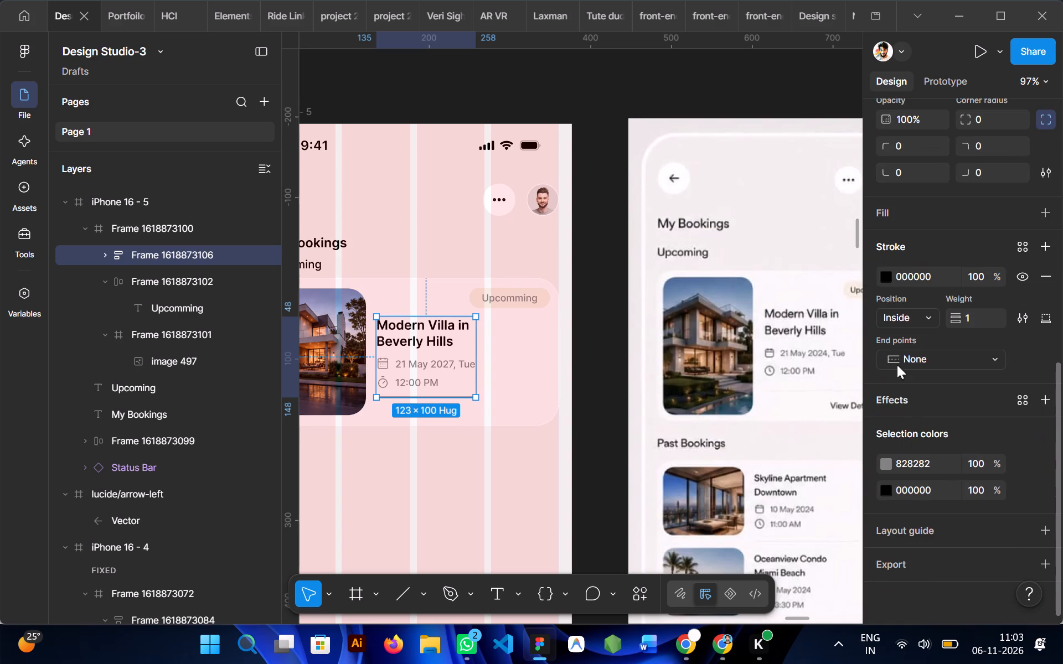
click(885, 282)
click(682, 448)
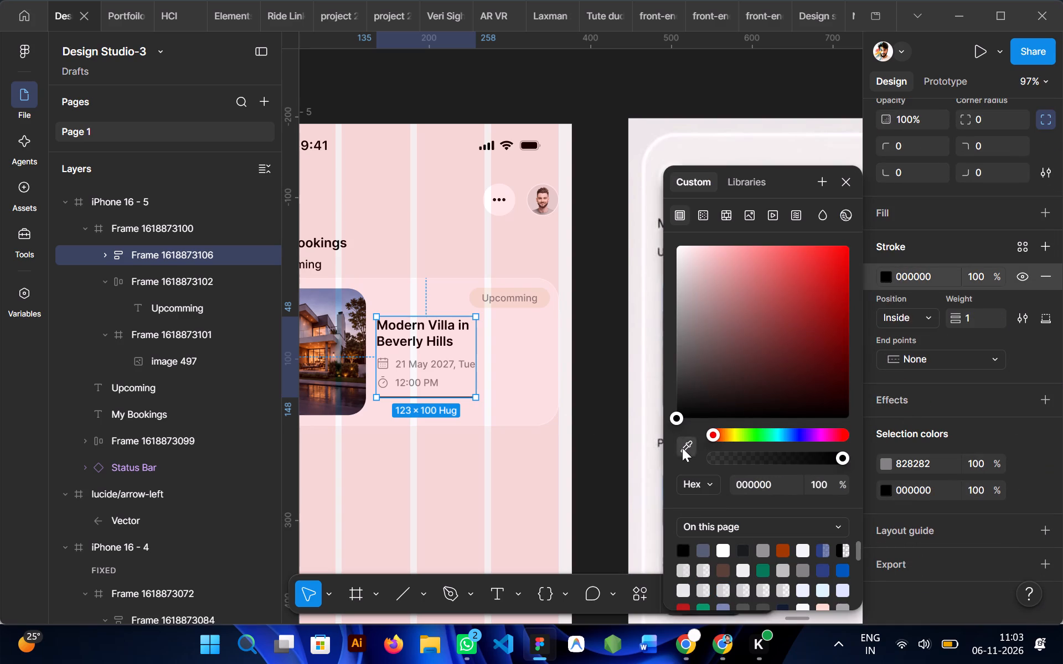
scroll(513, 365, right, 3)
scroll(464, 420, down, 1)
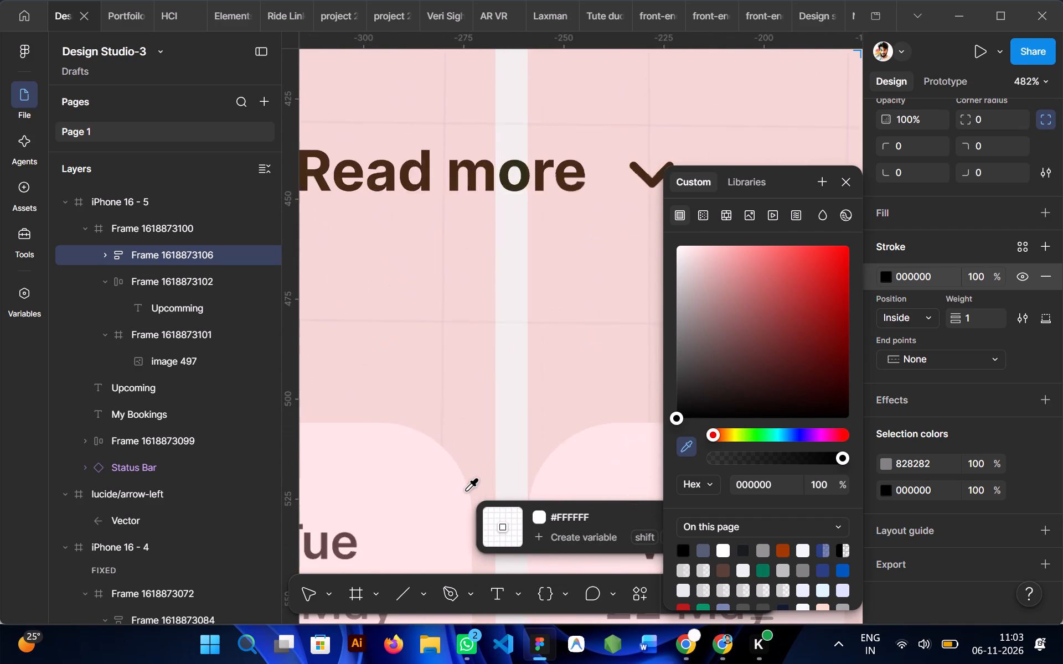
scroll(466, 491, down, 4)
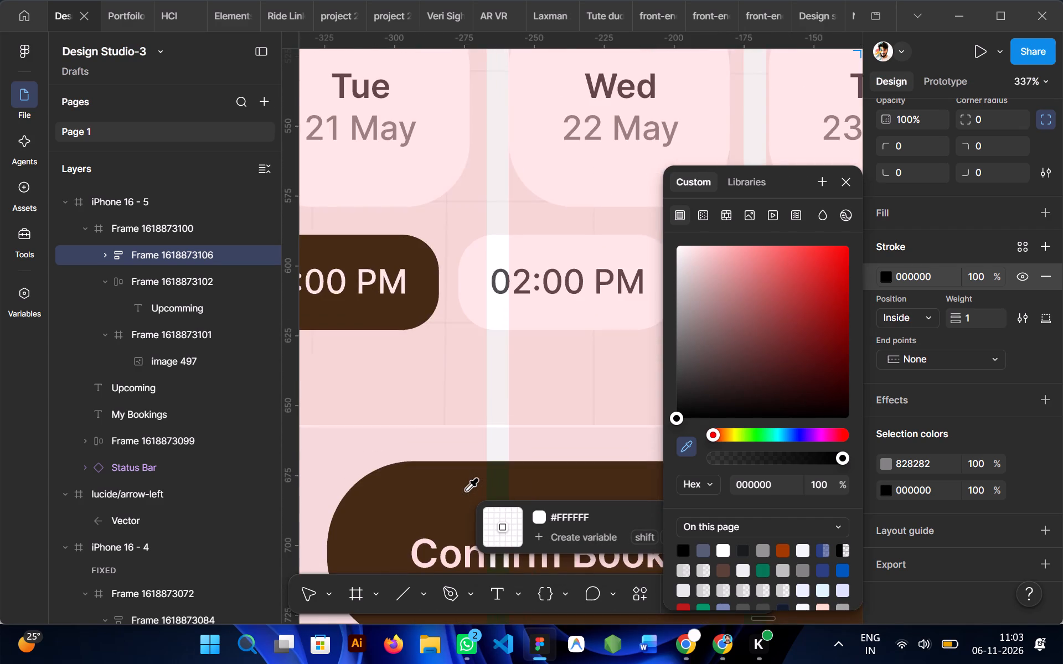
scroll(466, 491, down, 1)
scroll(466, 491, up, 1)
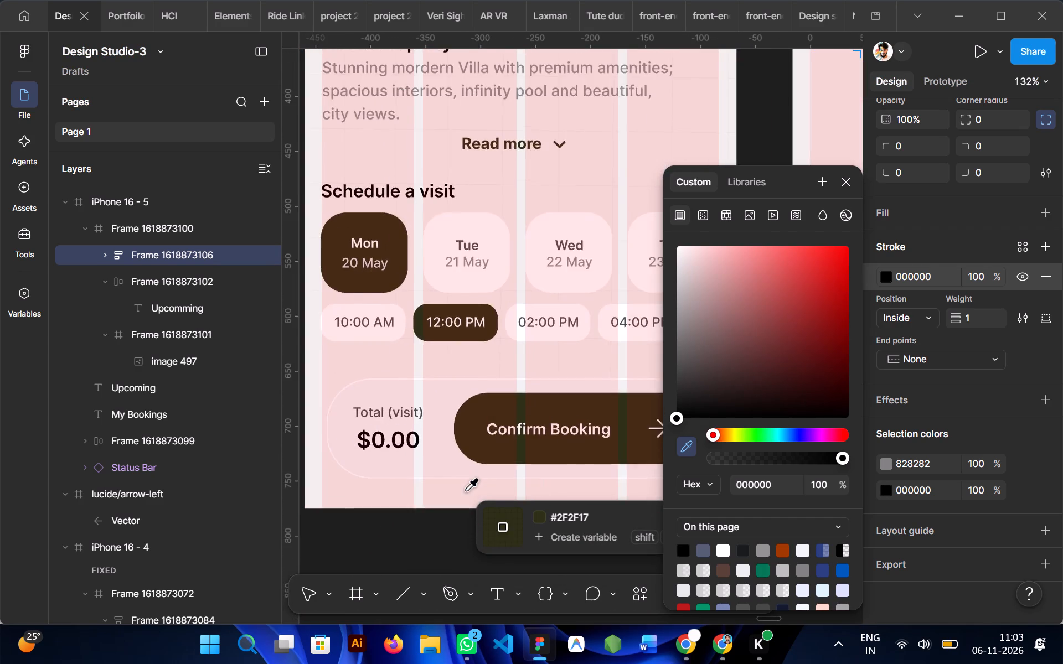
scroll(466, 491, up, 1)
scroll(519, 314, up, 1)
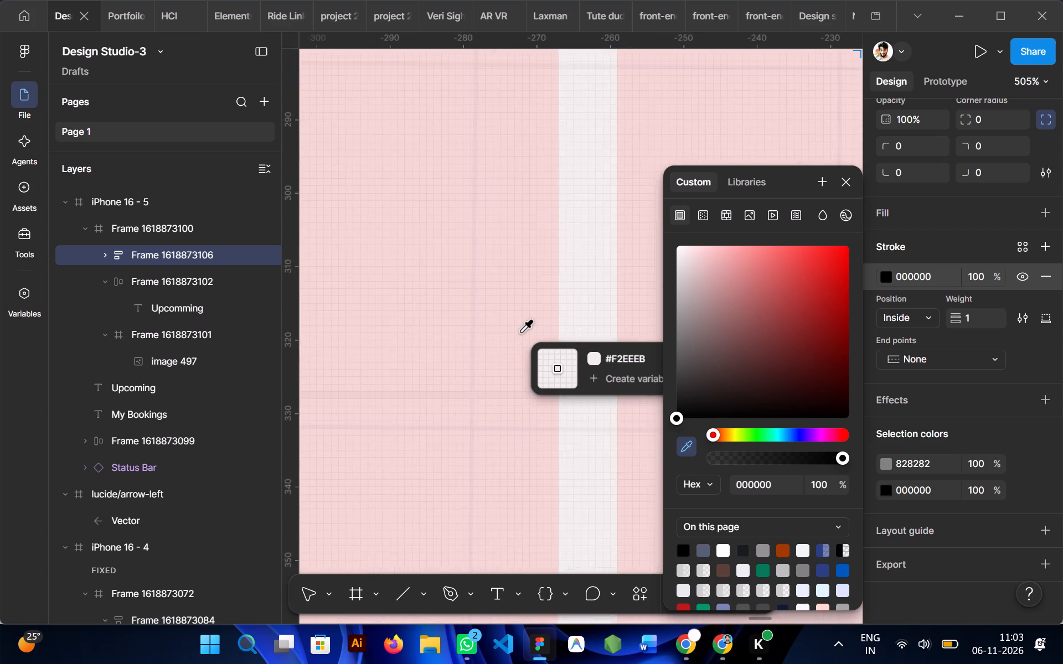
click(559, 444)
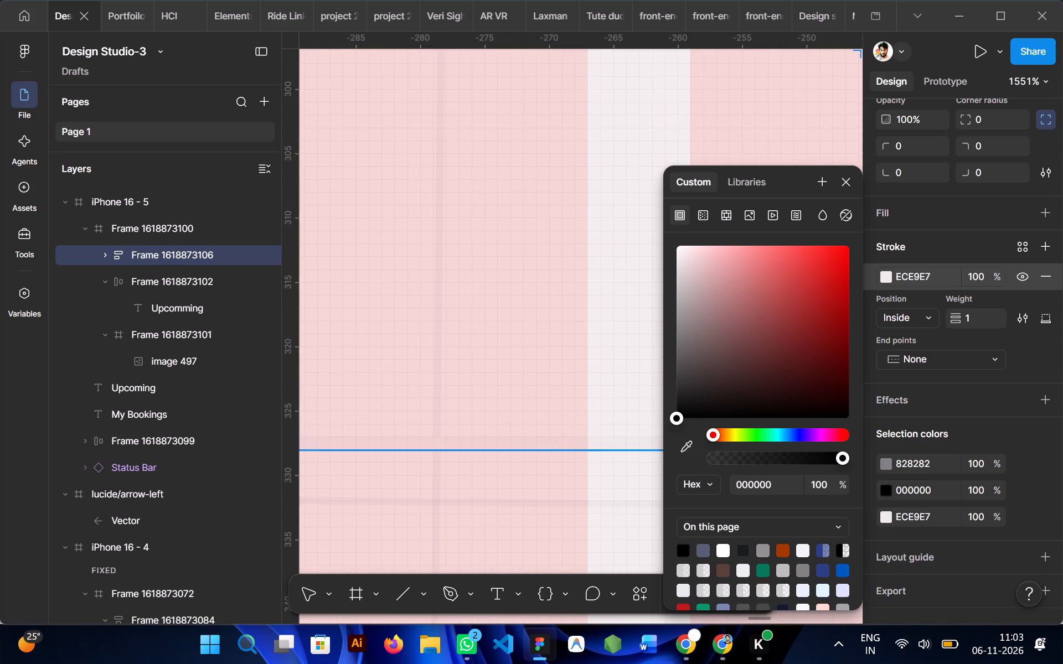
scroll(559, 444, left, 1)
click(551, 266)
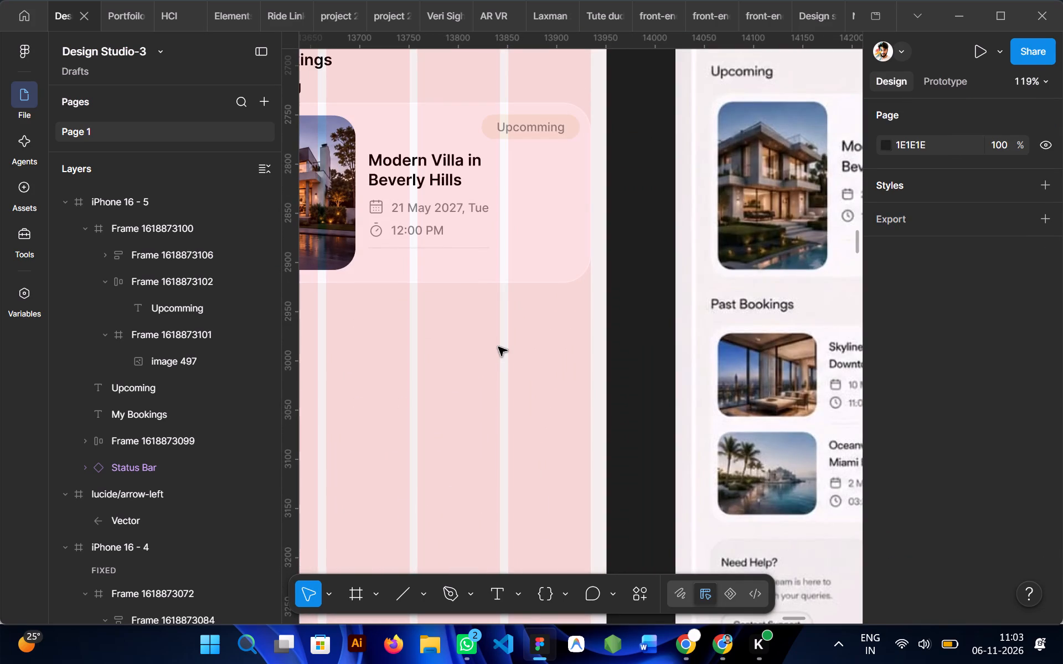
Widen the villa title and date-time frame to about 215 so its bottom line extends toward the card's far edge.
scroll(498, 347, left, 1)
scroll(498, 347, right, 1)
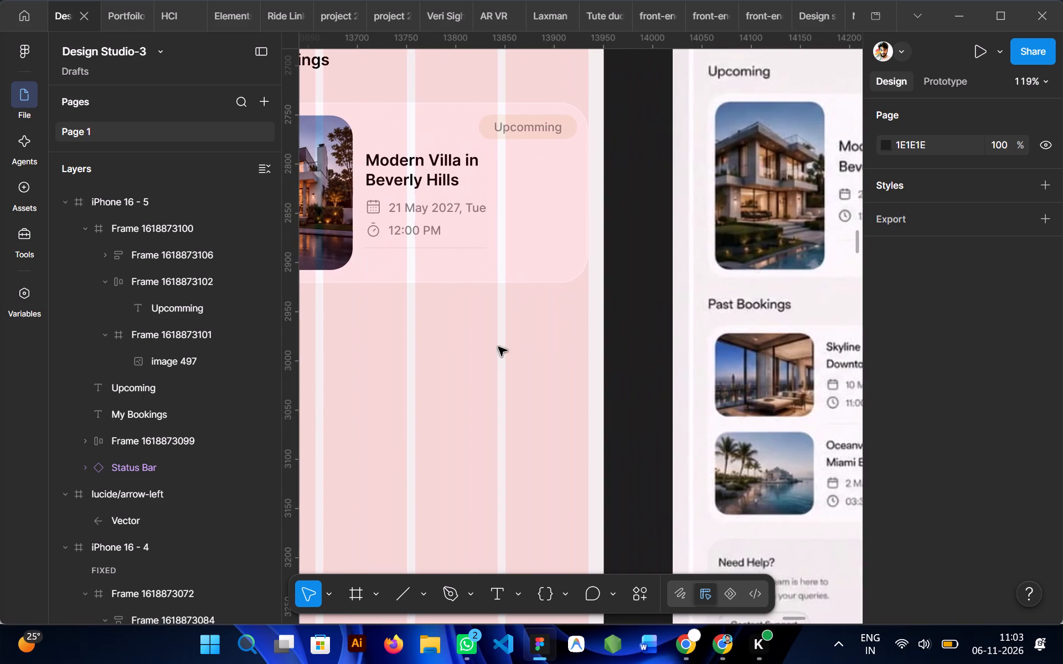
triple_click(426, 193)
drag(487, 206, 559, 213)
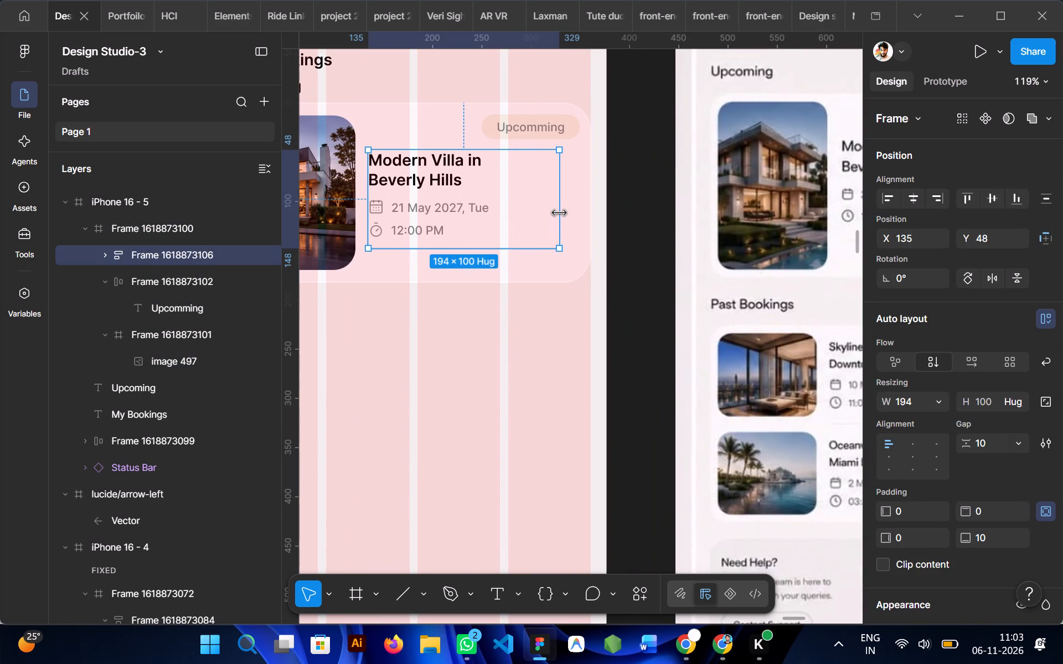
drag(559, 213, 578, 214)
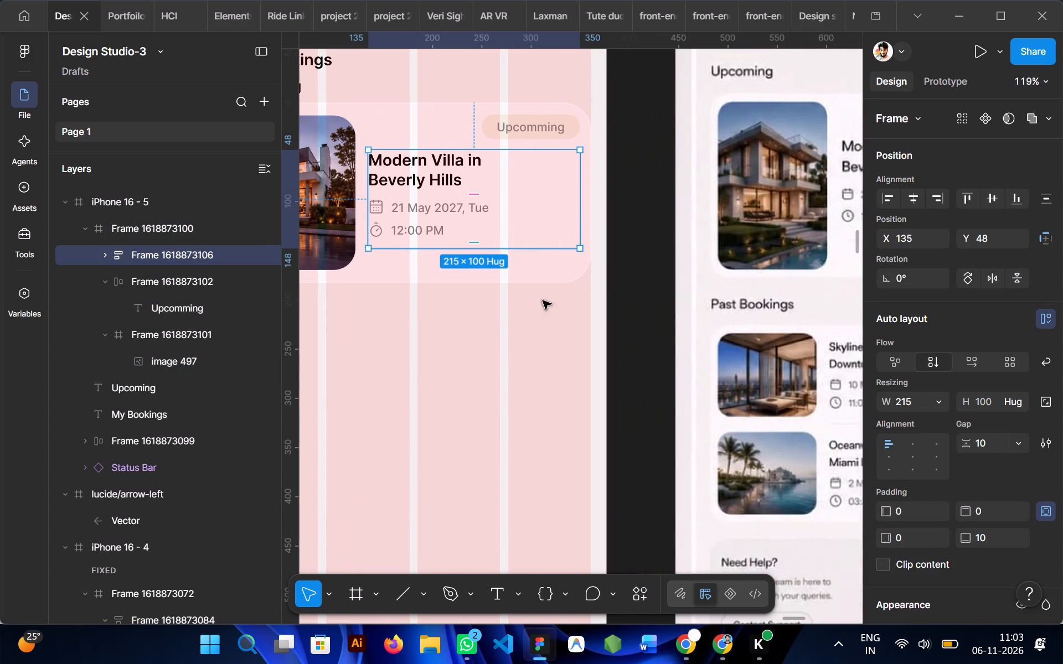
click(523, 347)
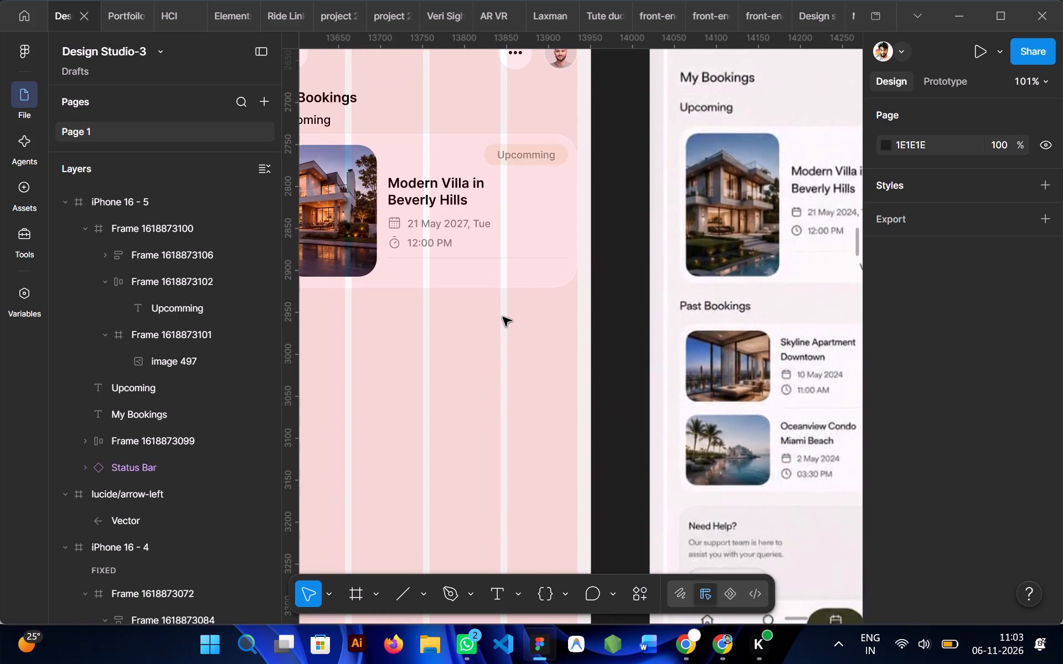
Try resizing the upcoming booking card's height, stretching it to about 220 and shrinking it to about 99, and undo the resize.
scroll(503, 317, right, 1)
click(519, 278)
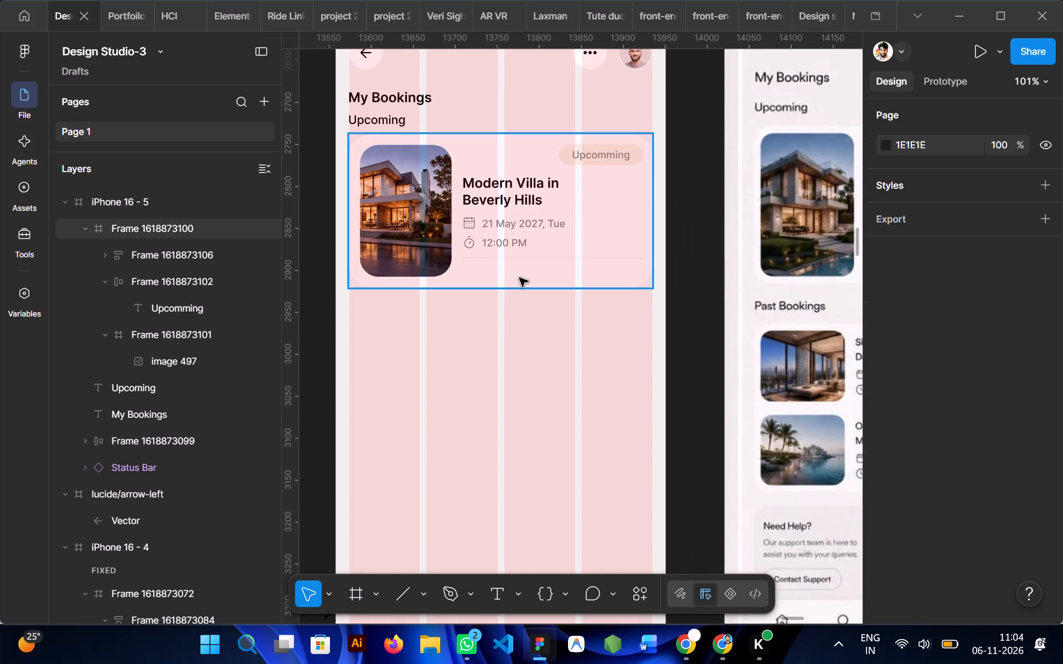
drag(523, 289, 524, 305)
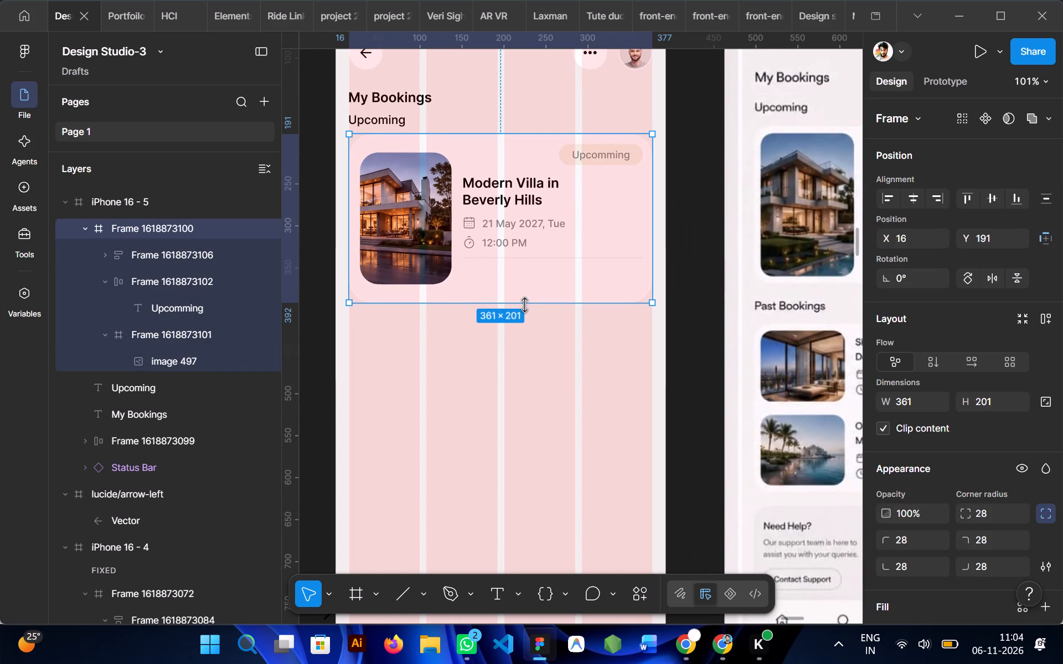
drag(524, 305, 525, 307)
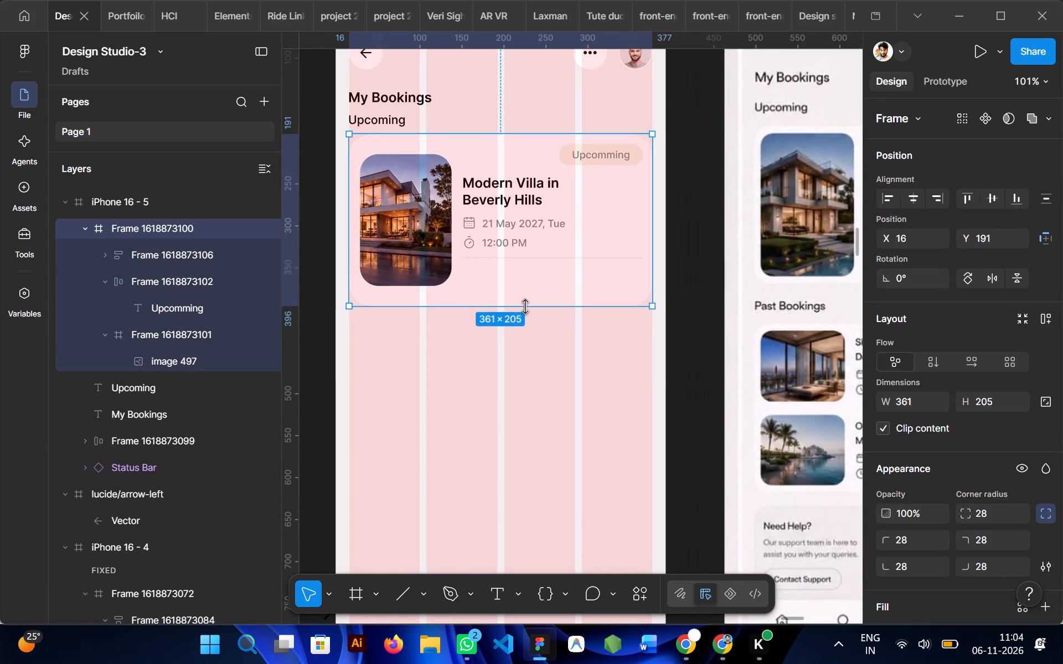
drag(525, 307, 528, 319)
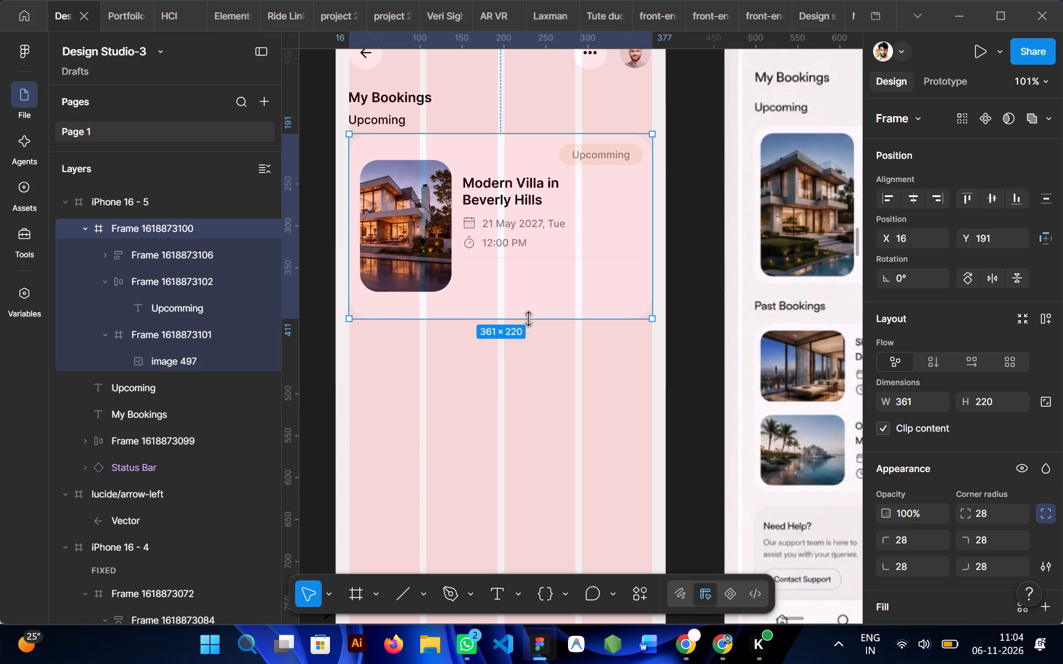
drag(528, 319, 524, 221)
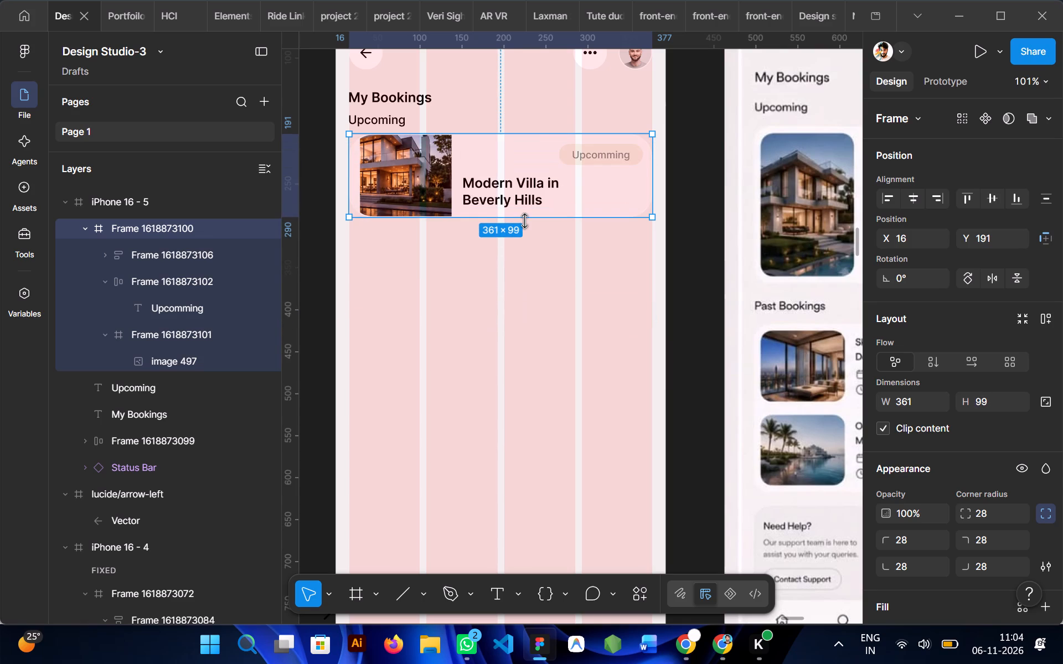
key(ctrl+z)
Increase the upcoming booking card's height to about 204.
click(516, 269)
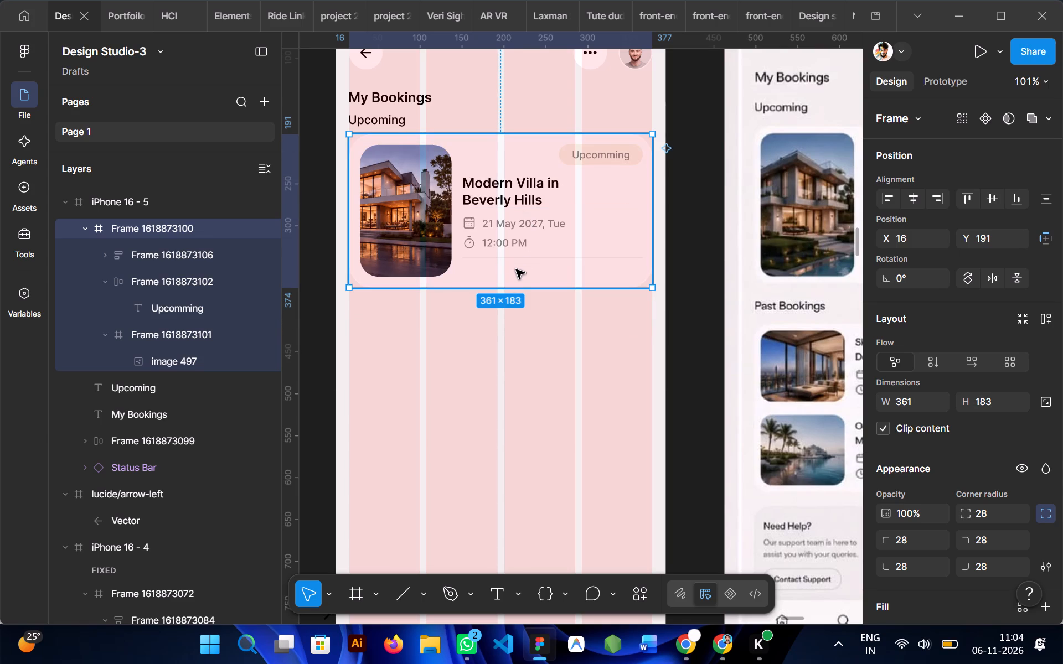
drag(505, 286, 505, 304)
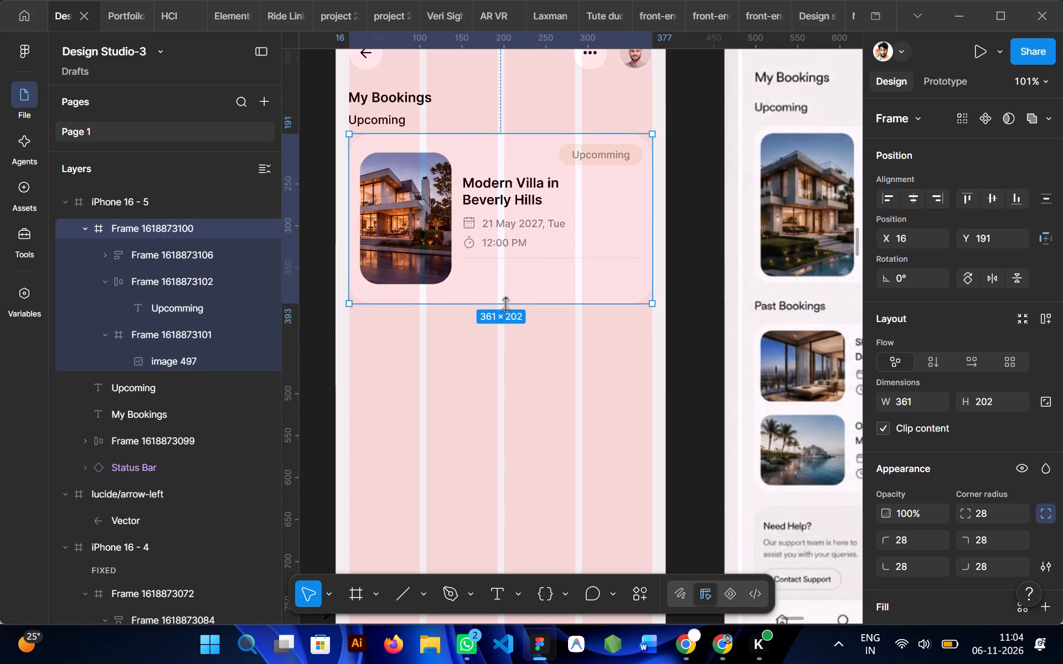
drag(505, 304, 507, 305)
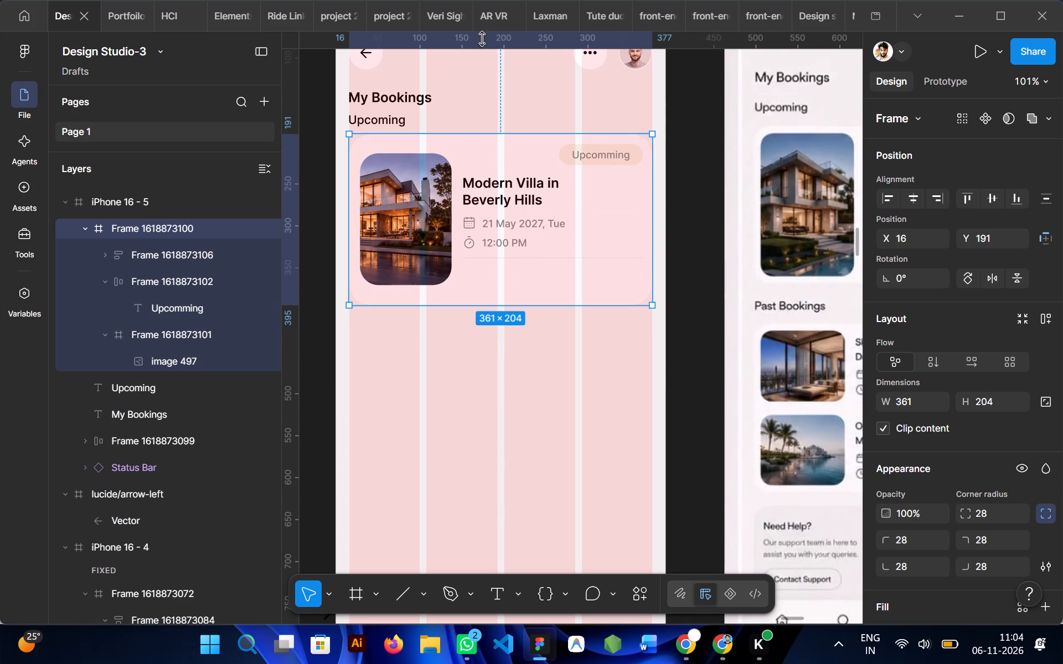
Place a horizontal ruler guide at about Y 228 in the iPhone 16 - 5 frame.
drag(482, 40, 502, 166)
scroll(502, 166, right, 1)
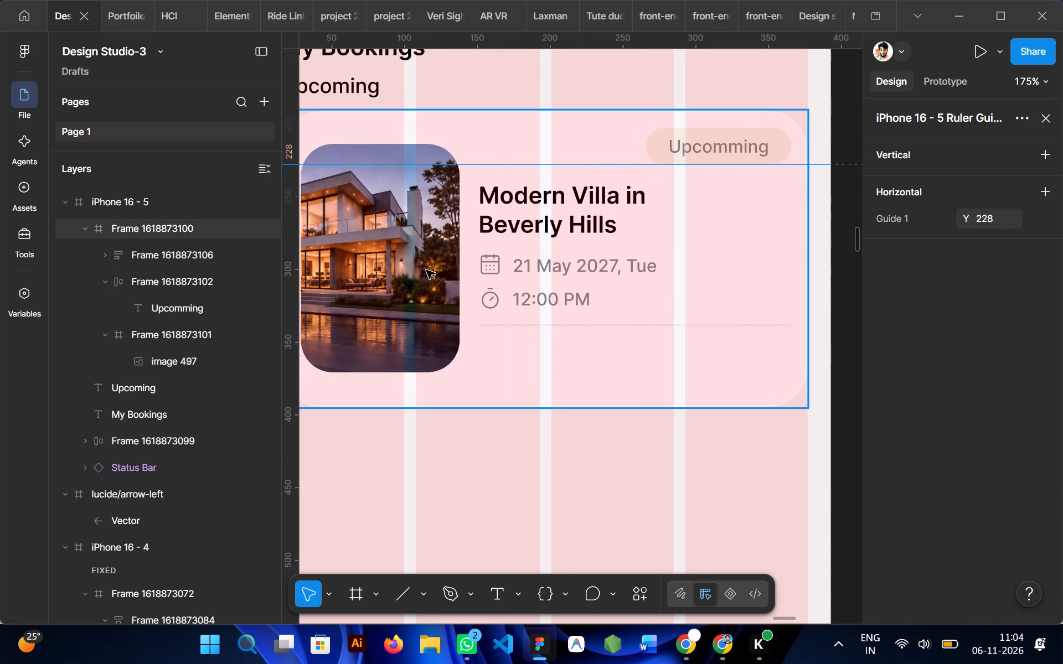
Stretch the upcoming booking card's bottom edge down to a height of about 228.
double_click(391, 260)
scroll(391, 260, right, 1)
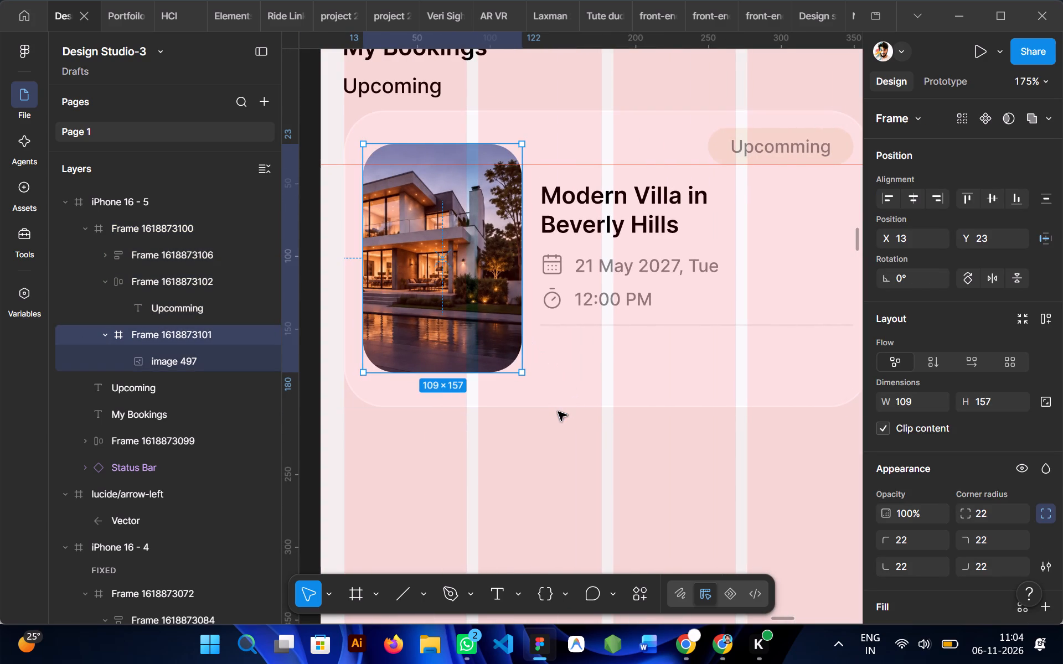
click(558, 412)
double_click(540, 344)
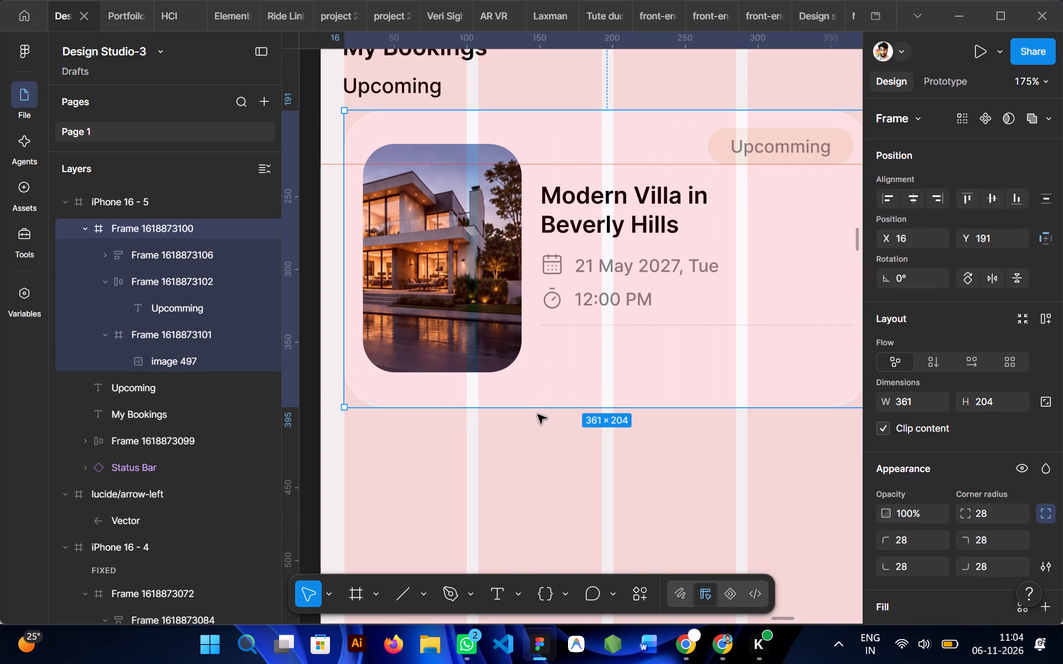
drag(544, 411, 544, 430)
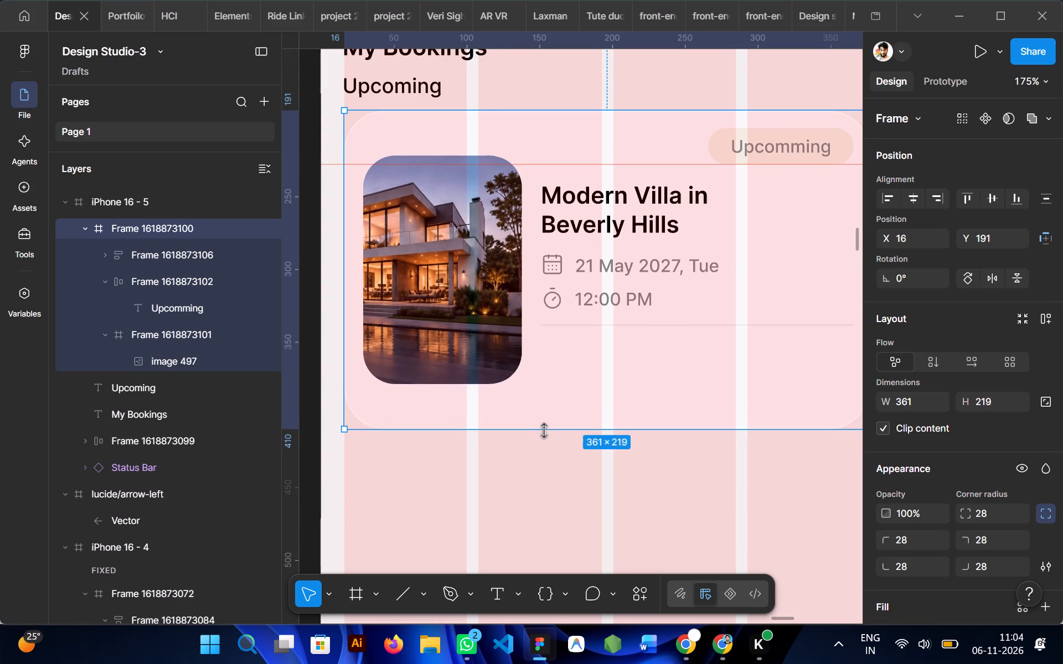
drag(544, 430, 546, 440)
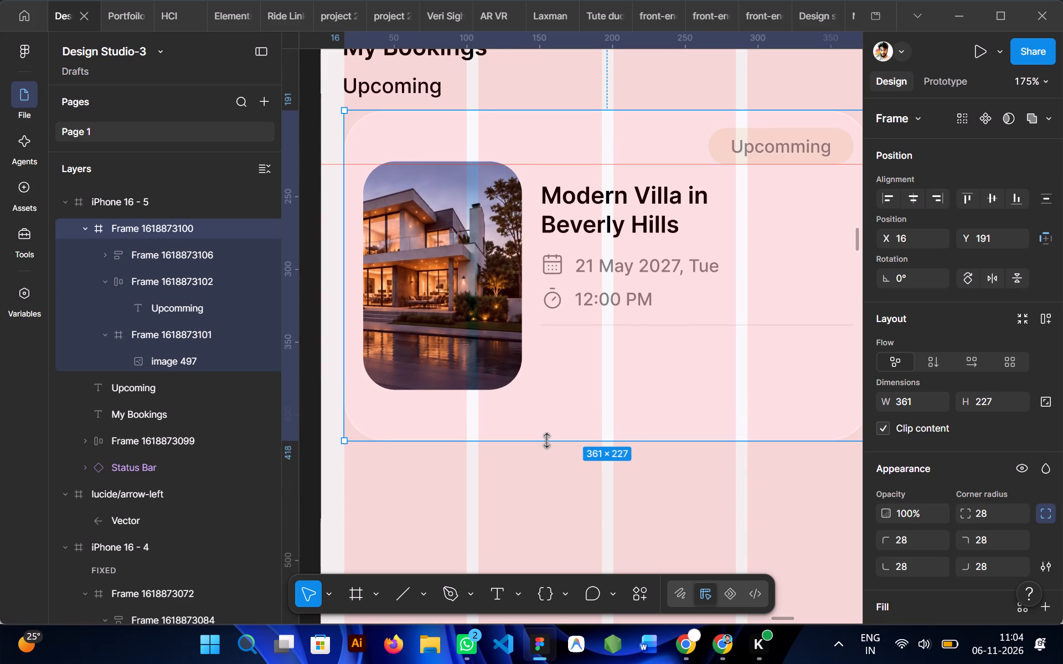
click(546, 440)
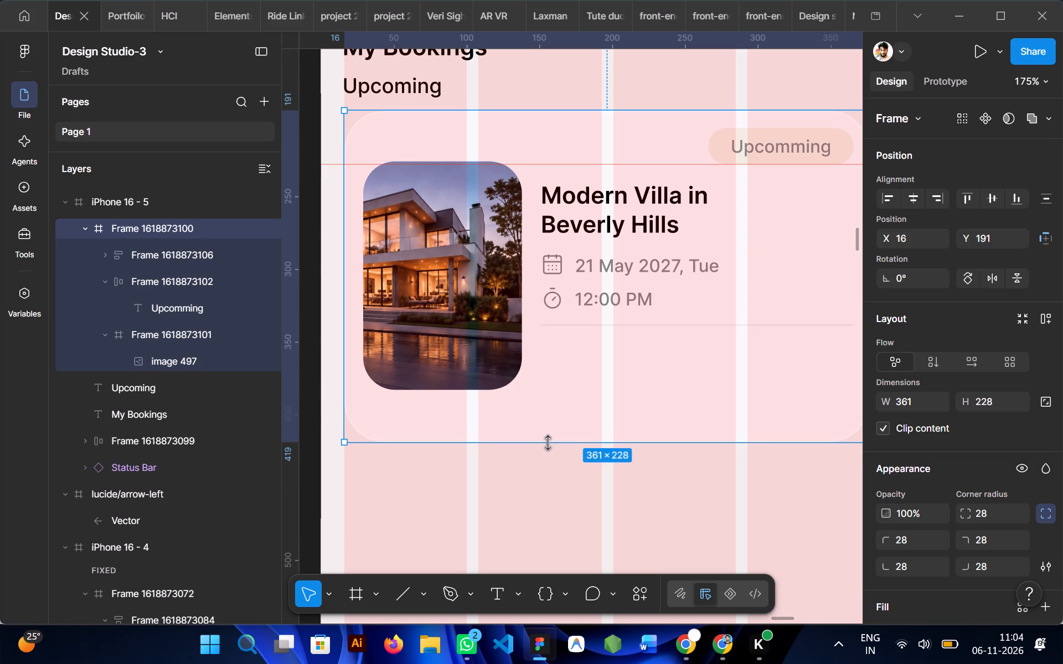
Combine the villa image and the title and date-time frame into one horizontal auto layout frame.
double_click(432, 323)
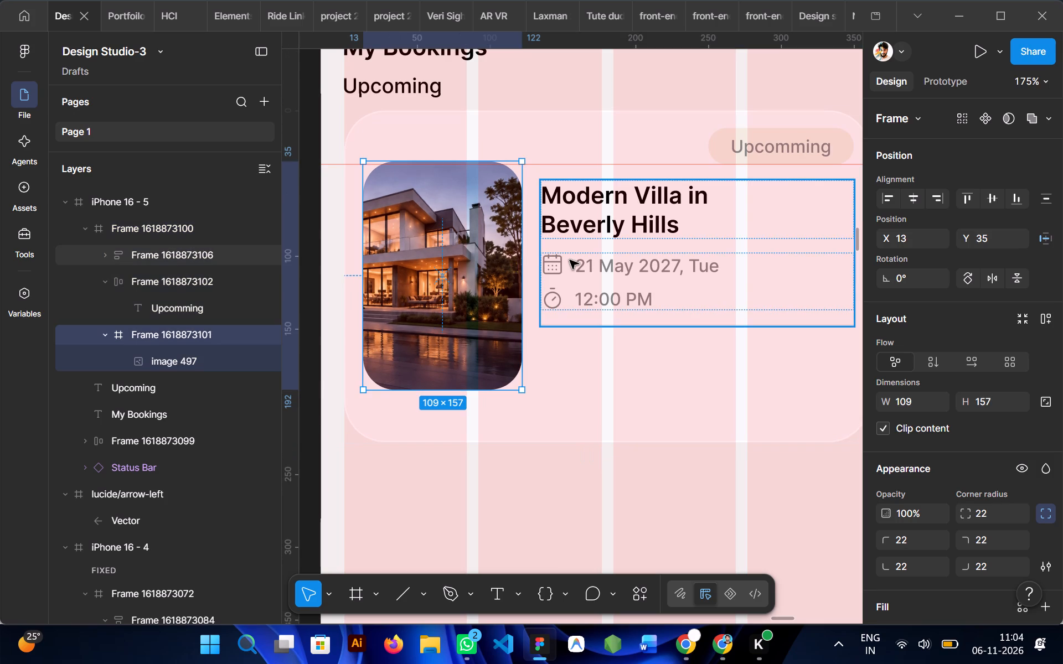
shift+click(570, 260)
key(shift+a)
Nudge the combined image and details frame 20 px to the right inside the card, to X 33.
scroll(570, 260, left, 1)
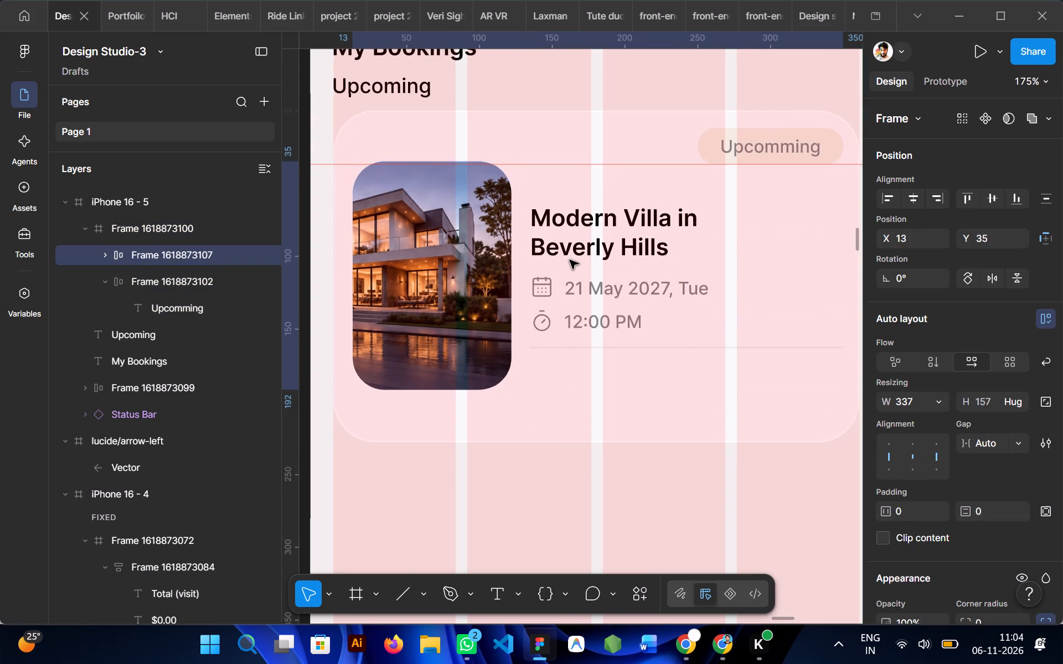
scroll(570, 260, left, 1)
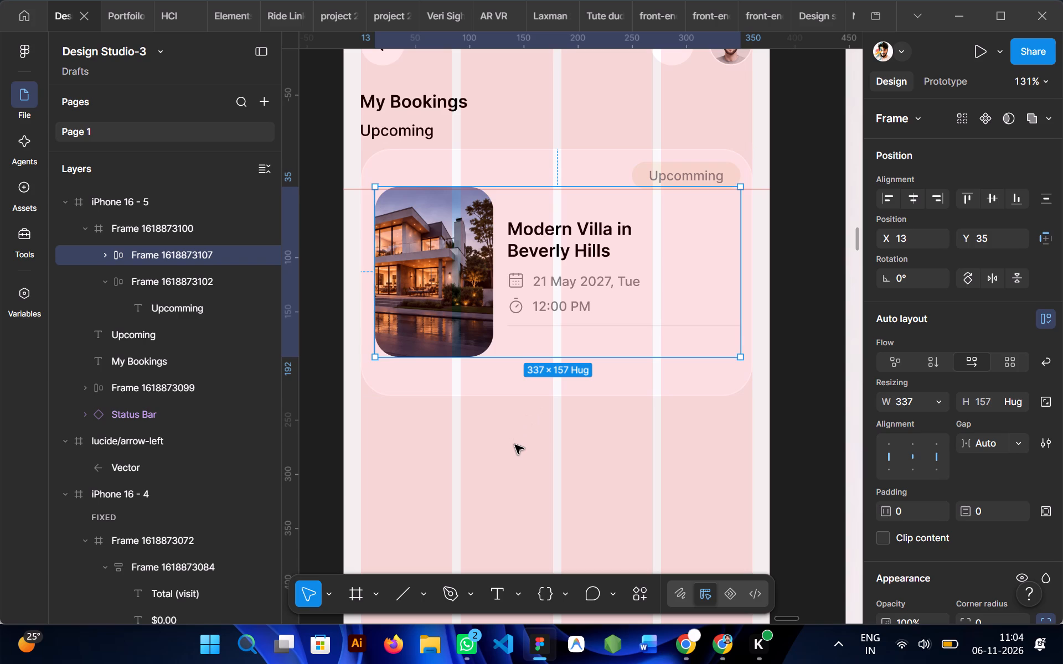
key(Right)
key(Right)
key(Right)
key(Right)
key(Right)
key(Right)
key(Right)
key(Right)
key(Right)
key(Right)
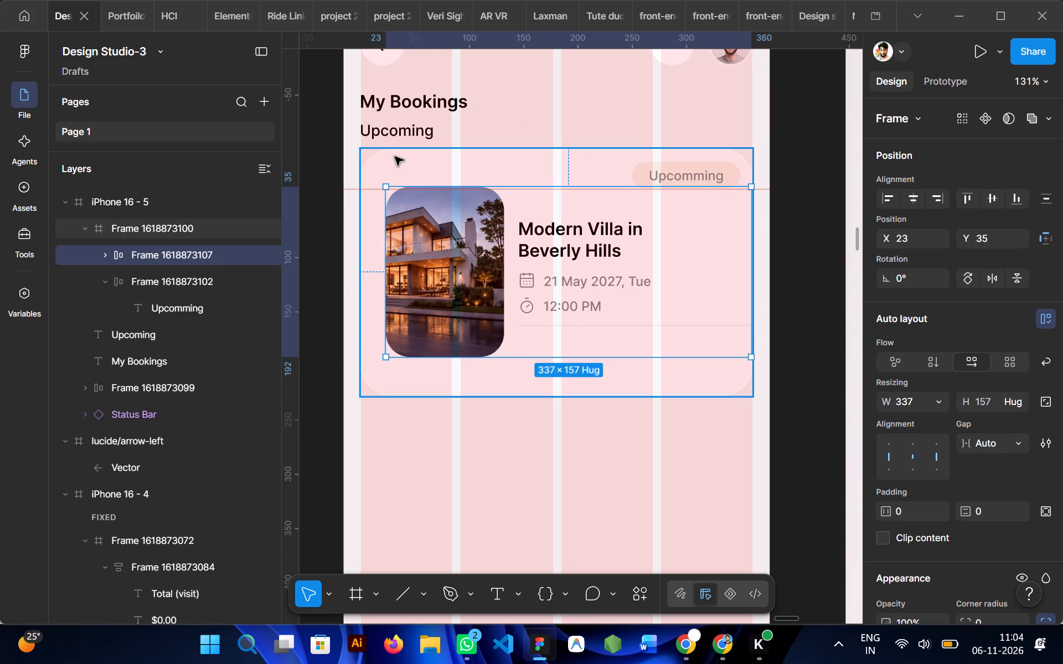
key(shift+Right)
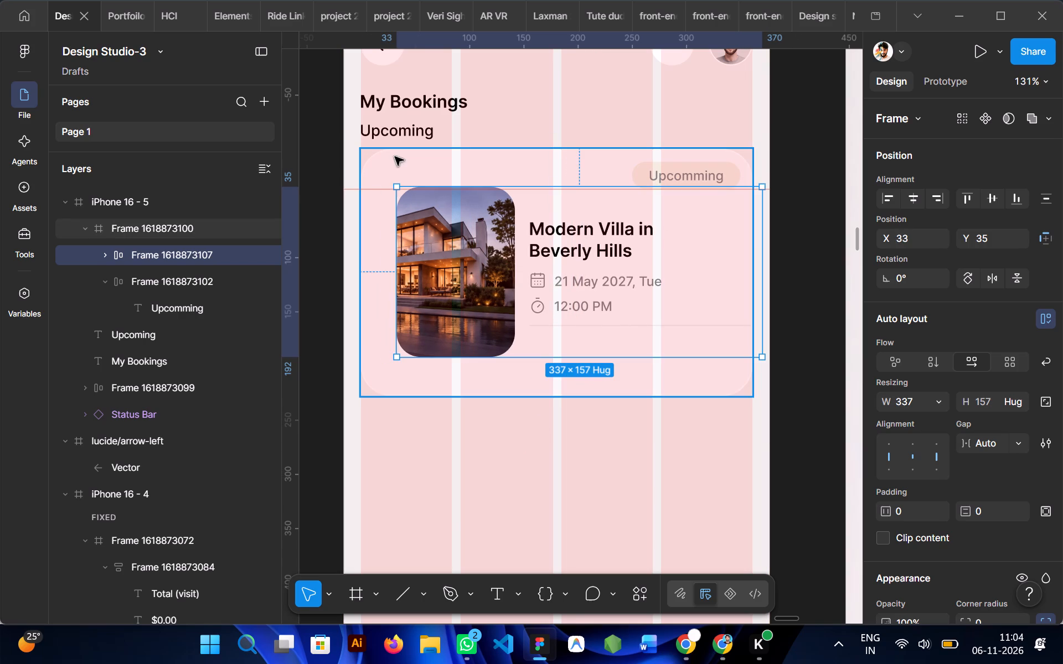
Narrow the combined image and details frame to a fixed width of about 261, trying hug contents along the way.
scroll(695, 326, left, 1)
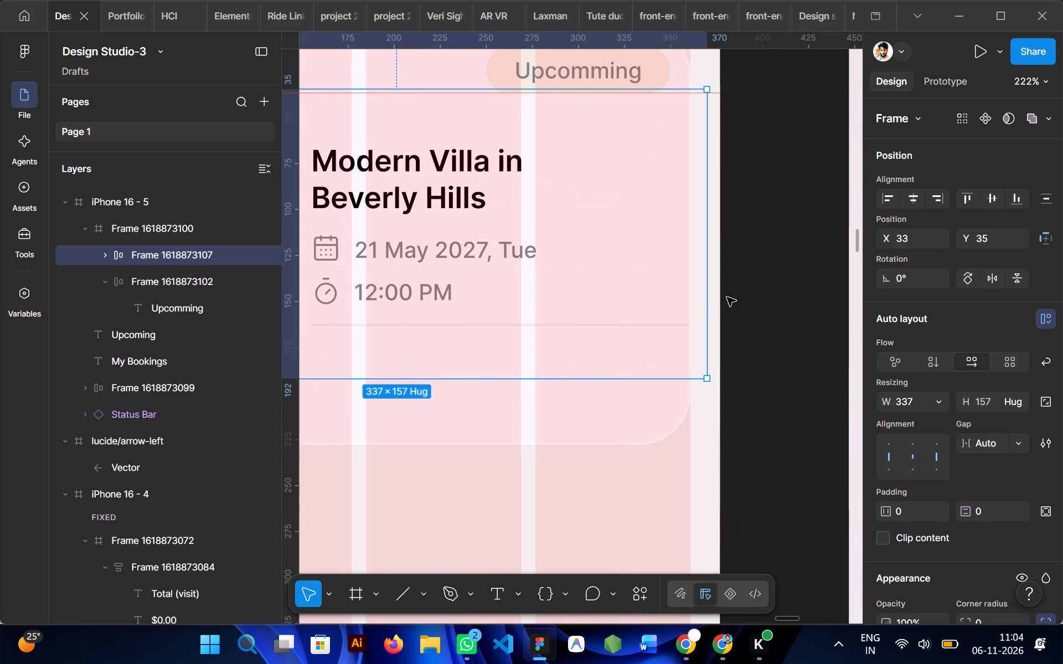
drag(709, 296, 651, 294)
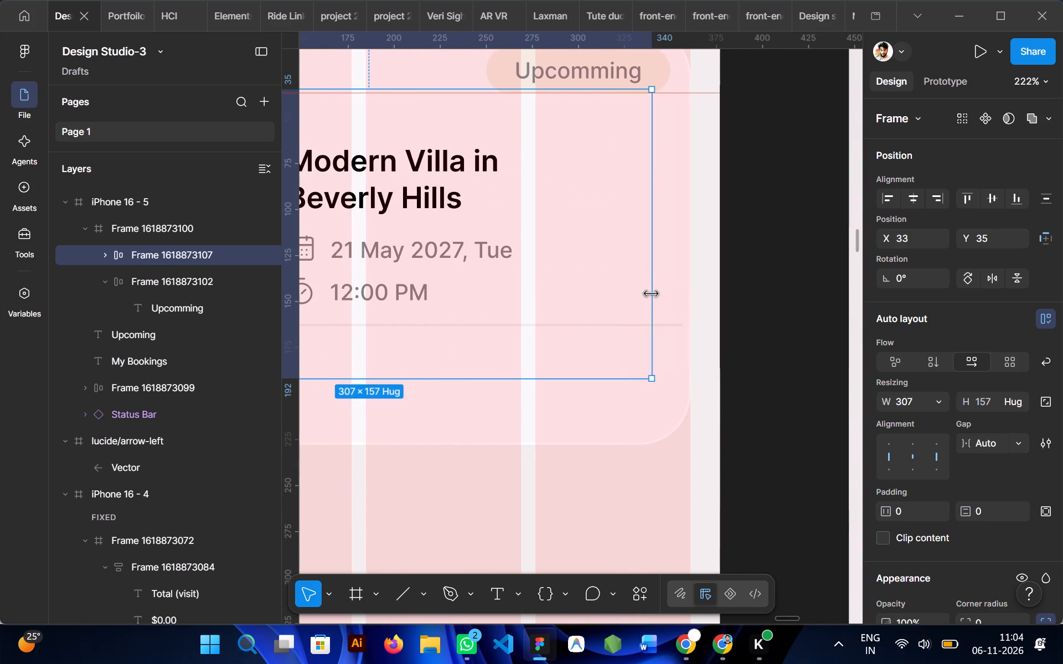
drag(651, 294, 589, 293)
click(942, 398)
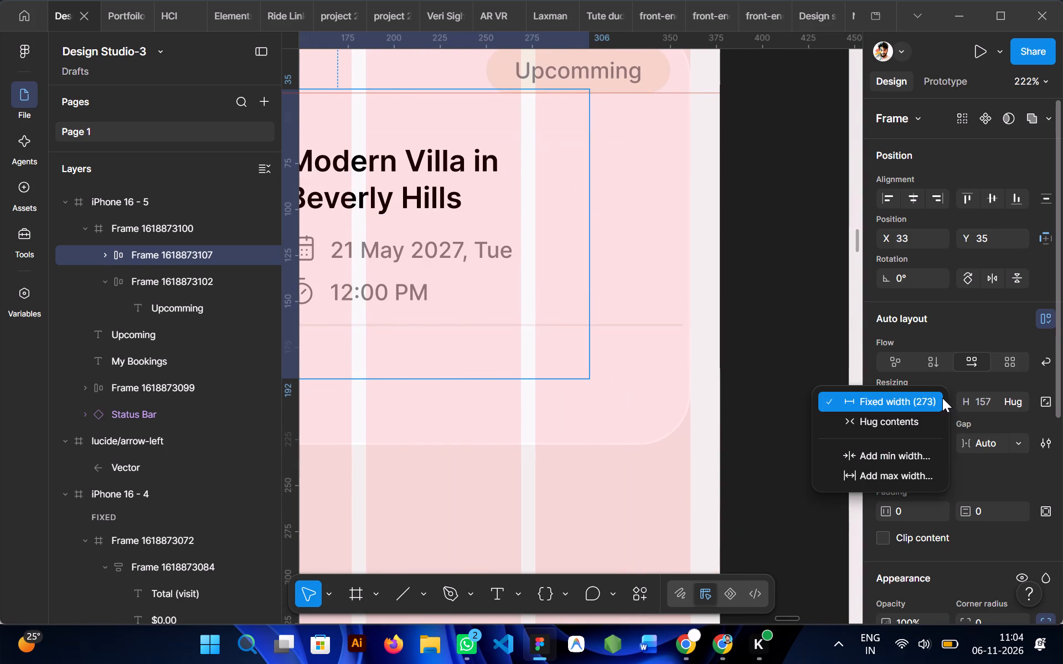
click(875, 422)
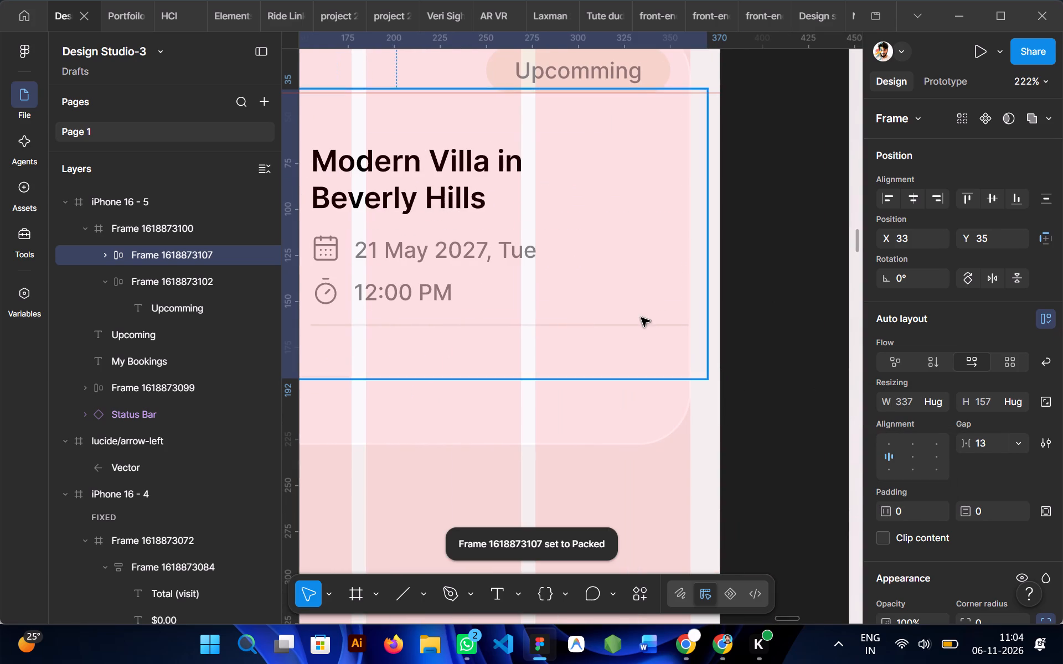
click(938, 404)
click(860, 387)
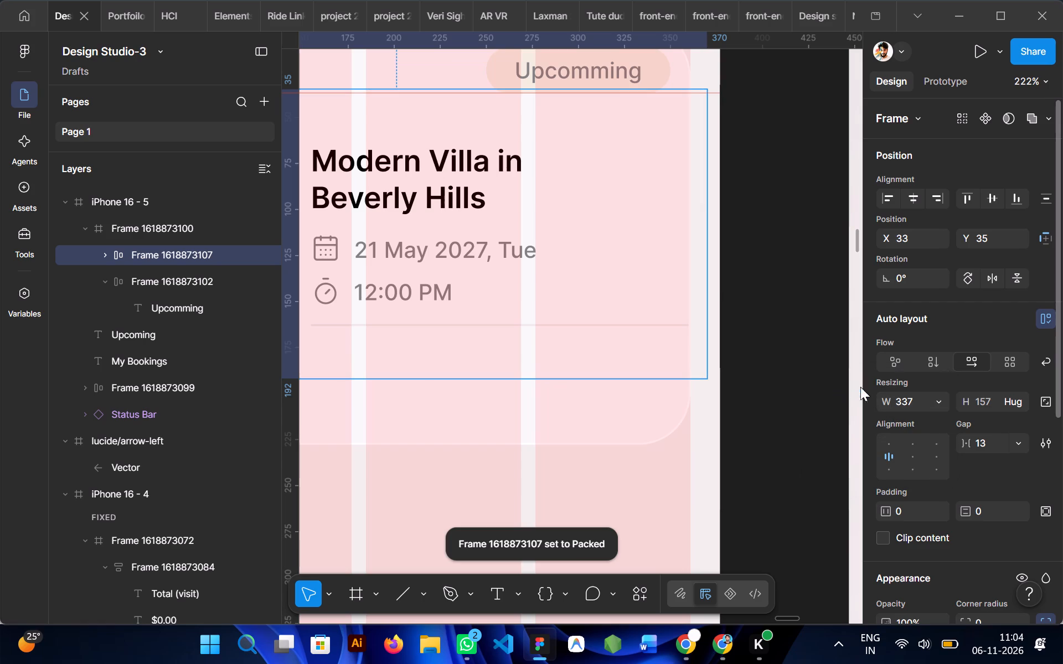
drag(704, 290, 621, 287)
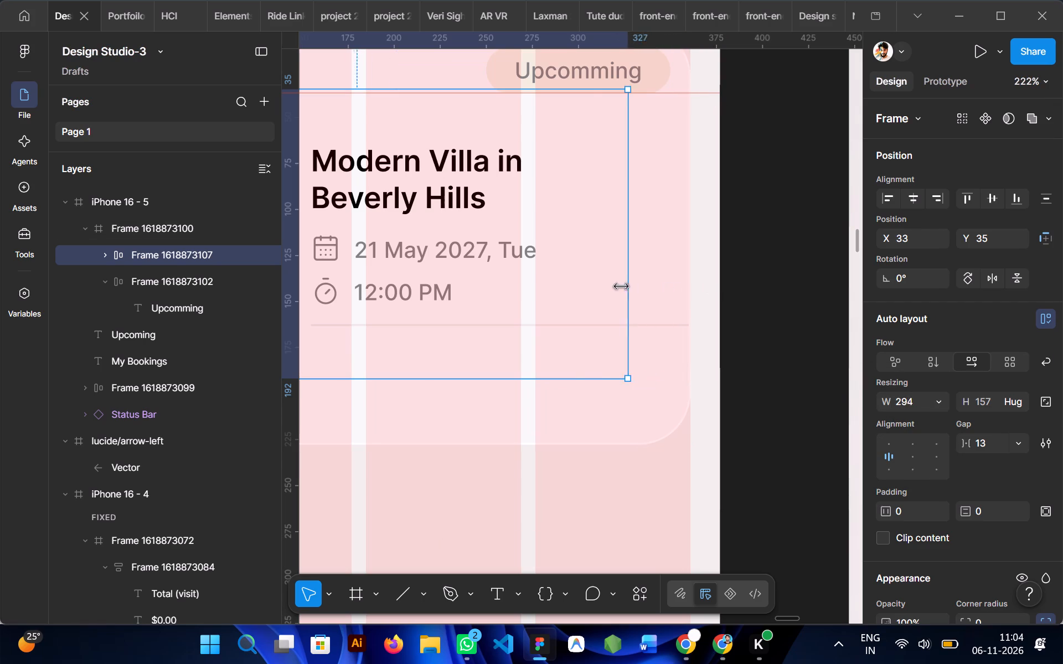
drag(621, 287, 566, 281)
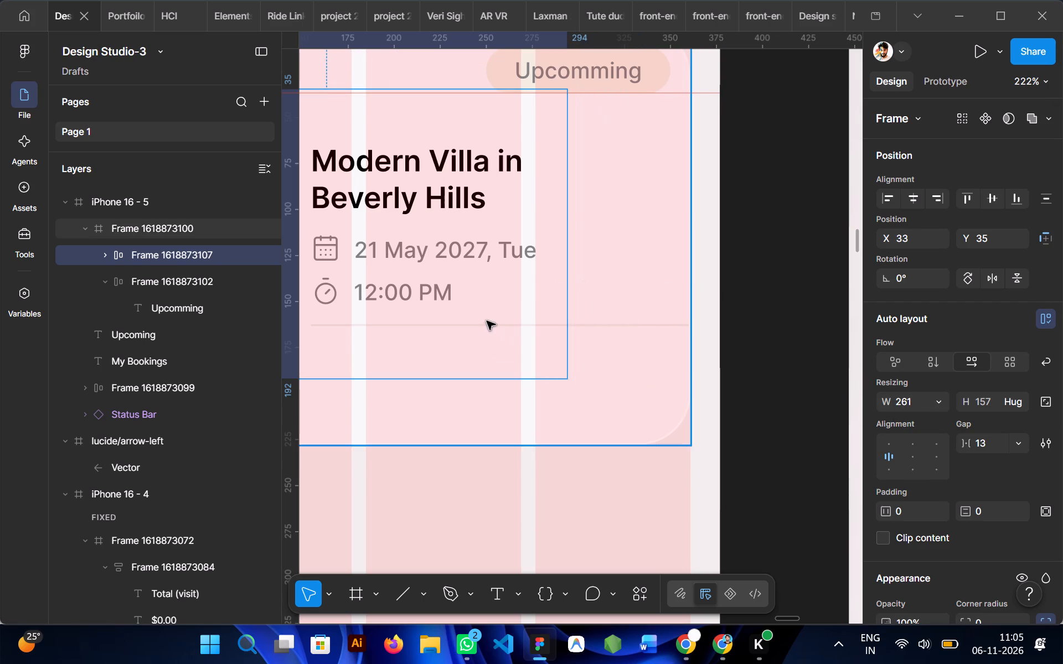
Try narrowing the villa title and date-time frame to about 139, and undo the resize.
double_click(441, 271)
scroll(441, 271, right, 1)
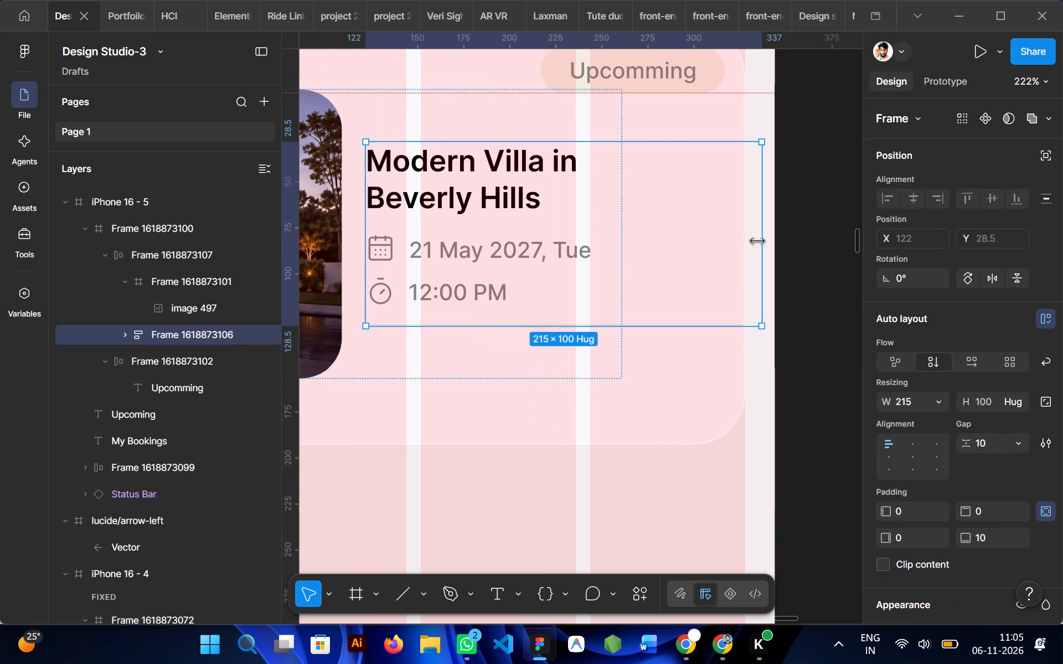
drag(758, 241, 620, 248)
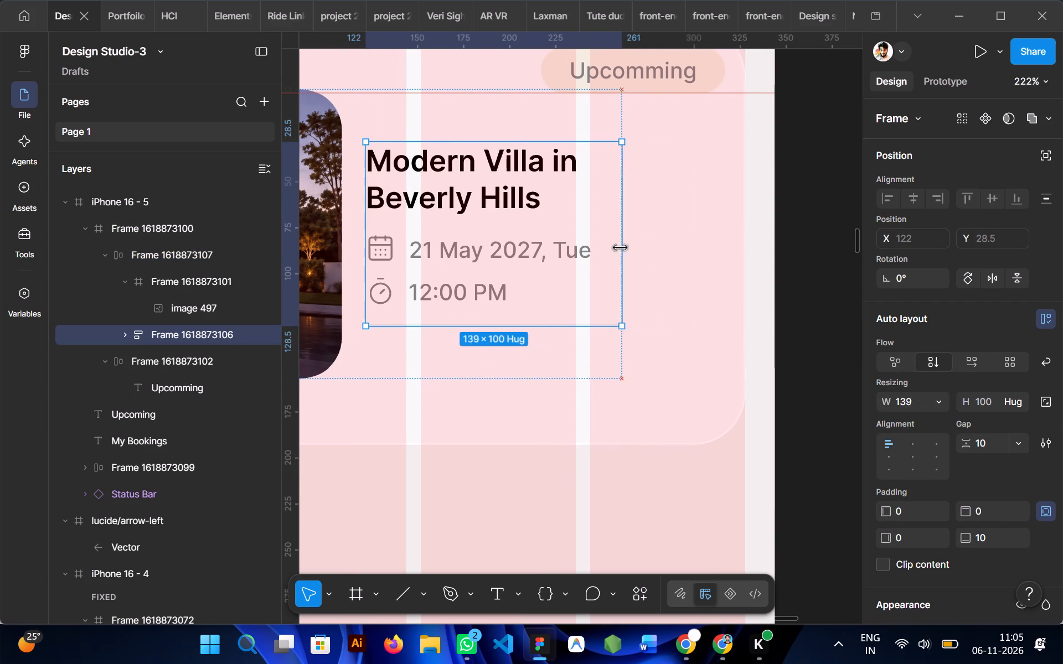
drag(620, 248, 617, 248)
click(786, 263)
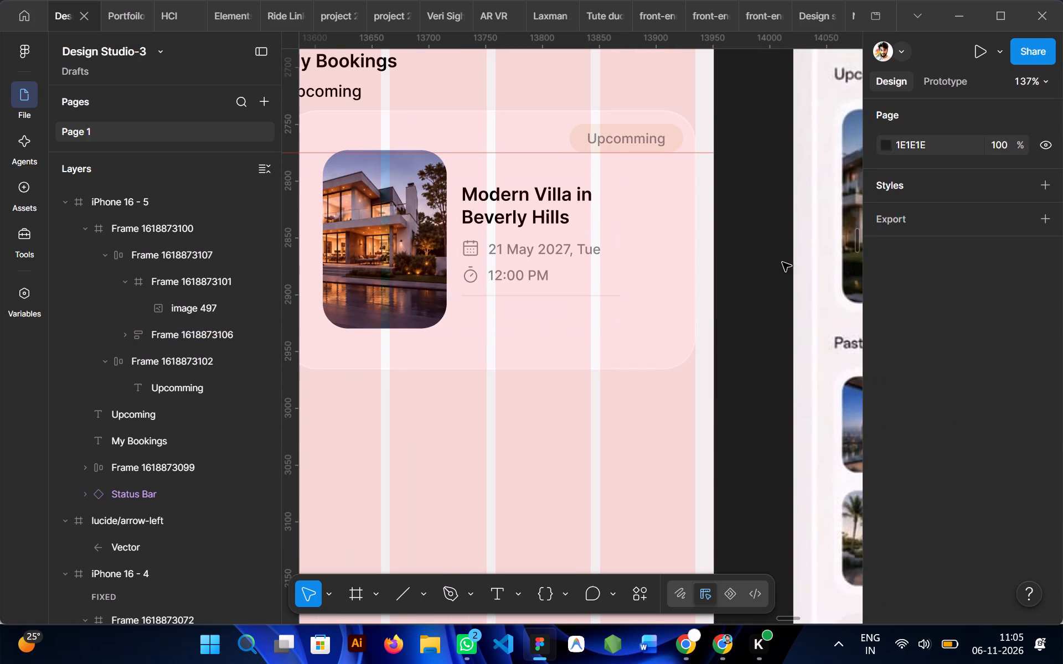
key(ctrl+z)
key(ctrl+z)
Narrow the villa title and date-time frame to about 193 so its divider ends near the status tag's far edge.
drag(708, 250, 687, 253)
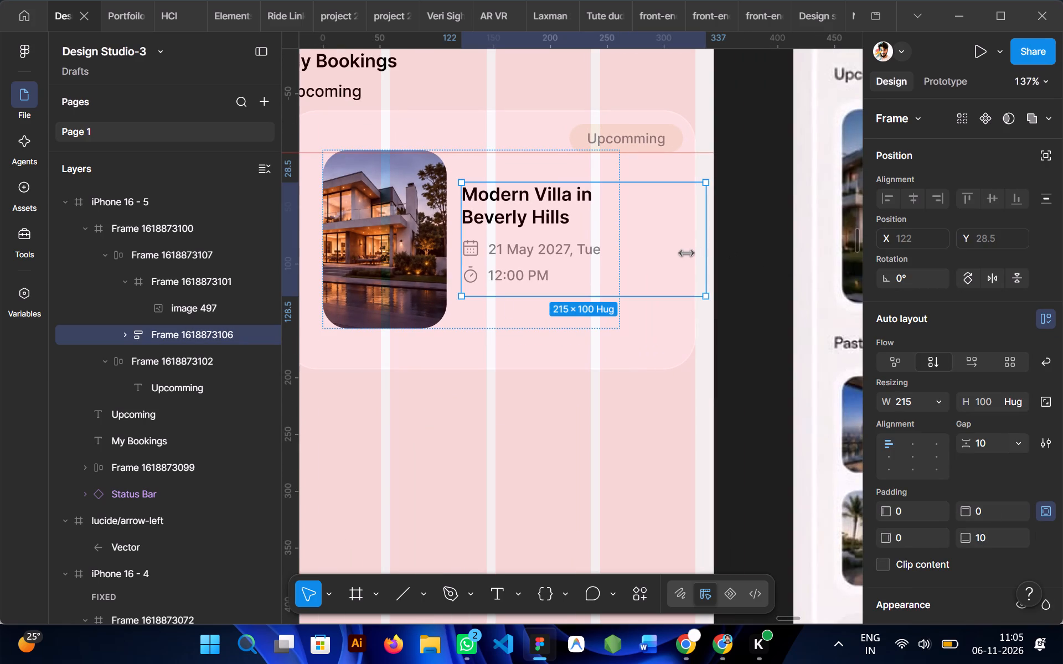
drag(687, 253, 672, 255)
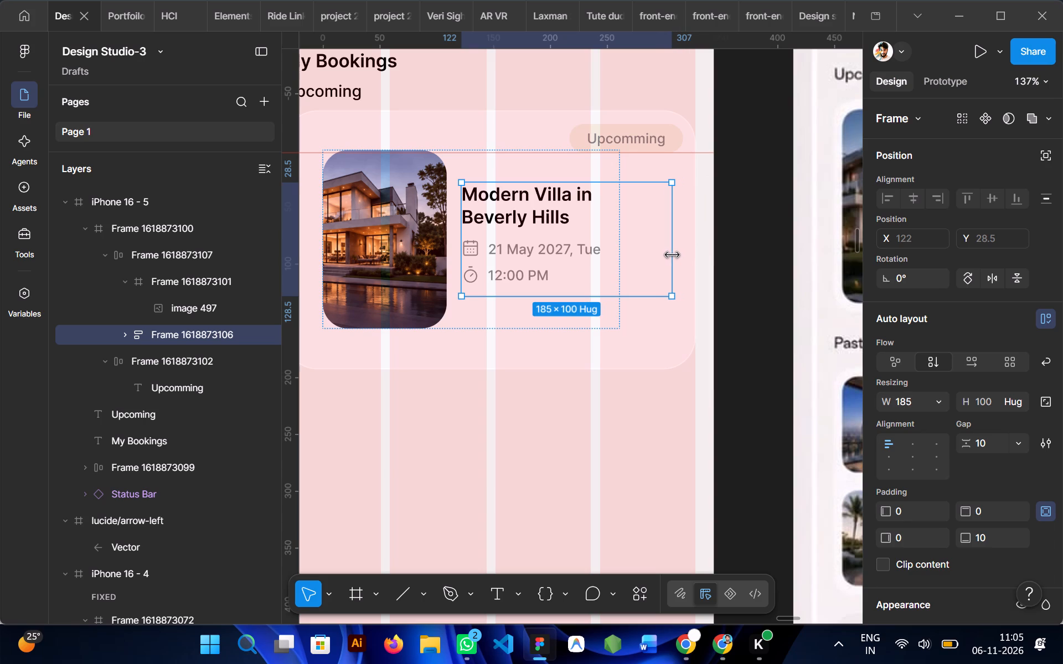
drag(672, 255, 680, 255)
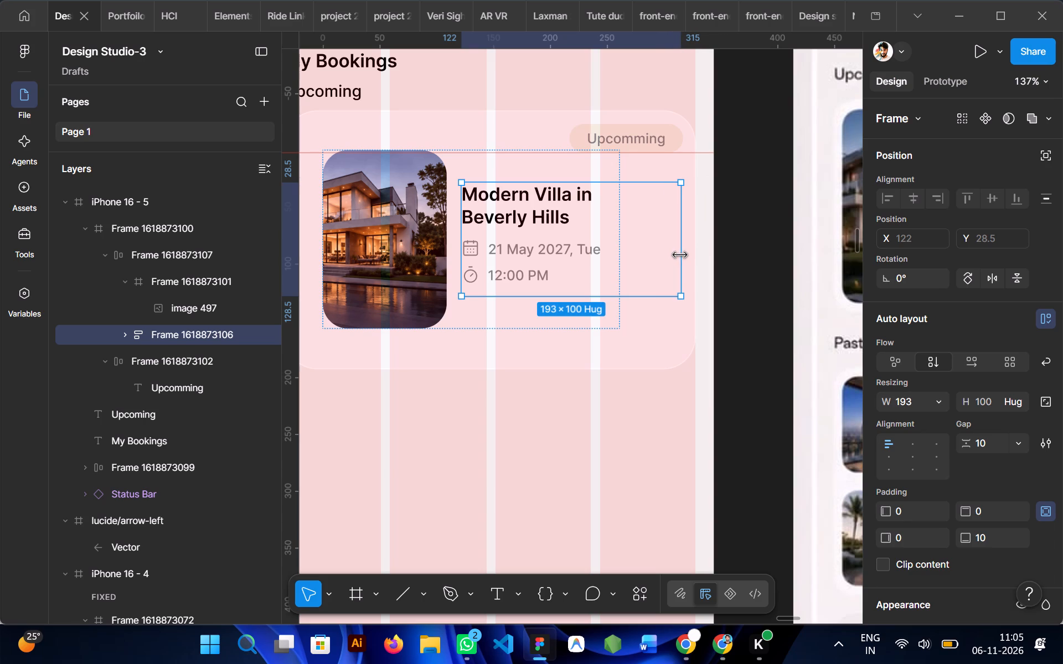
drag(680, 255, 680, 255)
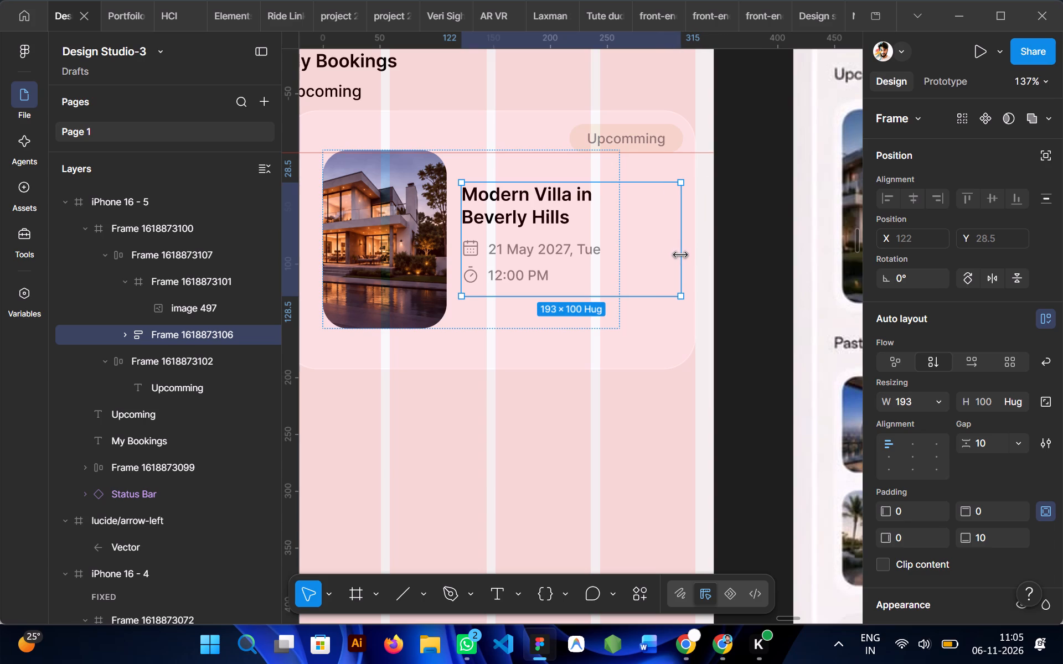
click(741, 265)
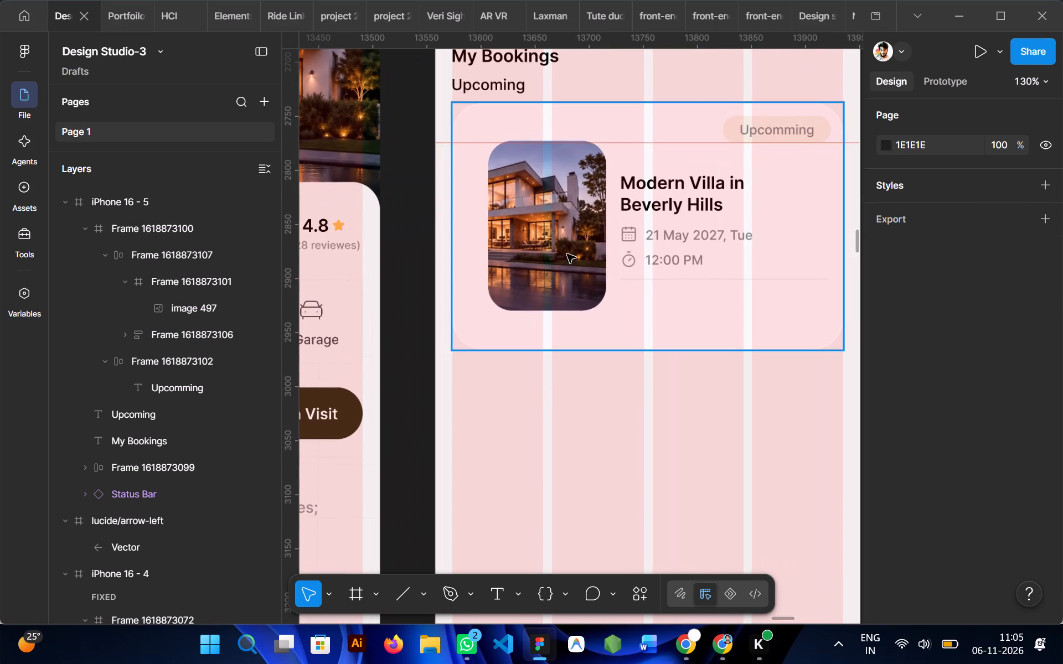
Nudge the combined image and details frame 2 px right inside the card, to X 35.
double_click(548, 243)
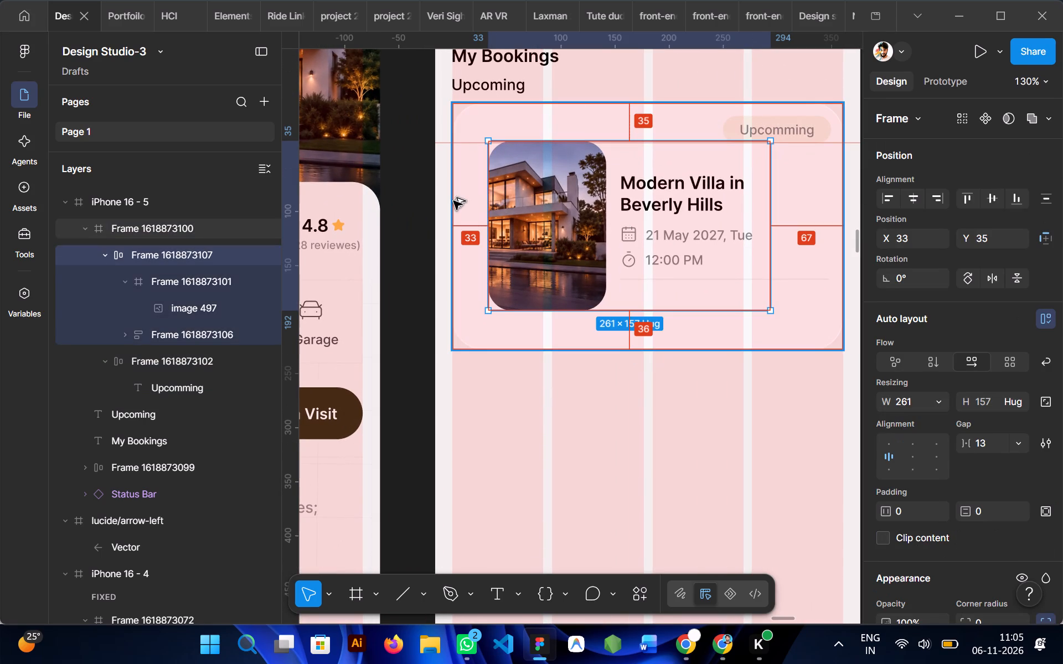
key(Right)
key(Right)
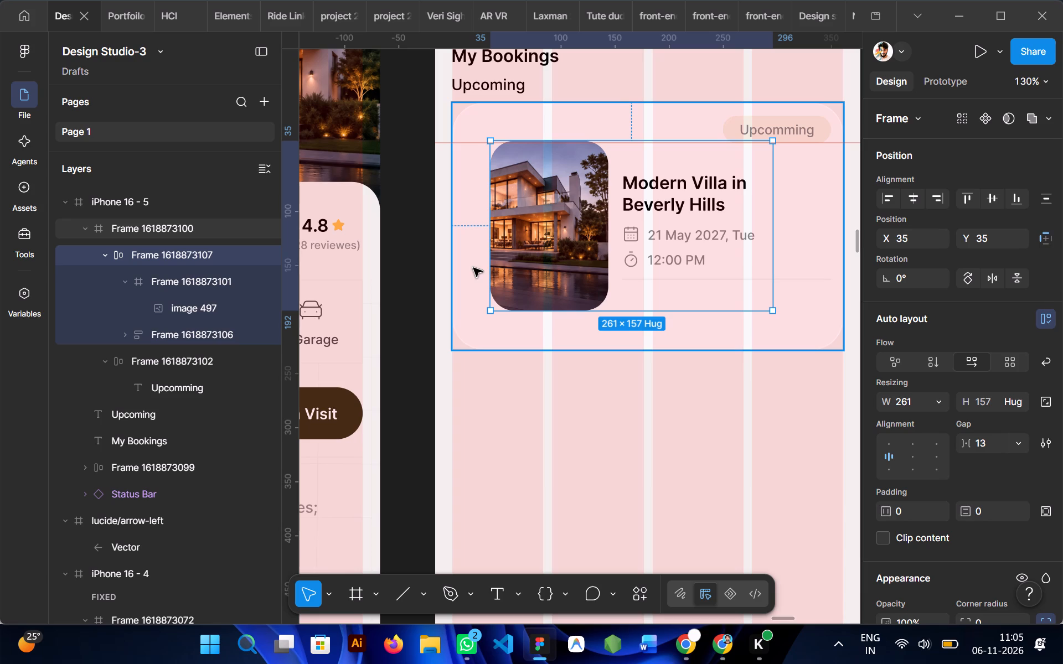
Open the prototype preview of the My Bookings screen to check the upcoming booking card.
key(shift+space)
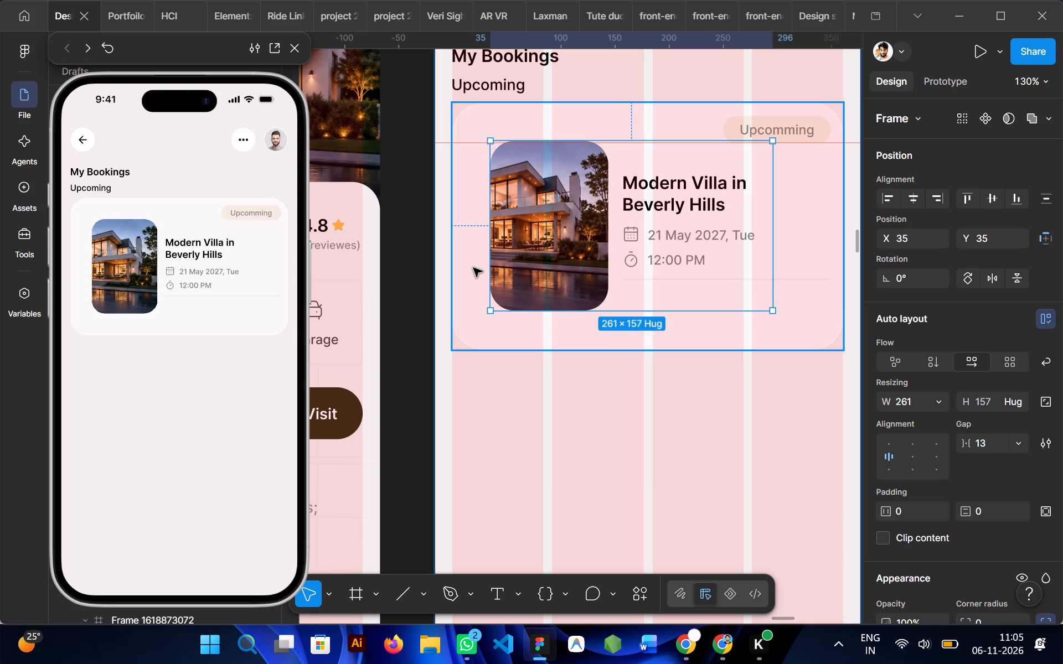
Move the combined image and details frame inside the upcoming booking card to X 25, Y 25.
scroll(589, 264, up, 1)
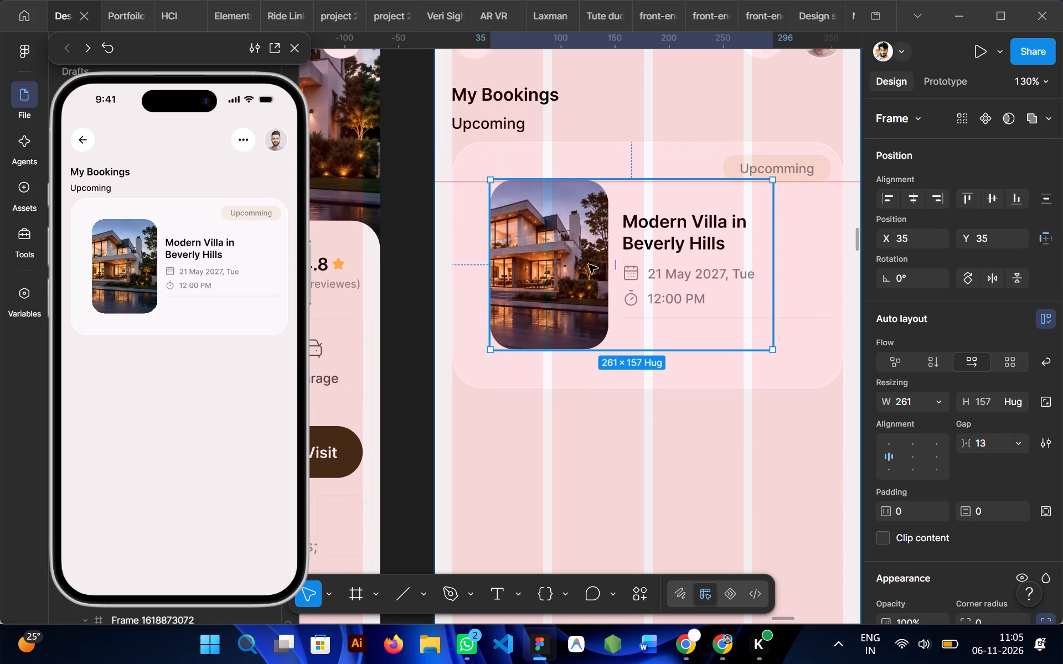
drag(566, 279, 544, 279)
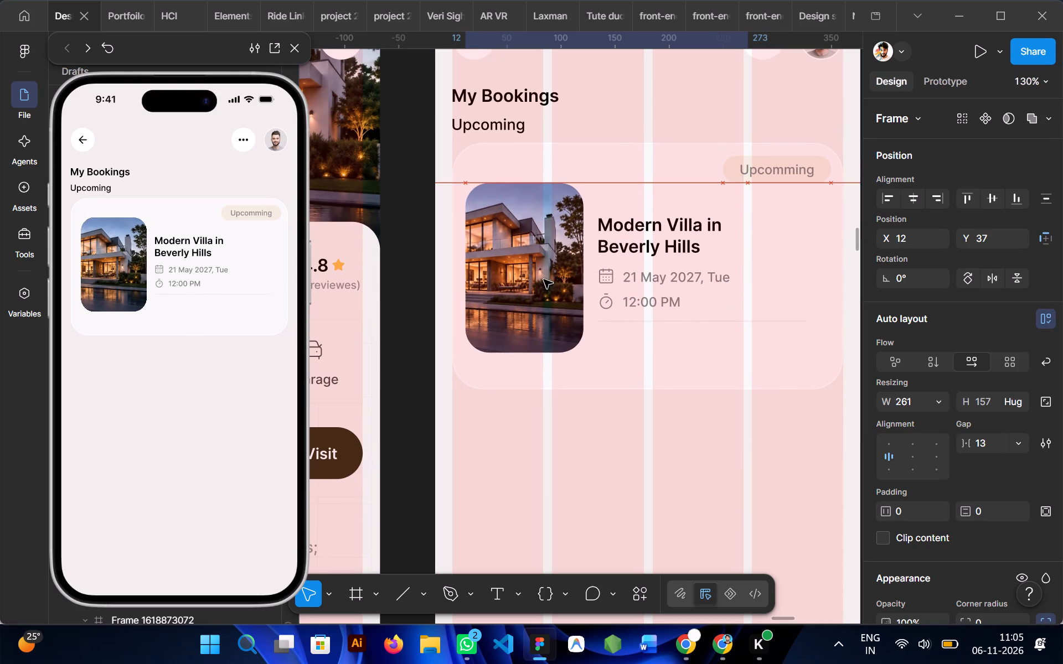
drag(544, 279, 556, 271)
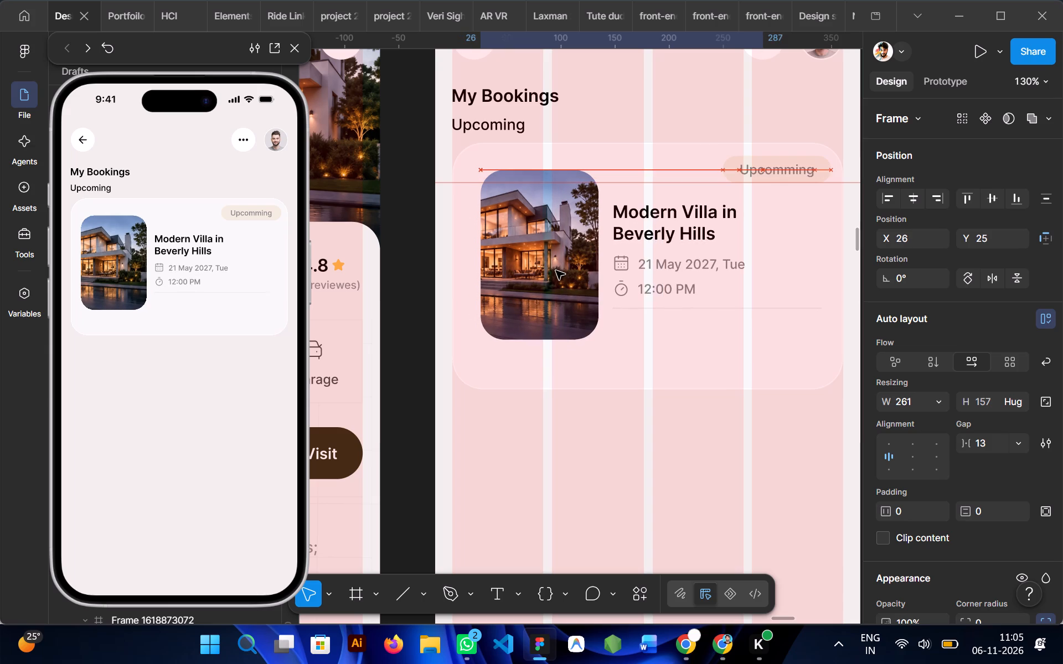
drag(556, 271, 555, 271)
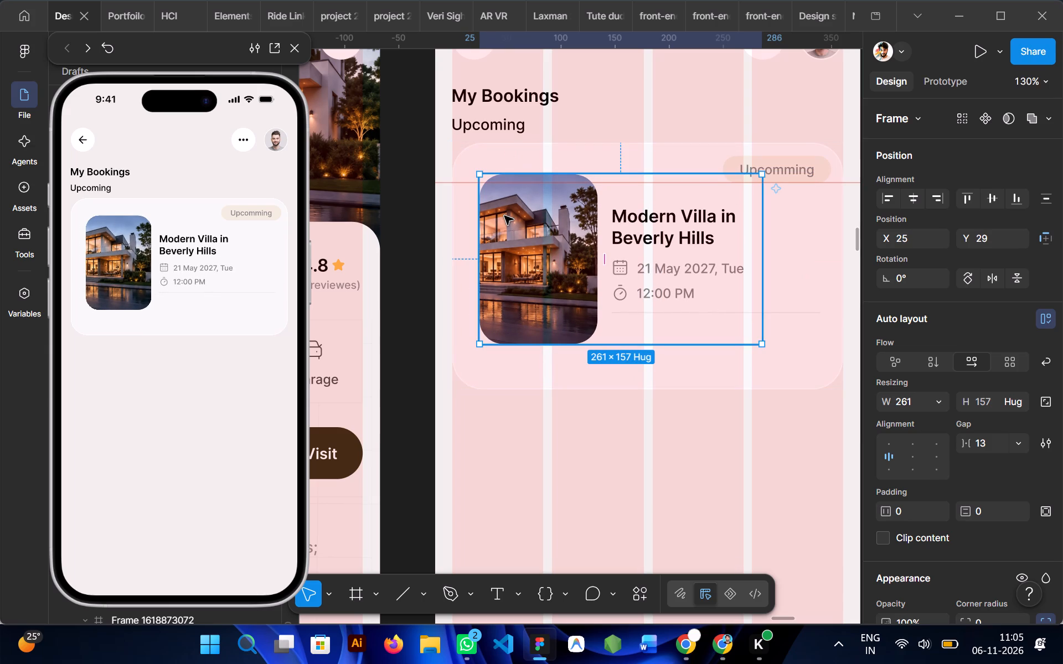
key(Up)
key(Up)
key(Up)
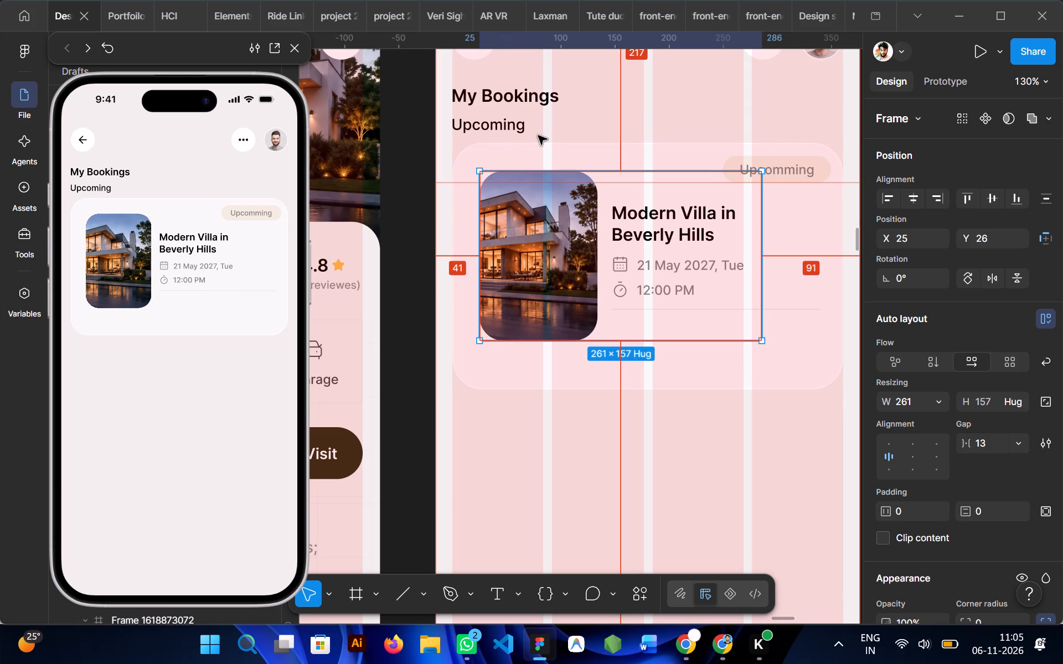
key(Up)
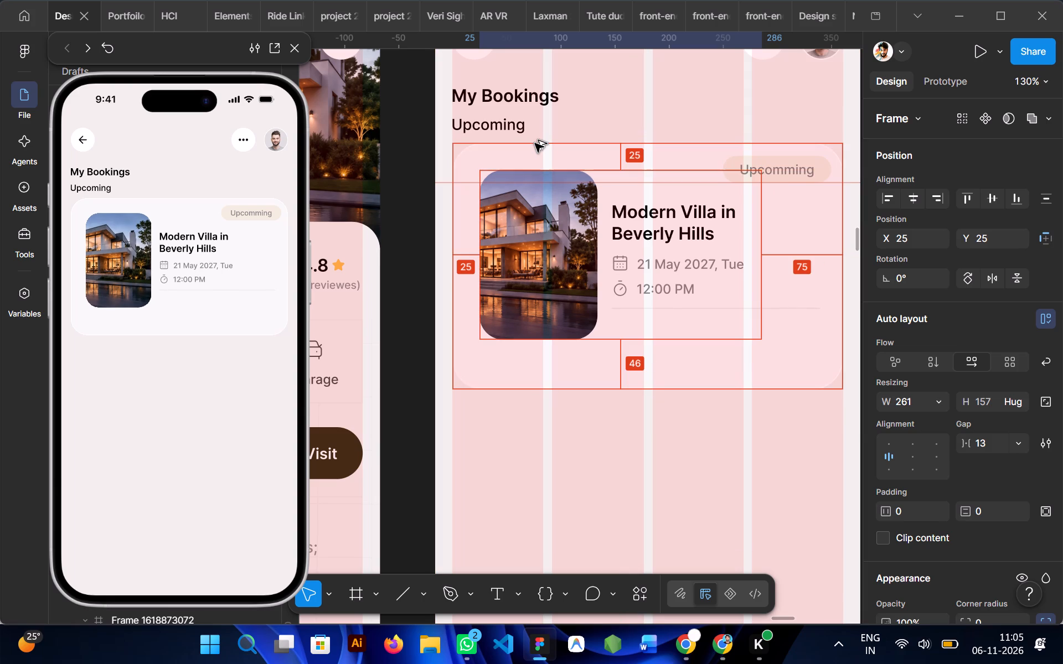
Set the upcoming booking card's corner radius to 38.
click(575, 378)
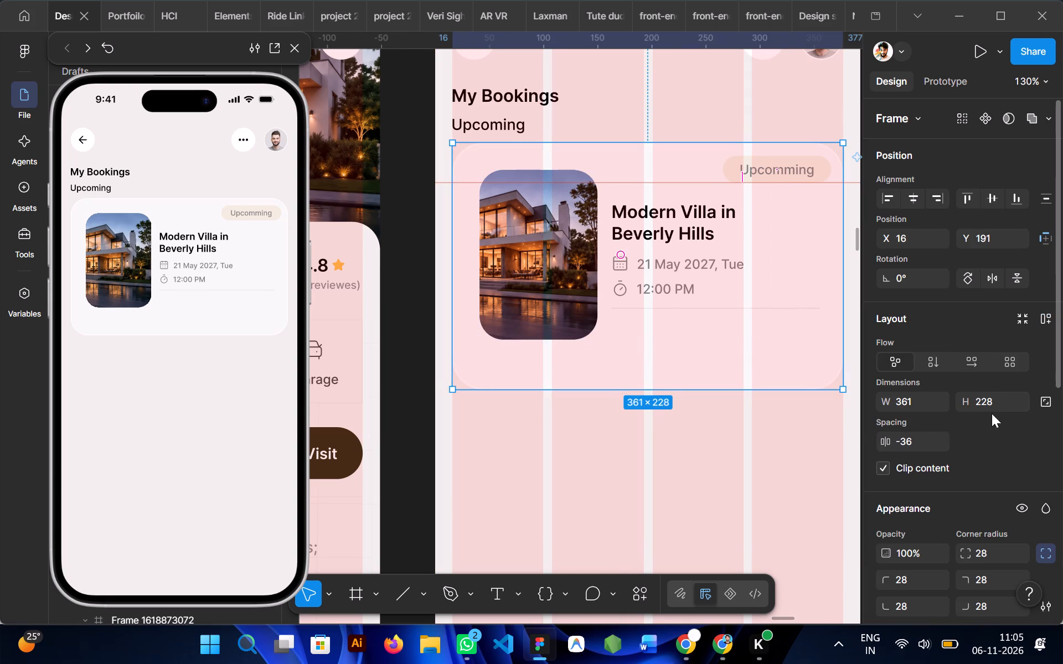
scroll(967, 485, down, 1)
drag(965, 465, 695, 316)
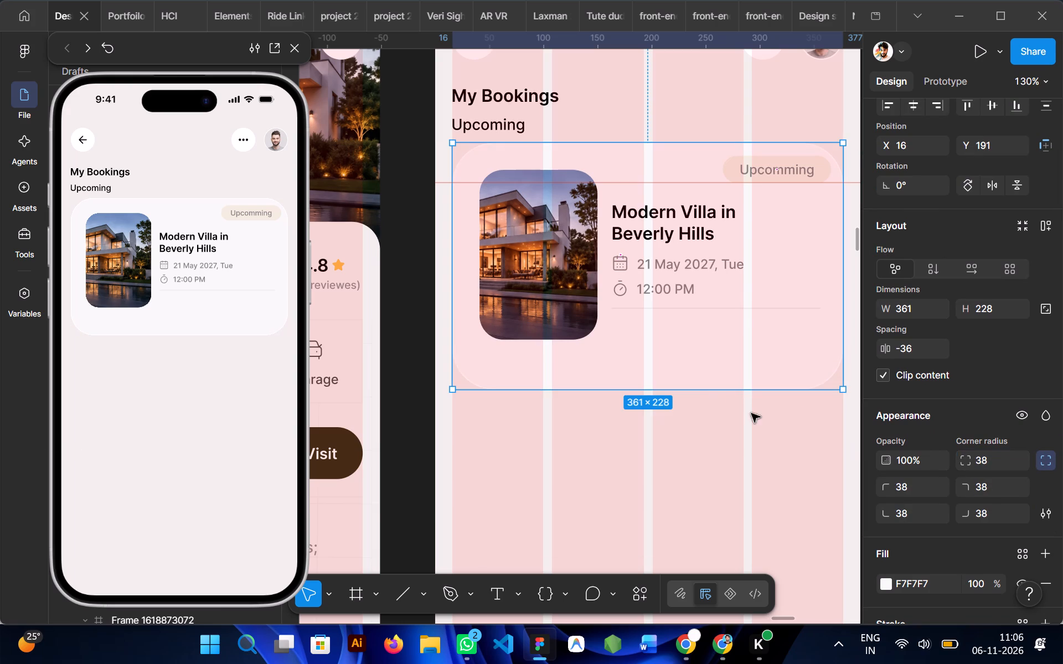
Shorten the upcoming booking card from its lower edge to a height of 207, leaving a 25 px margin below the villa image.
drag(690, 387, 688, 371)
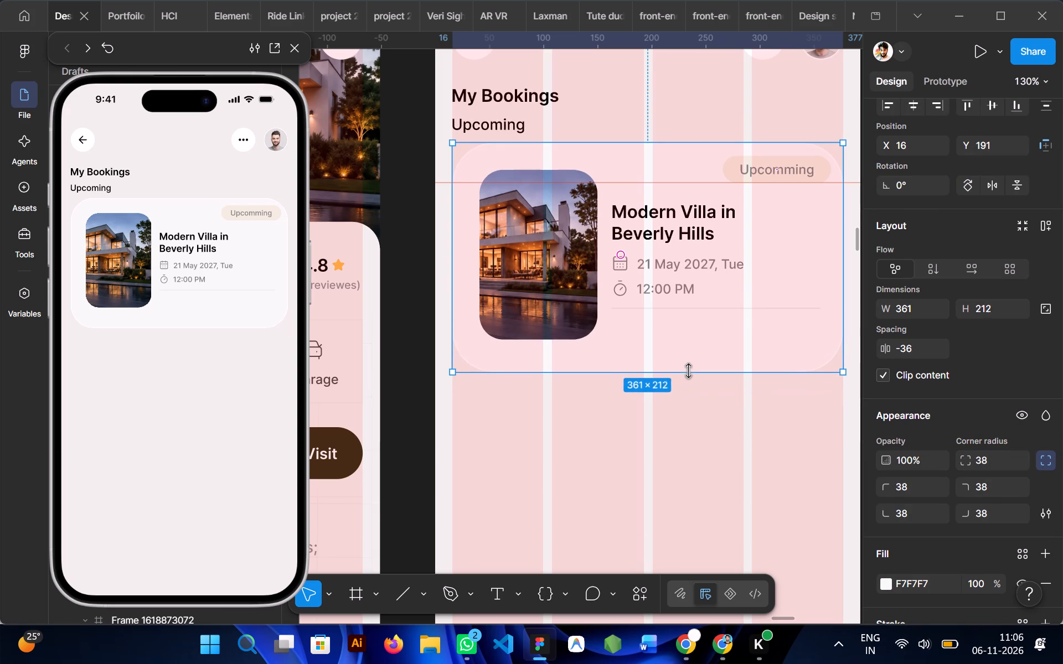
drag(688, 371, 687, 374)
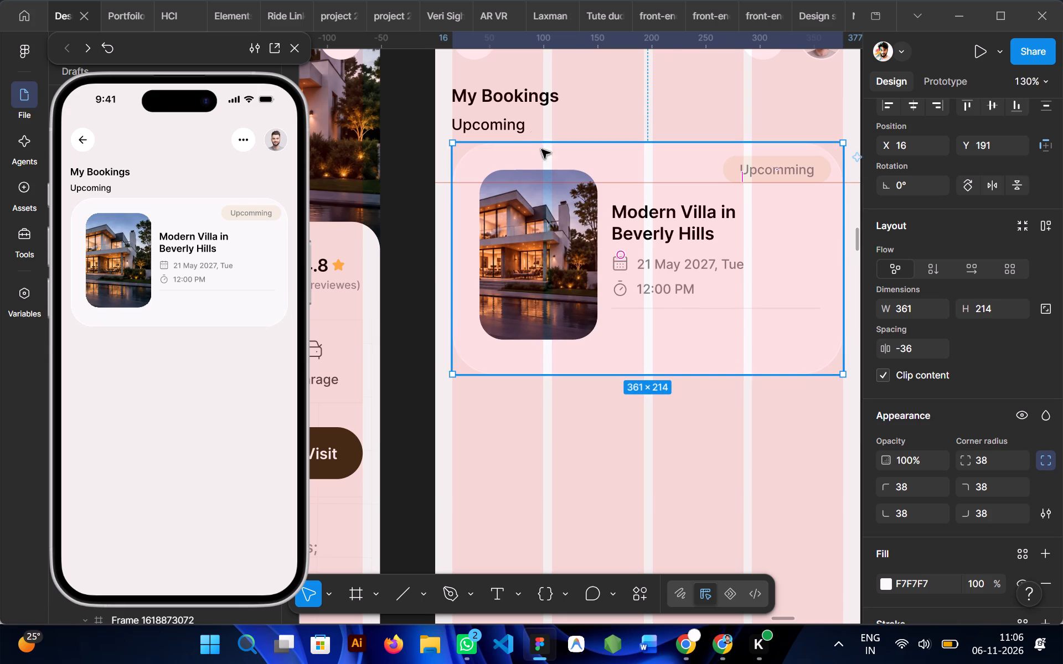
double_click(533, 241)
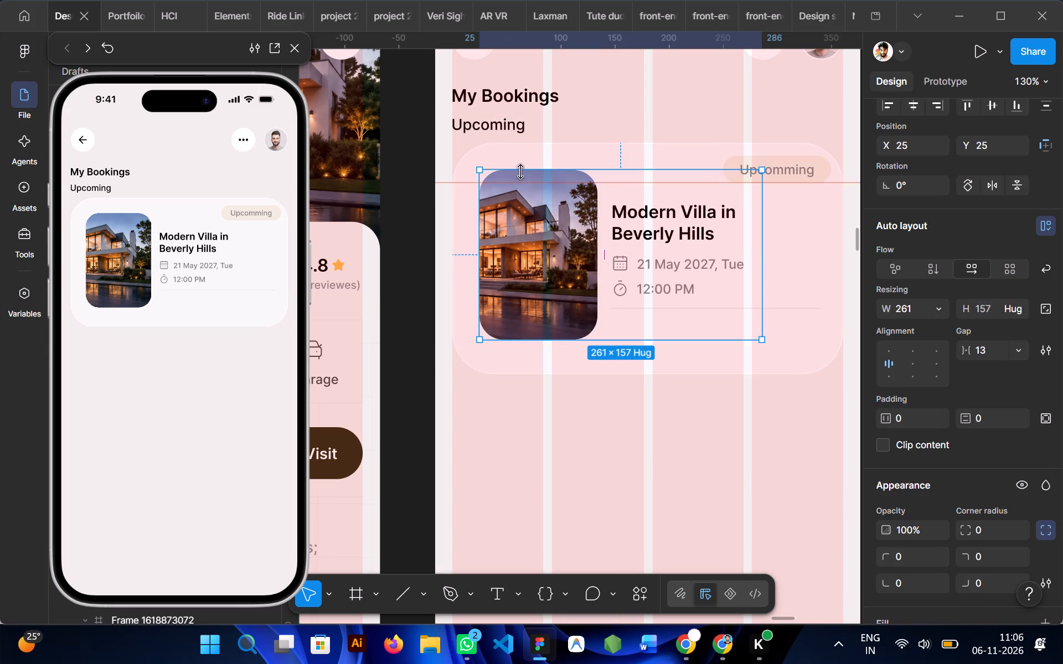
click(542, 364)
drag(551, 375, 551, 370)
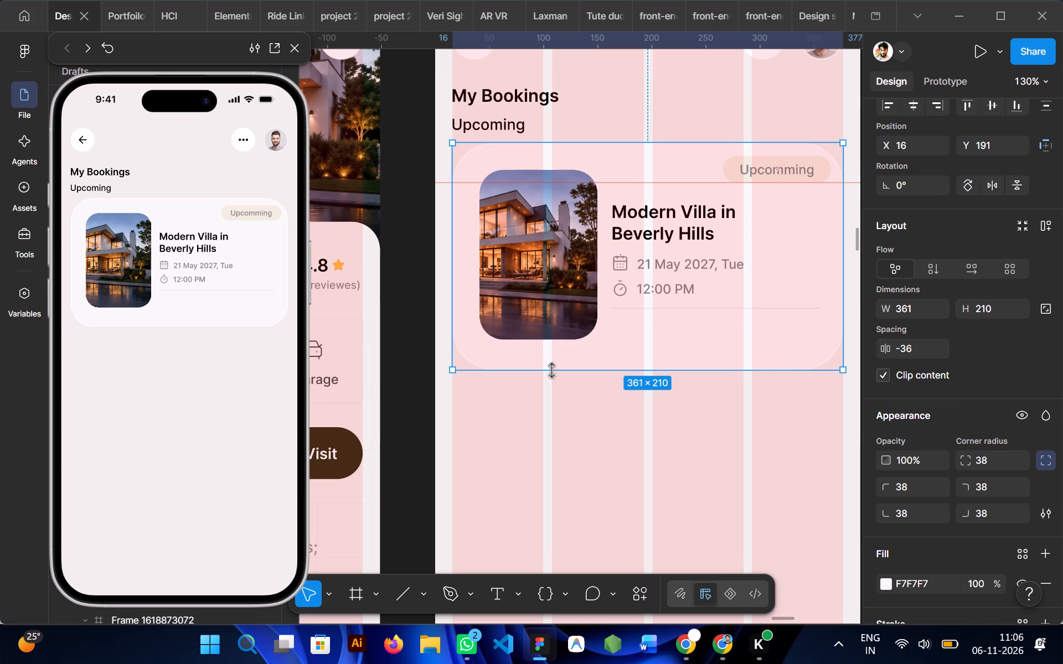
drag(551, 370, 551, 364)
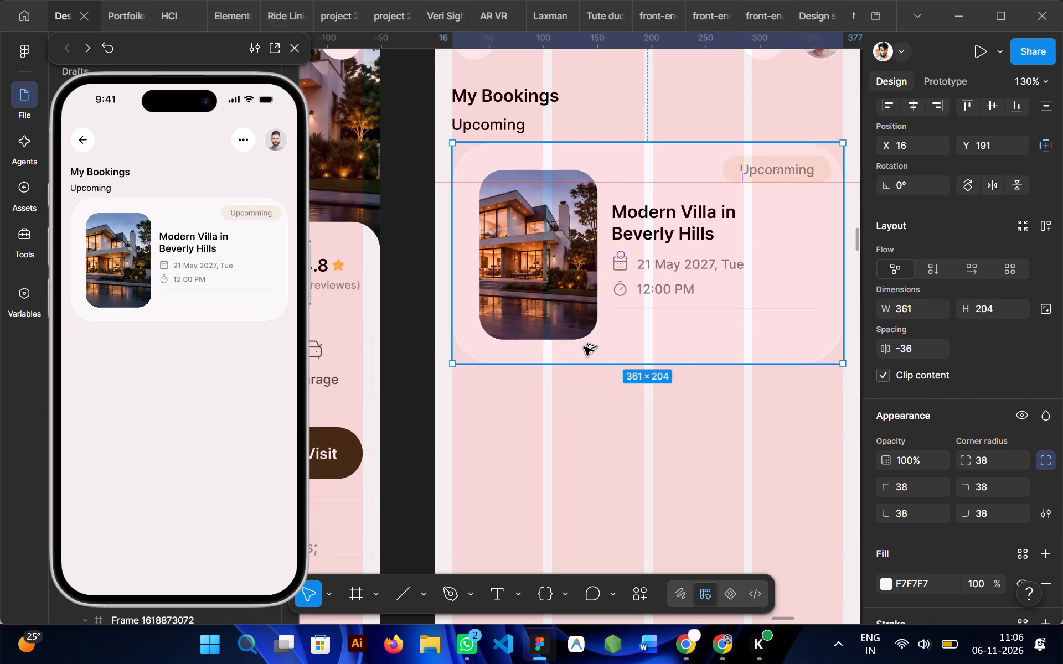
double_click(539, 296)
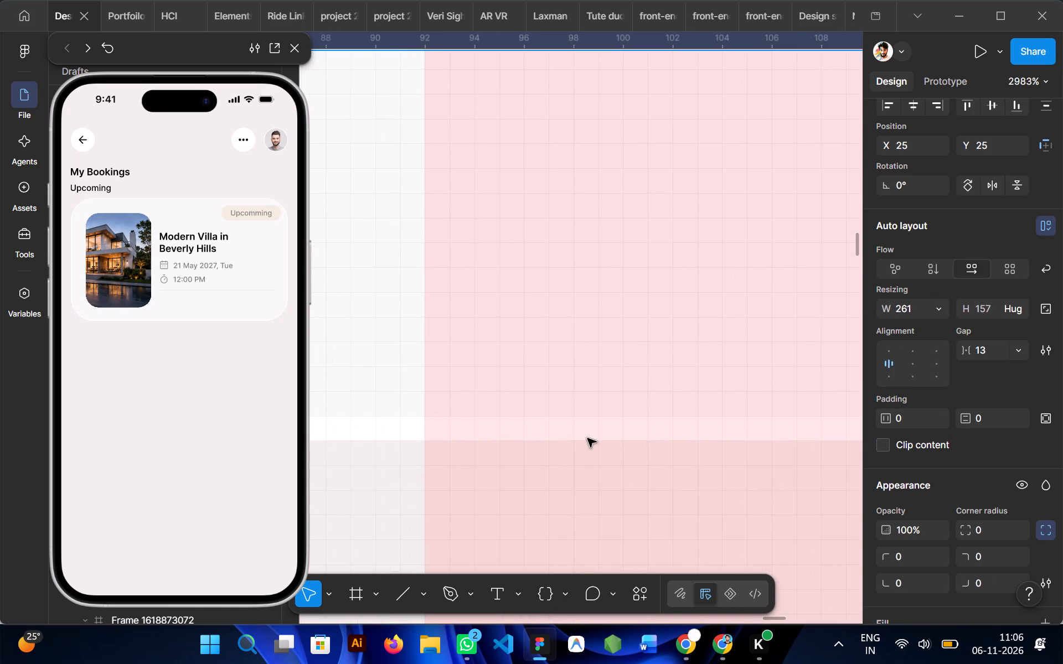
click(586, 440)
drag(598, 442, 598, 453)
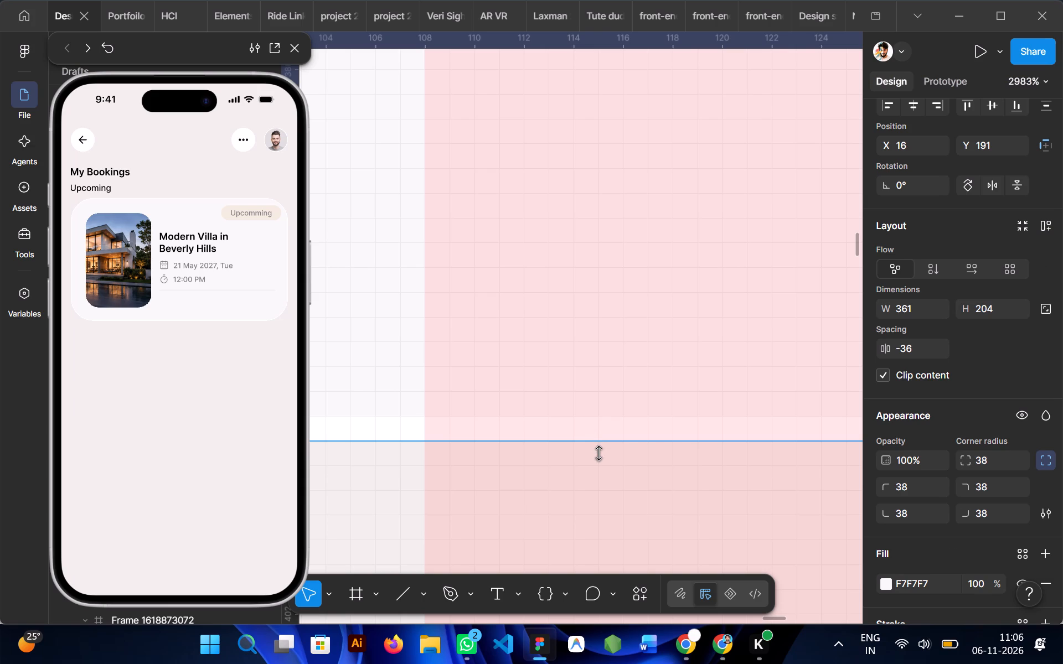
drag(598, 453, 598, 508)
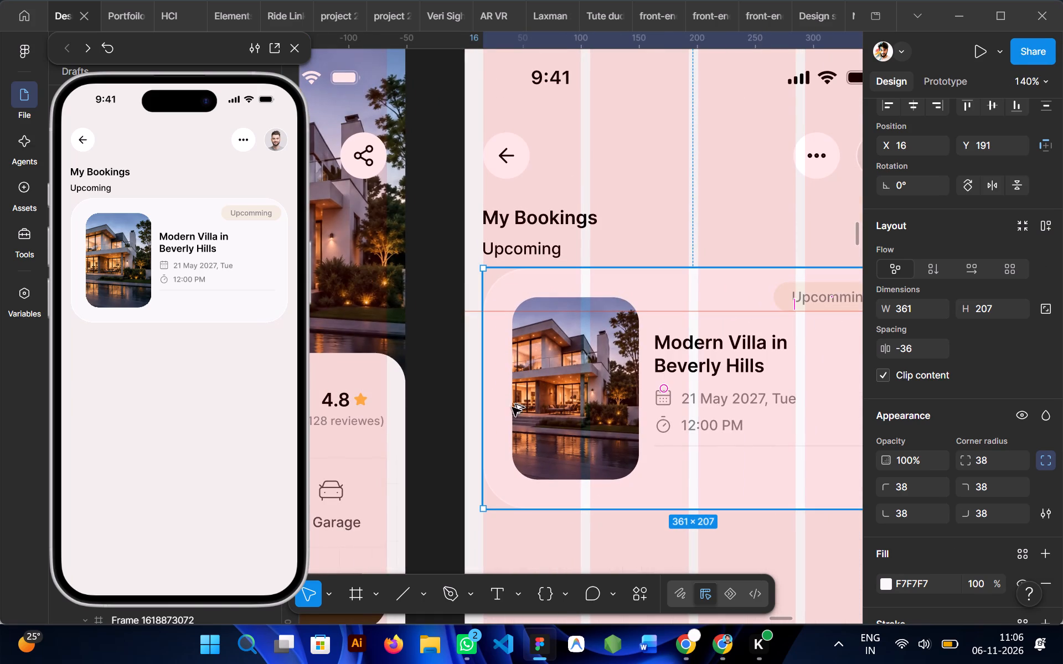
double_click(570, 416)
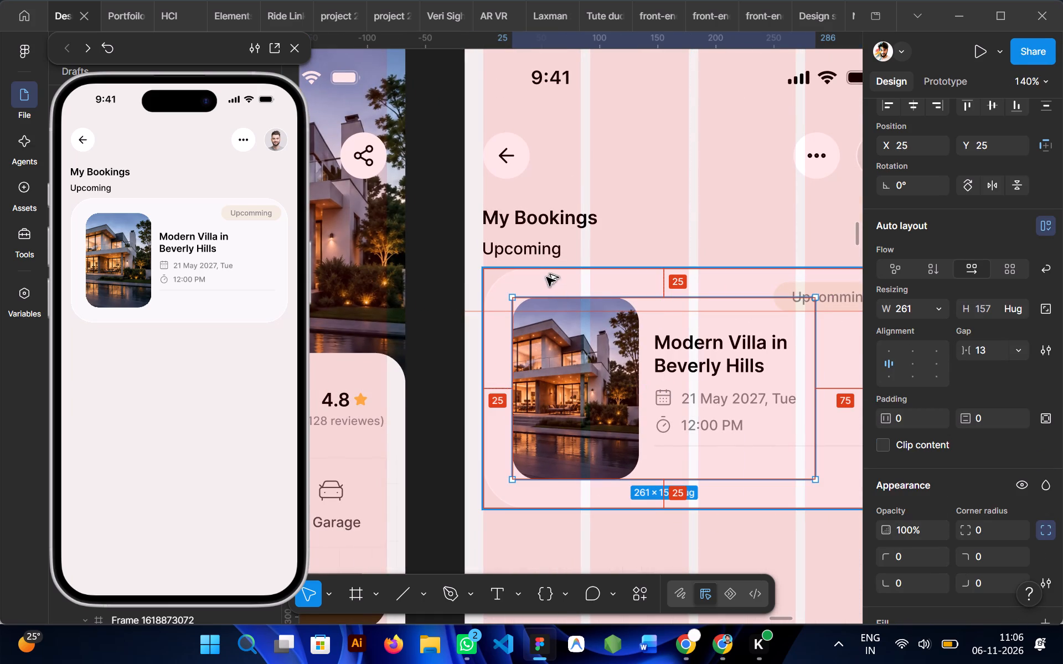
scroll(546, 277, left, 1)
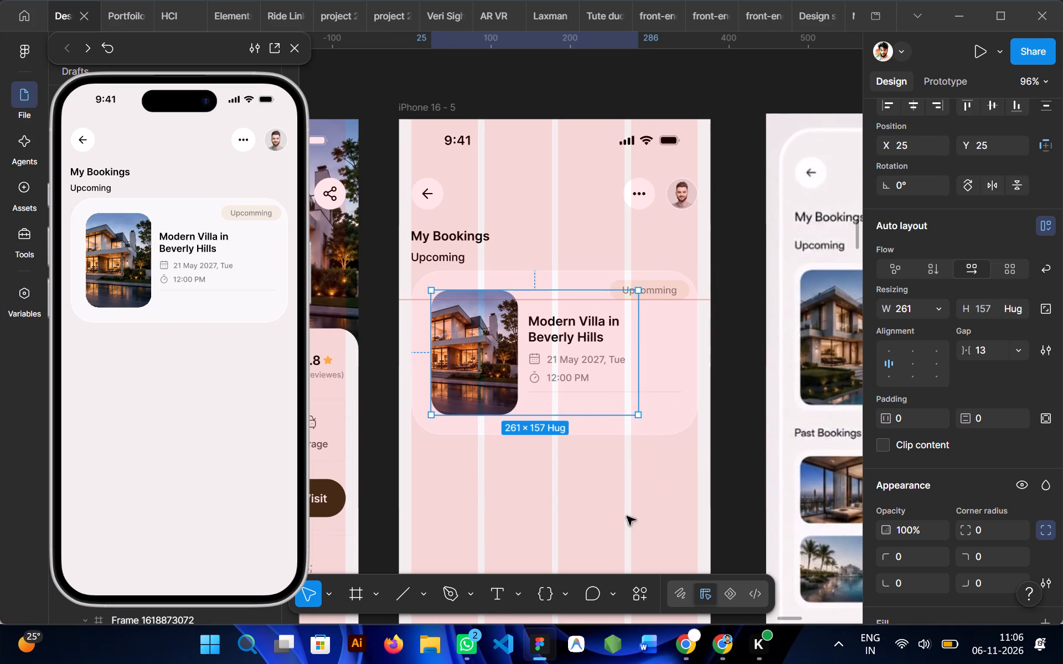
click(616, 510)
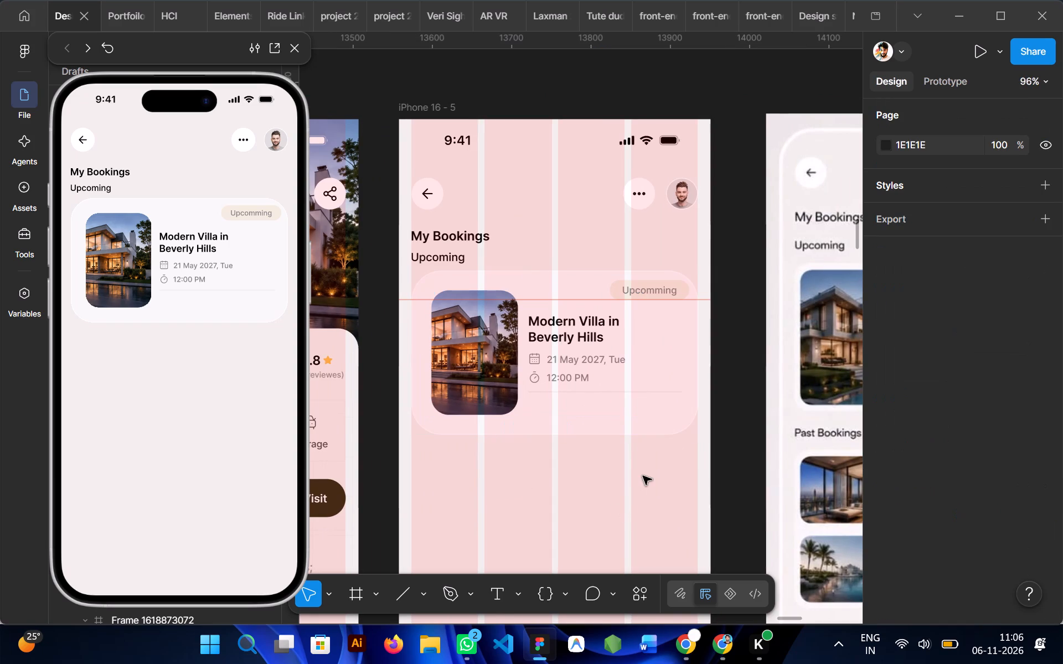
Duplicate the Upcoming heading into the card's lower area at about X 237, Y 182, where the reference shows View Details.
scroll(643, 476, left, 1)
scroll(559, 417, left, 1)
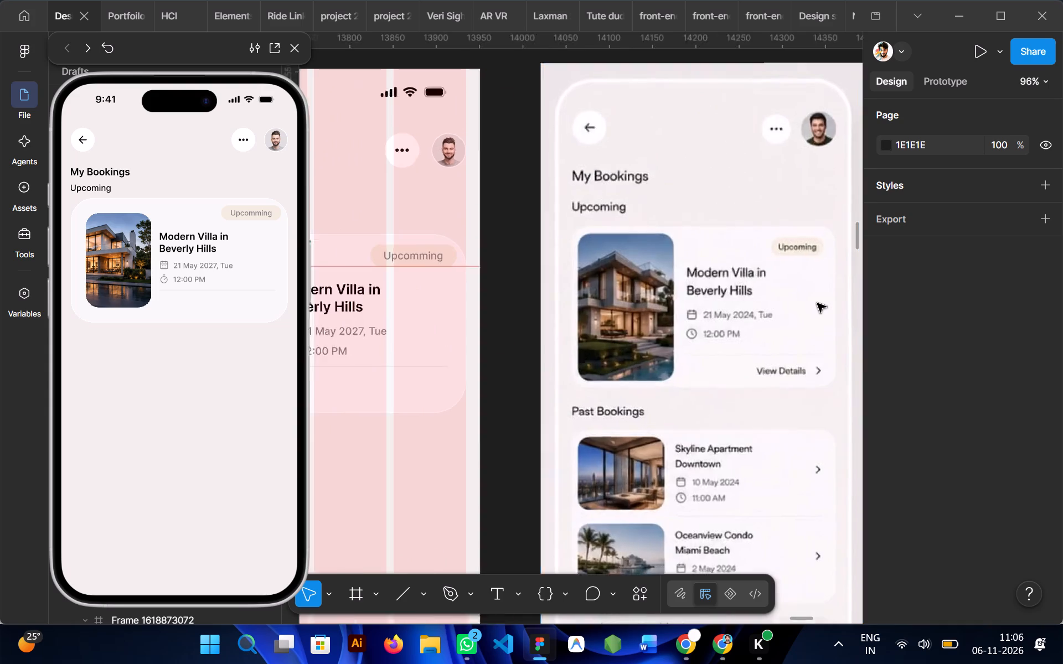
scroll(595, 364, right, 1)
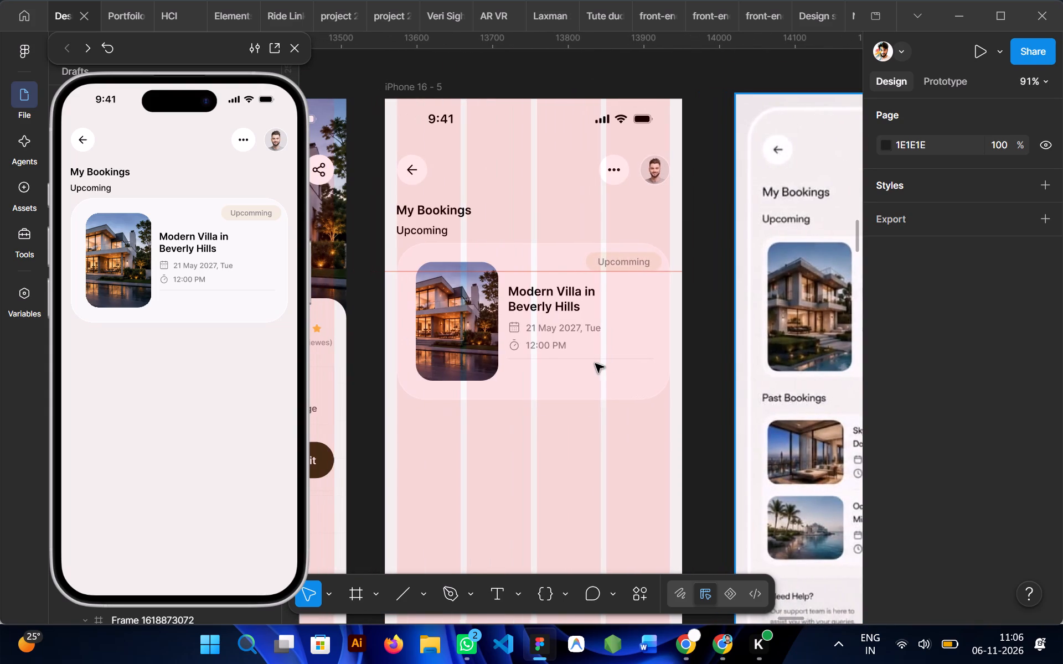
ctrl+click(425, 227)
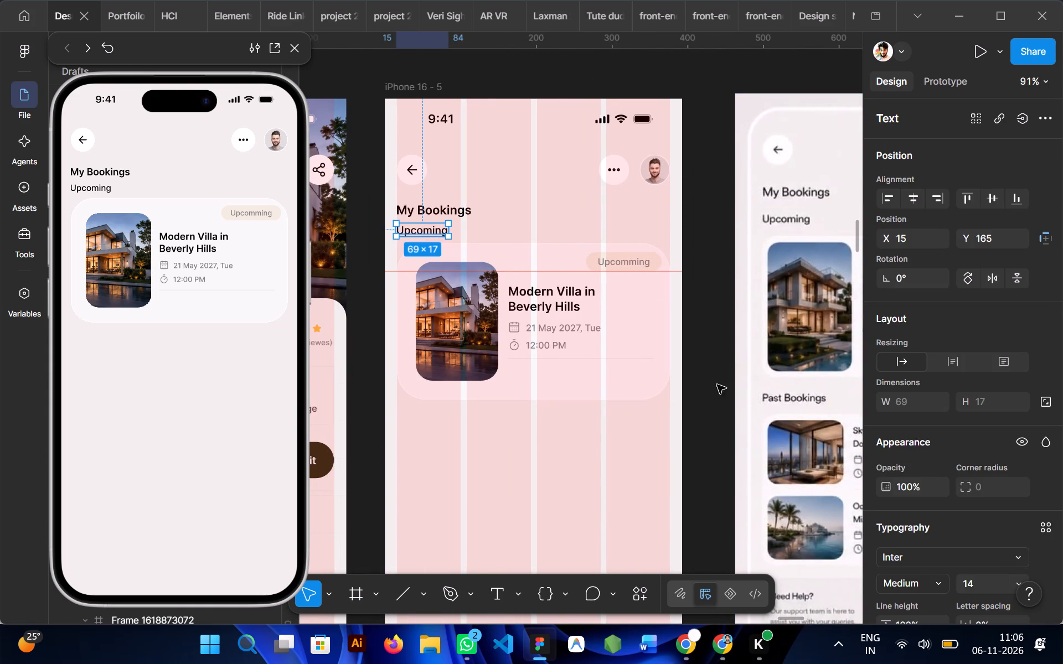
alt+drag(415, 229, 606, 424)
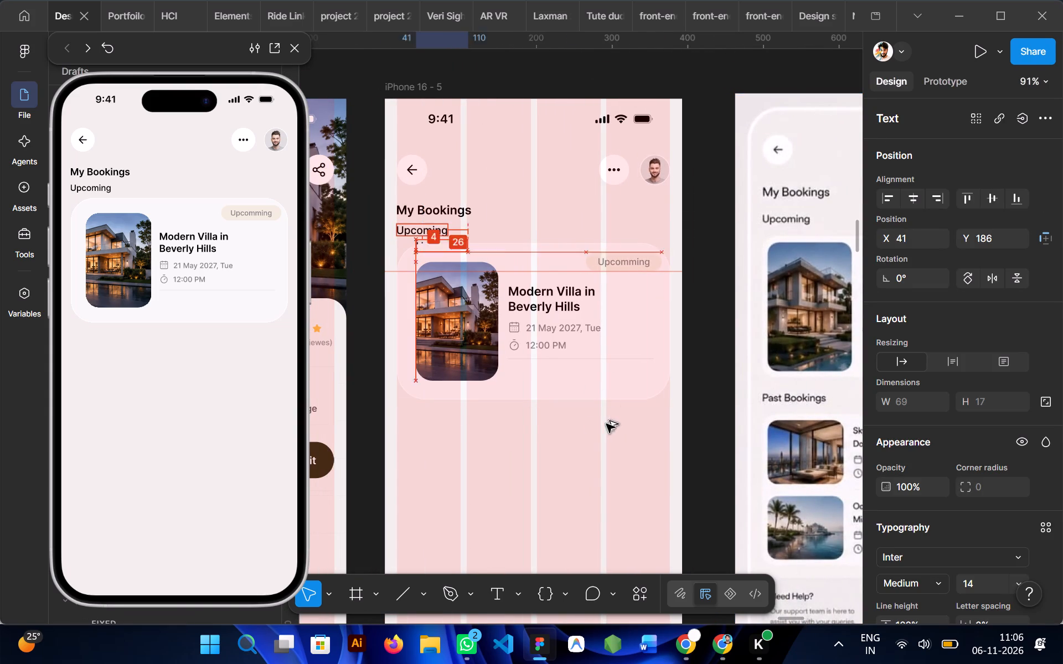
alt+drag(606, 424, 597, 389)
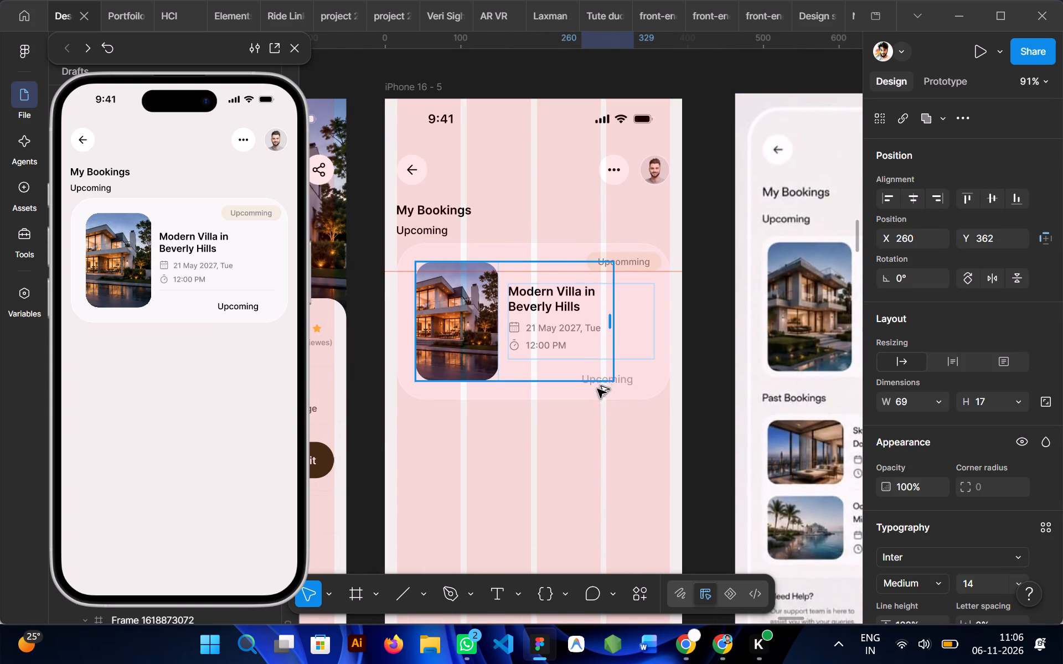
alt+drag(597, 389, 596, 386)
scroll(596, 386, left, 1)
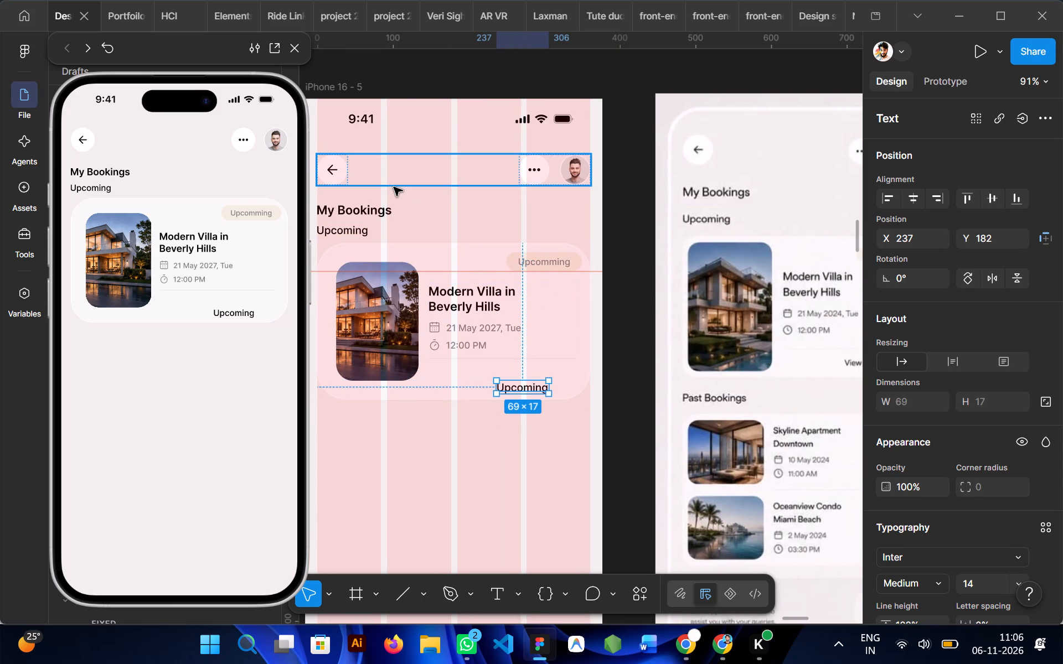
Close the preview and copy the Read more chevron from the property details screen into the card beside the duplicated text, at X 306, Y 178.
click(295, 51)
scroll(339, 342, right, 1)
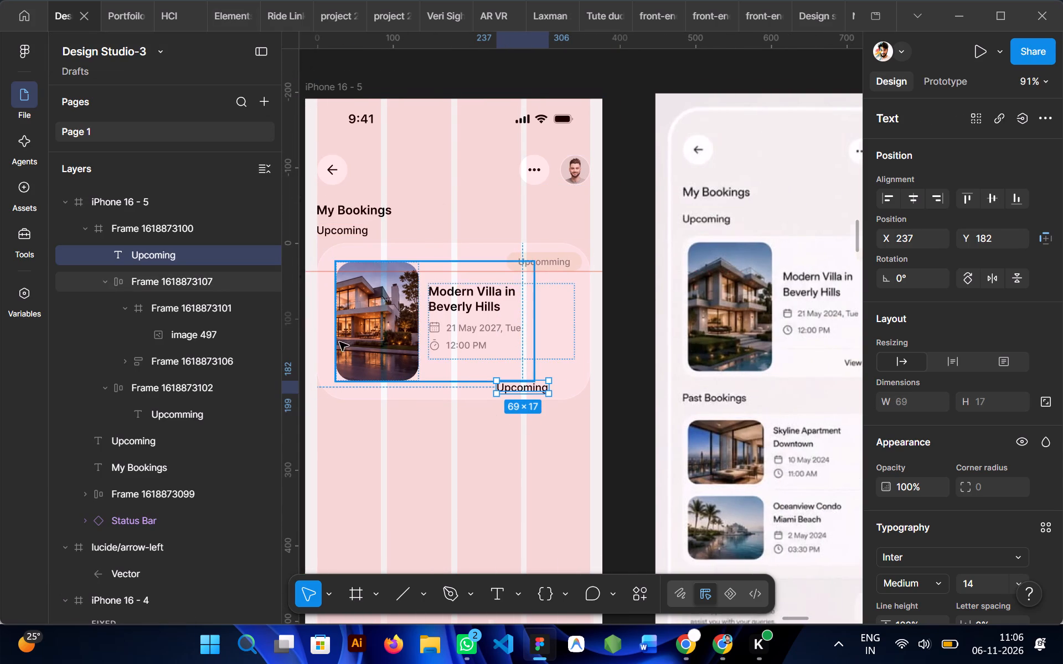
scroll(339, 342, right, 1)
scroll(496, 340, down, 1)
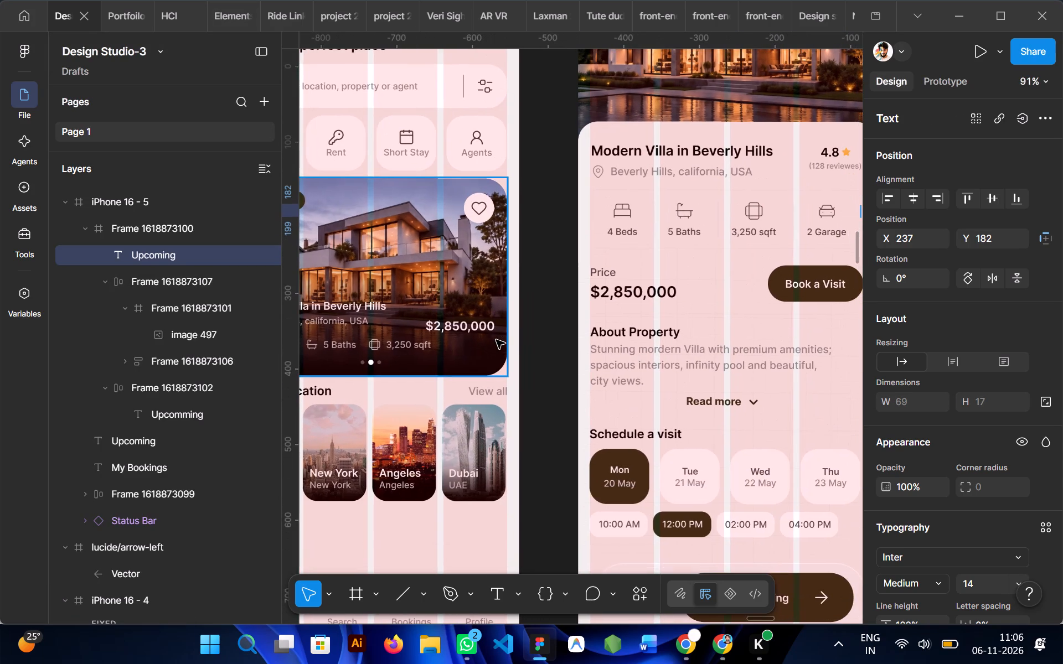
double_click(751, 406)
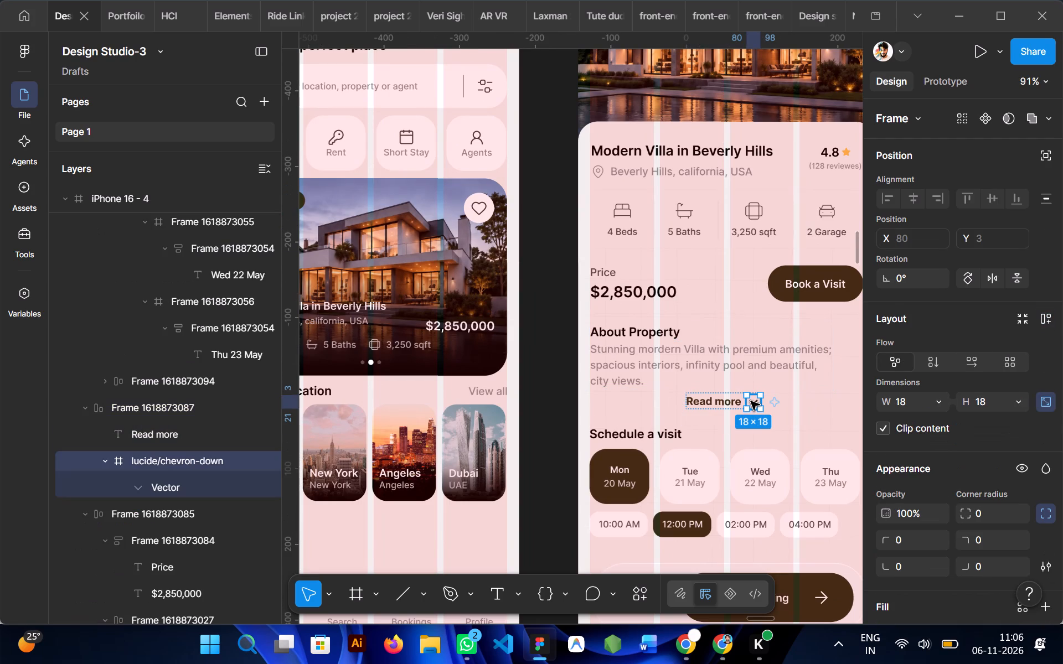
alt+drag(751, 401, 668, 310)
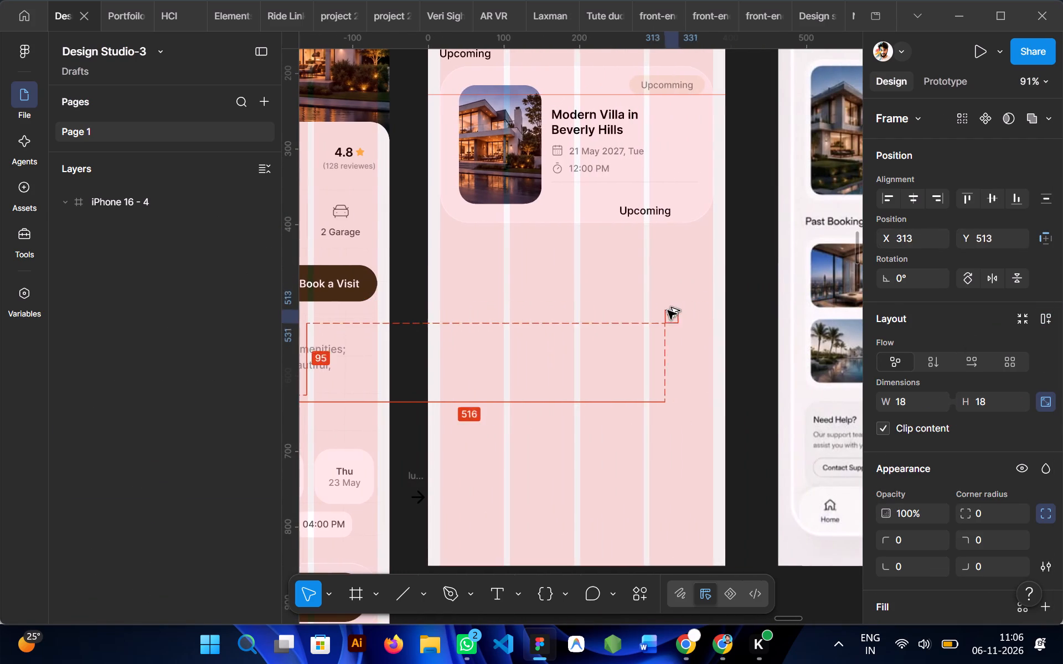
alt+drag(668, 310, 634, 294)
click(588, 398)
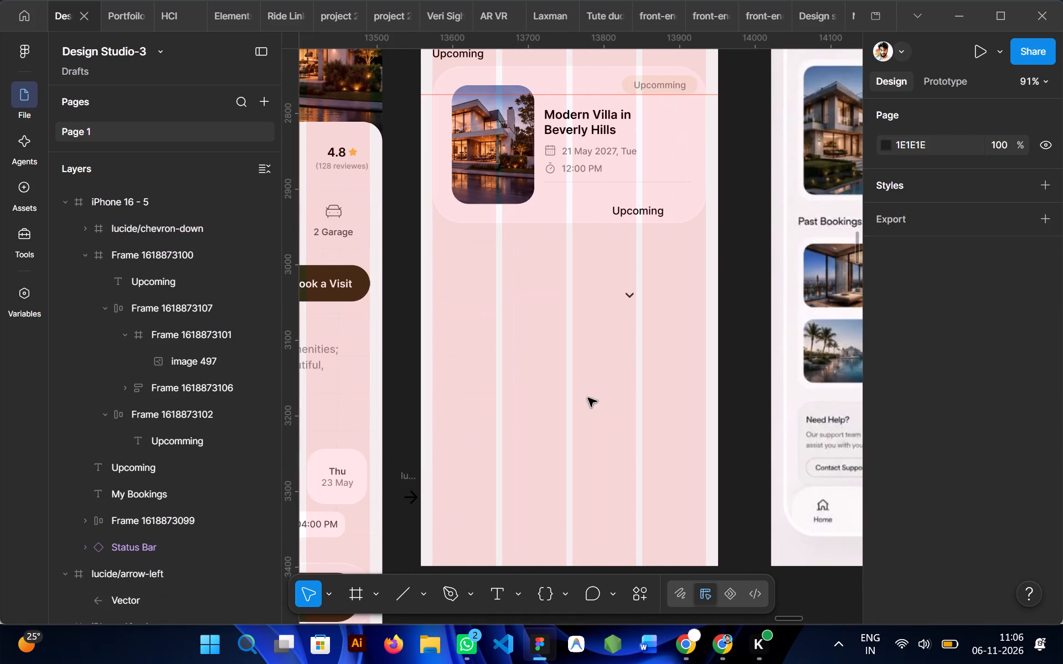
drag(626, 295, 667, 207)
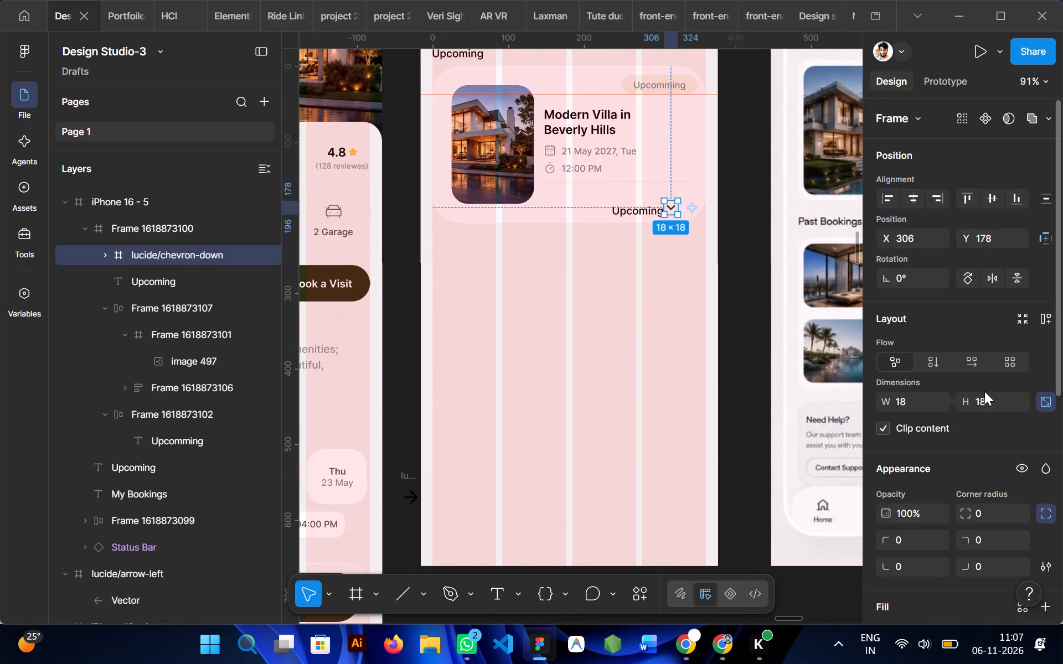
Try flipping the copied chevron and rotate it to 90° so that it points to the right.
click(993, 282)
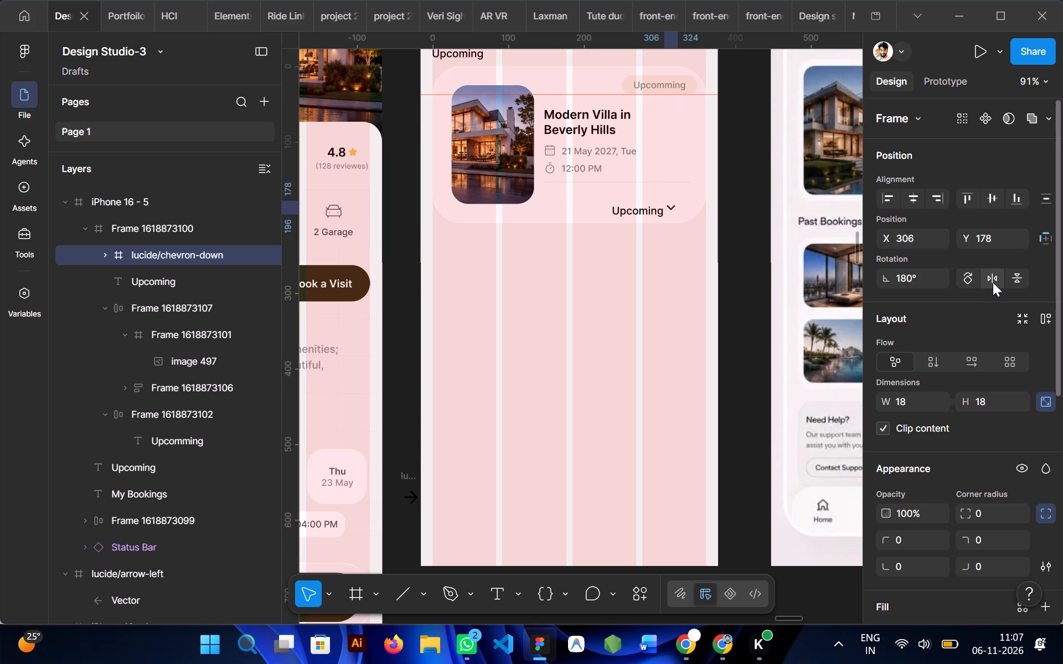
click(993, 282)
click(1019, 280)
click(989, 278)
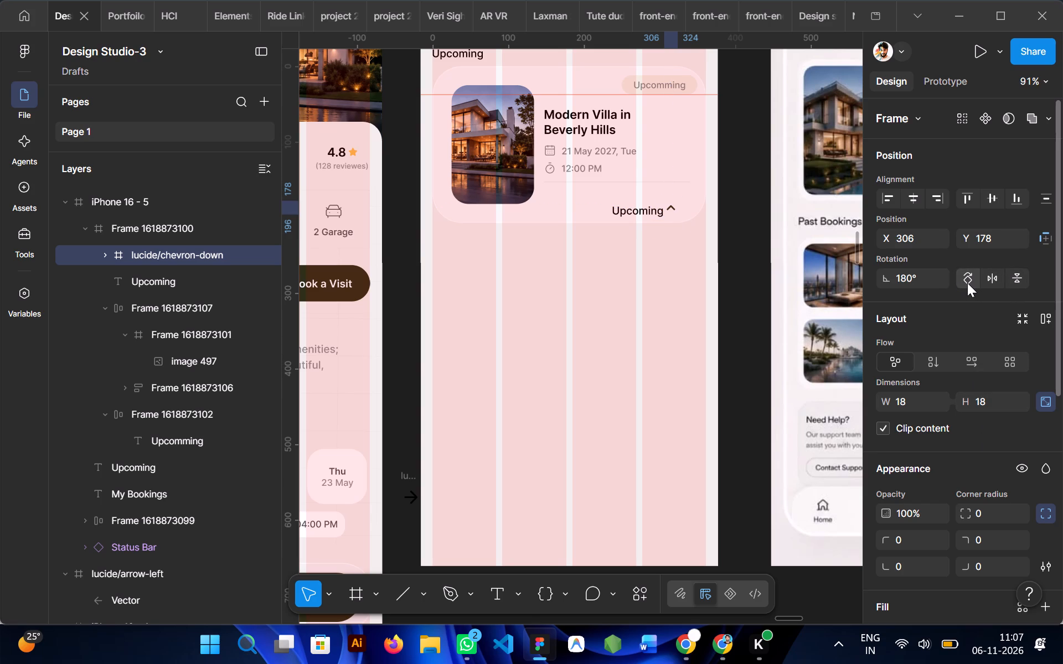
click(967, 285)
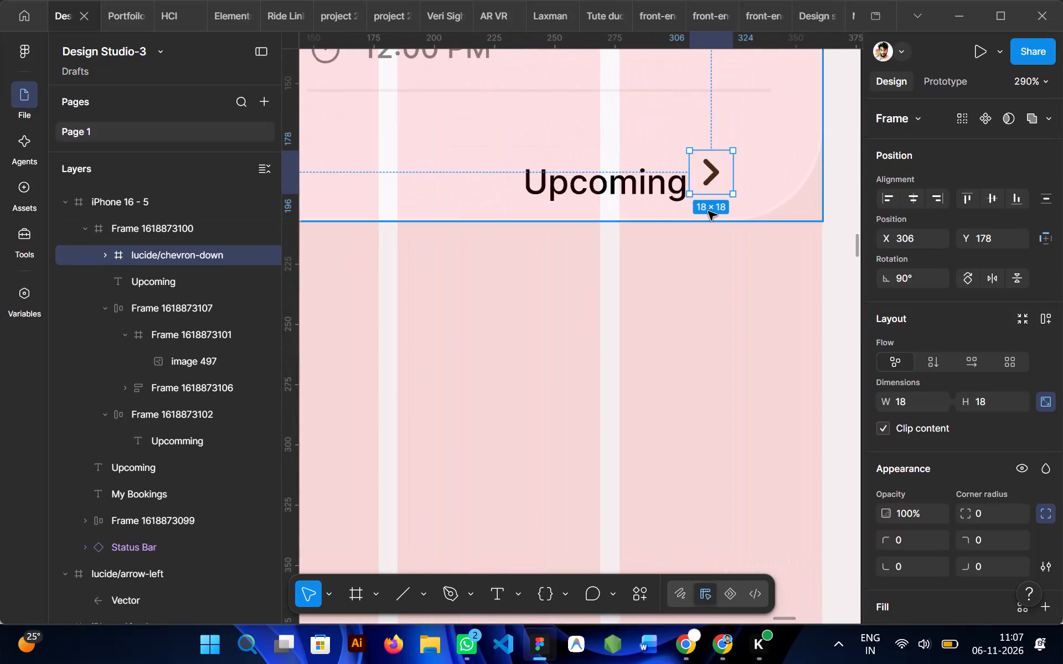
Recolour the chevron's vector stroke to black #000000 by sampling the duplicated Upcoming text.
ctrl+click(706, 132)
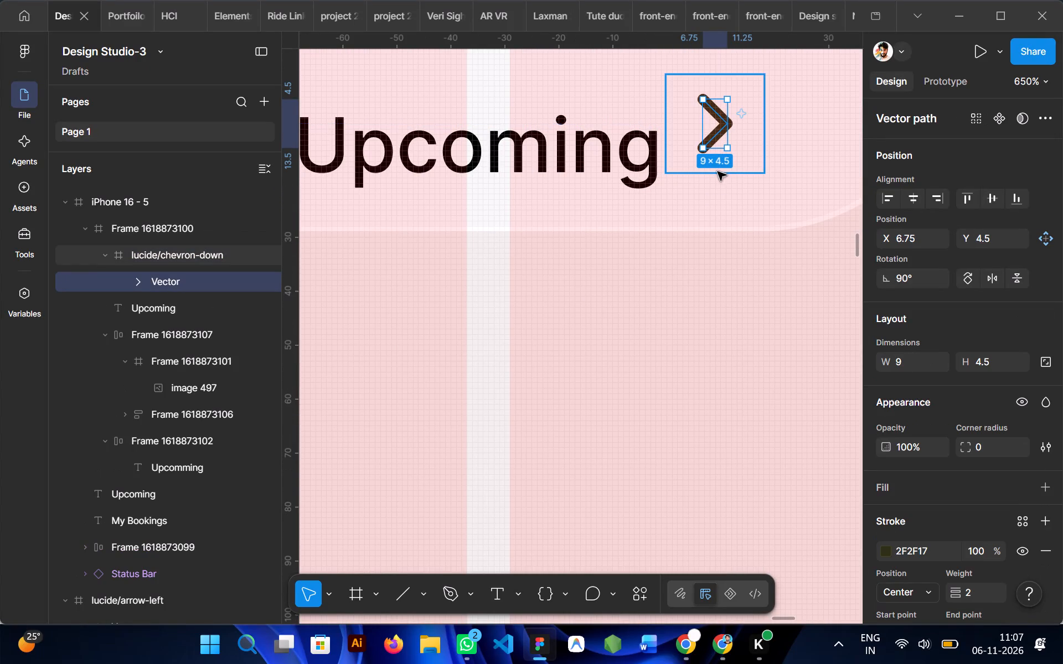
key(i)
click(653, 165)
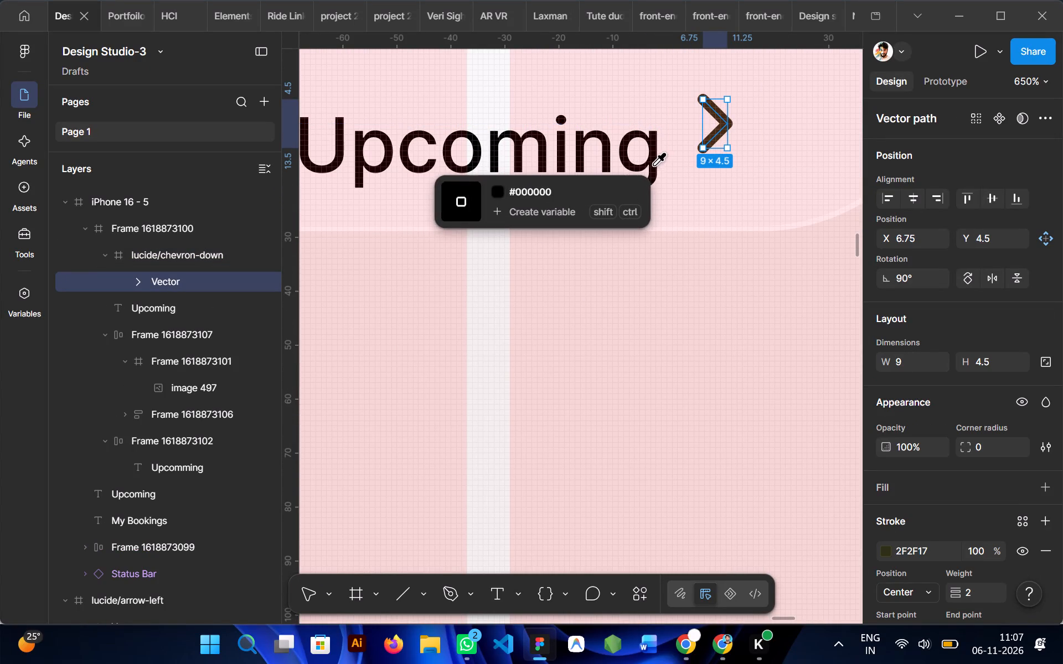
Set the chevron vector's stroke weight to 1.4.
click(658, 331)
click(684, 239)
ctrl+click(686, 242)
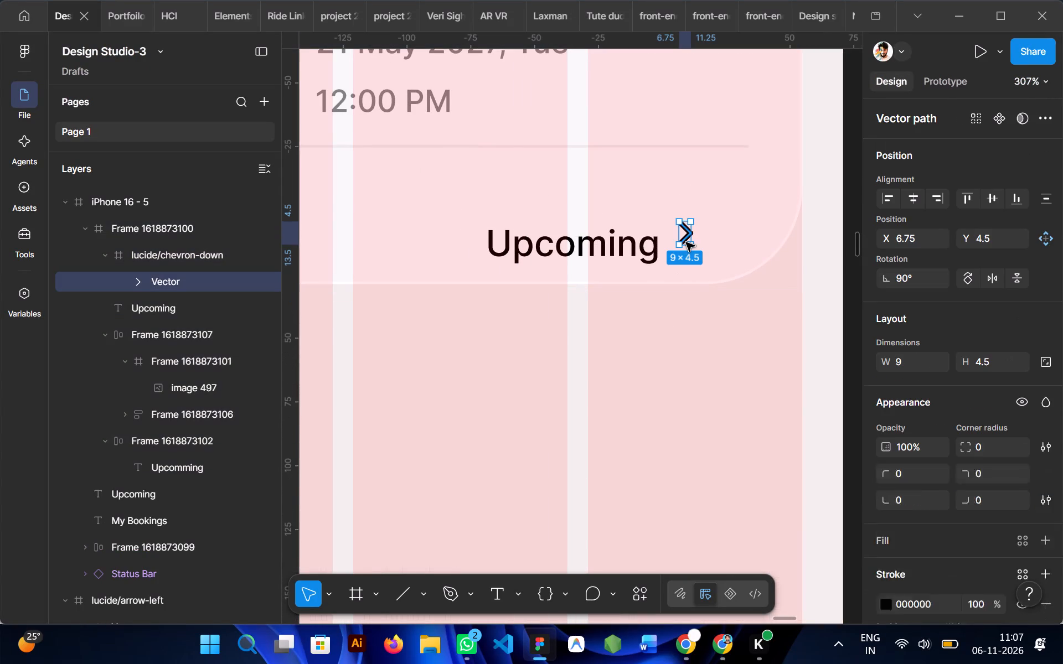
scroll(895, 417, down, 3)
click(976, 455)
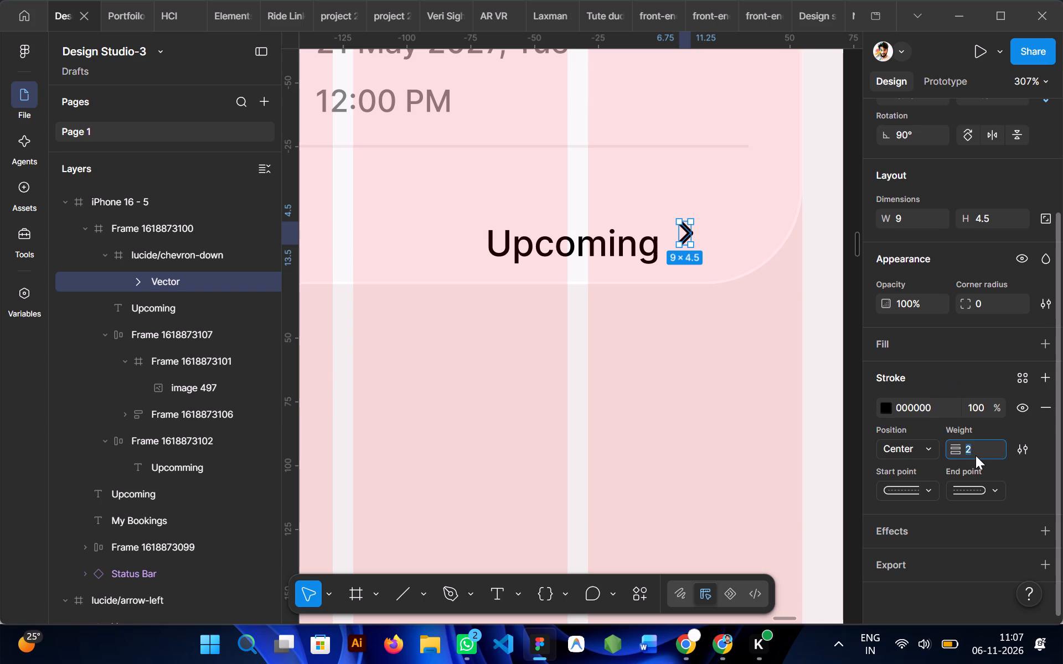
text(1.4)
click(708, 429)
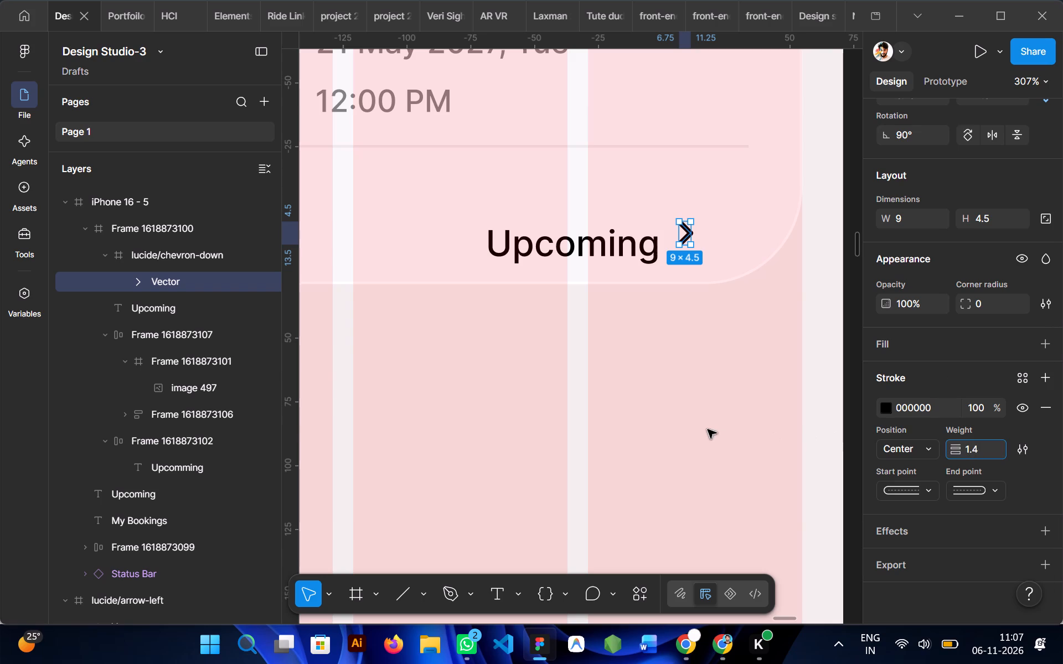
Move the chevron icon level with the duplicated Upcoming text at Y 182, leaving a gap of 5.
double_click(683, 230)
drag(684, 233, 696, 246)
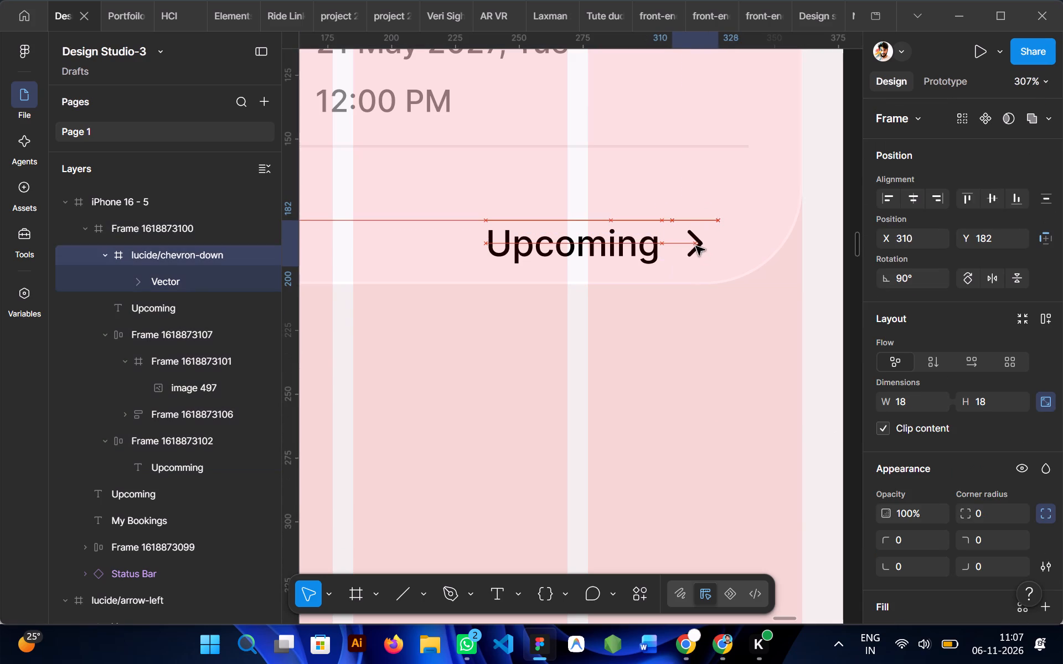
drag(696, 246, 696, 246)
Combine the duplicated Upcoming text and the chevron into one horizontal auto layout row.
shift+click(580, 253)
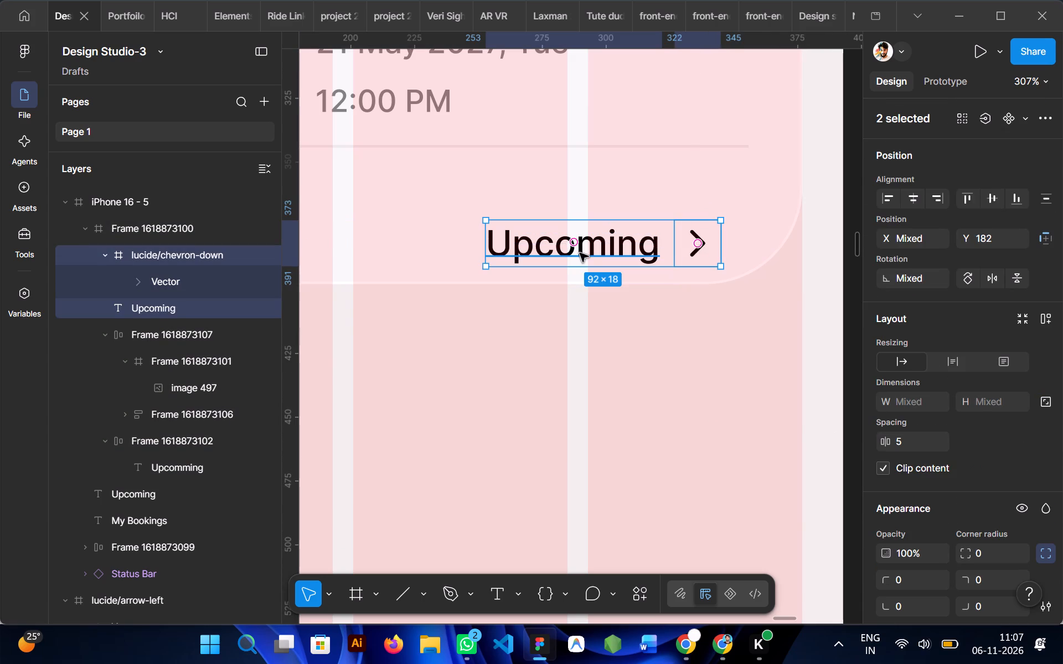
key(shift+a)
Nudge the text-and-chevron row up beneath the card's divider line to Y 169.
scroll(580, 253, right, 1)
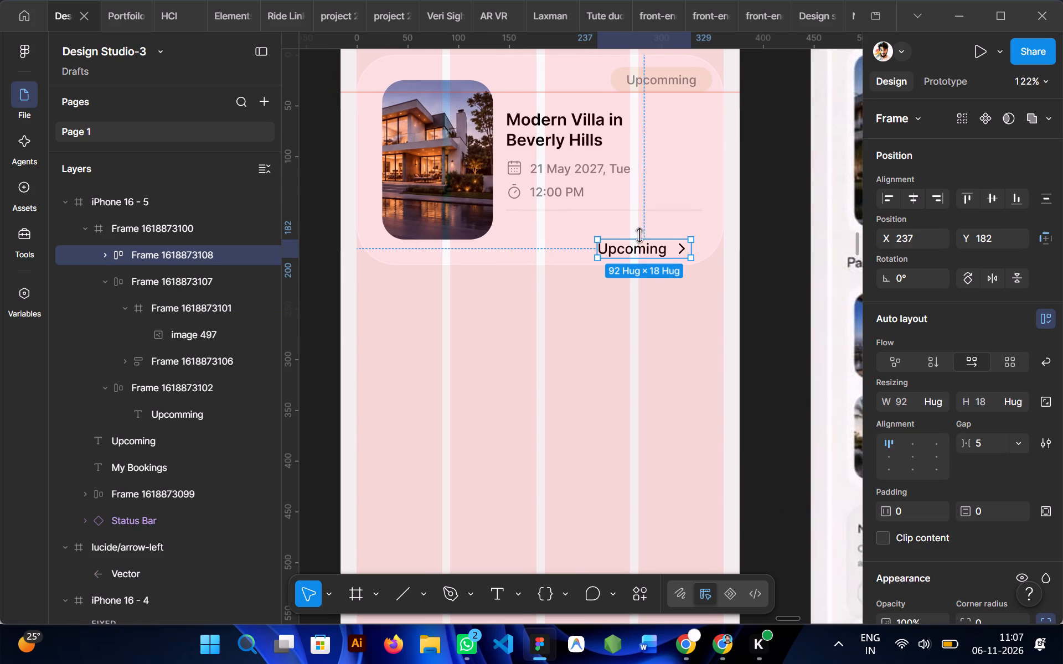
key(Up)
key(Up)
key(Up)
key(Up)
key(Up)
key(Up)
key(Up)
key(Up)
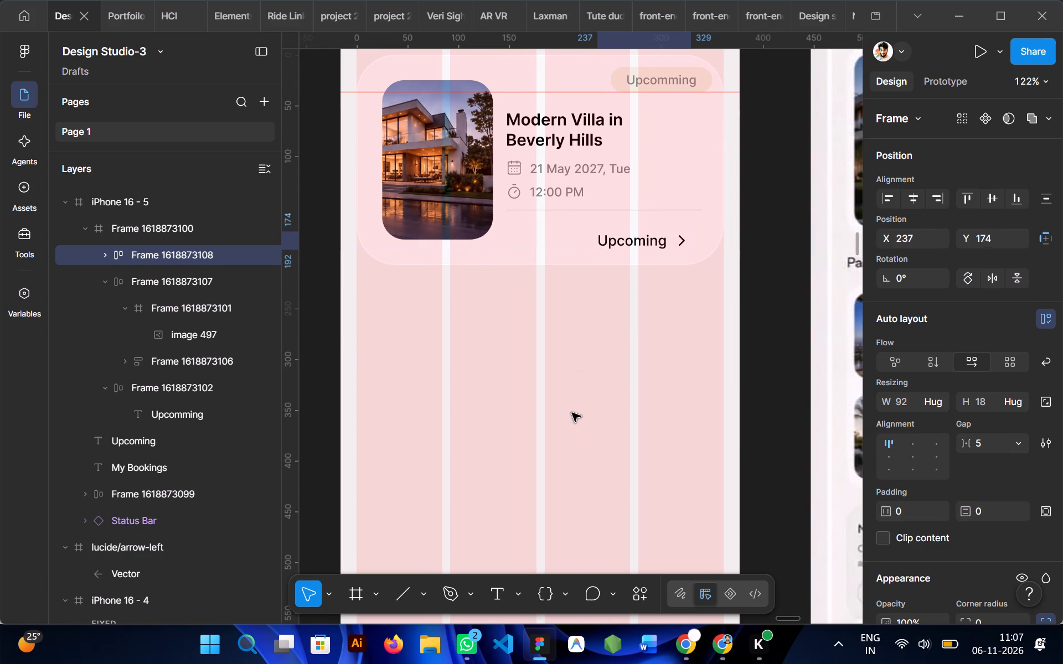
key(Up)
key(Up)
key(Up)
key(Up)
key(Up)
key(Up)
key(Up)
key(Down)
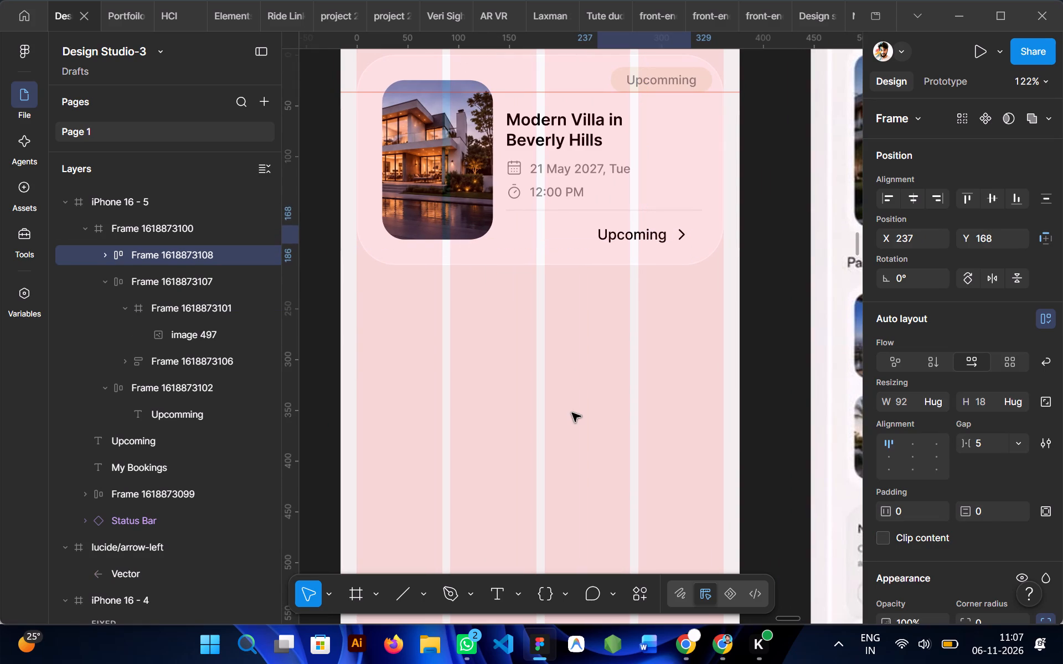
key(Down)
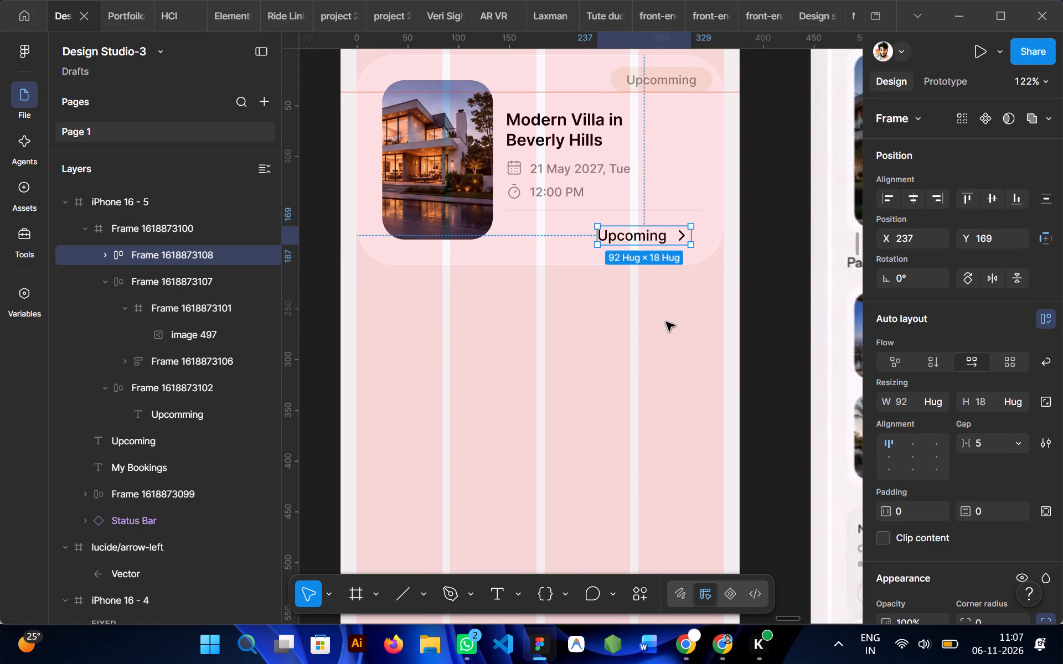
Compare the card with the reference's View Details link and lower the text-and-chevron row to Y 171.
scroll(591, 387, left, 1)
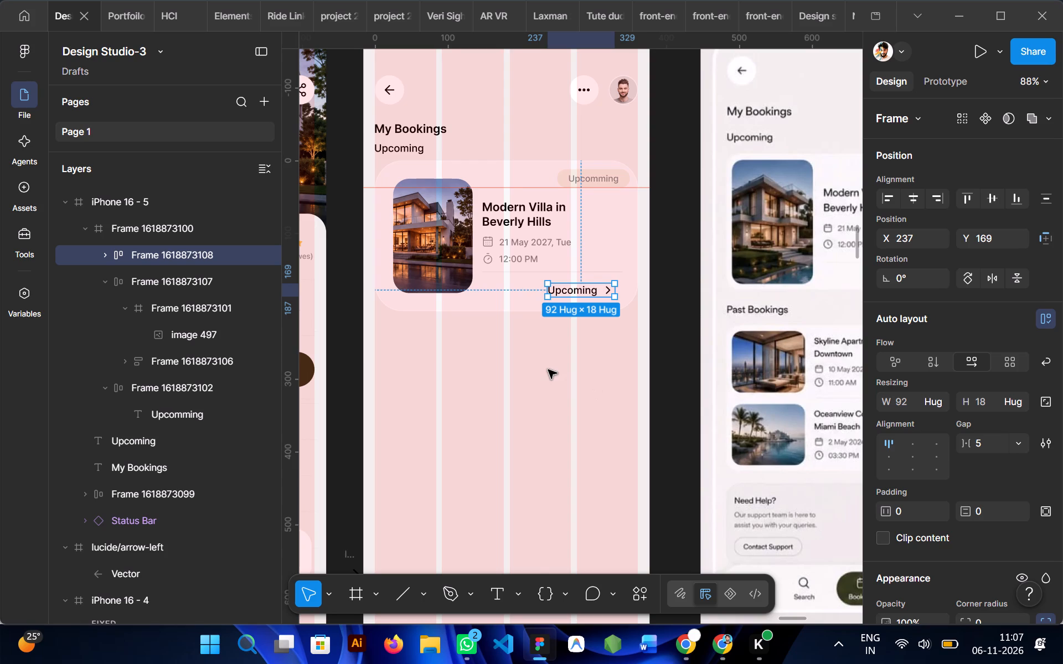
scroll(548, 370, left, 2)
scroll(455, 364, right, 1)
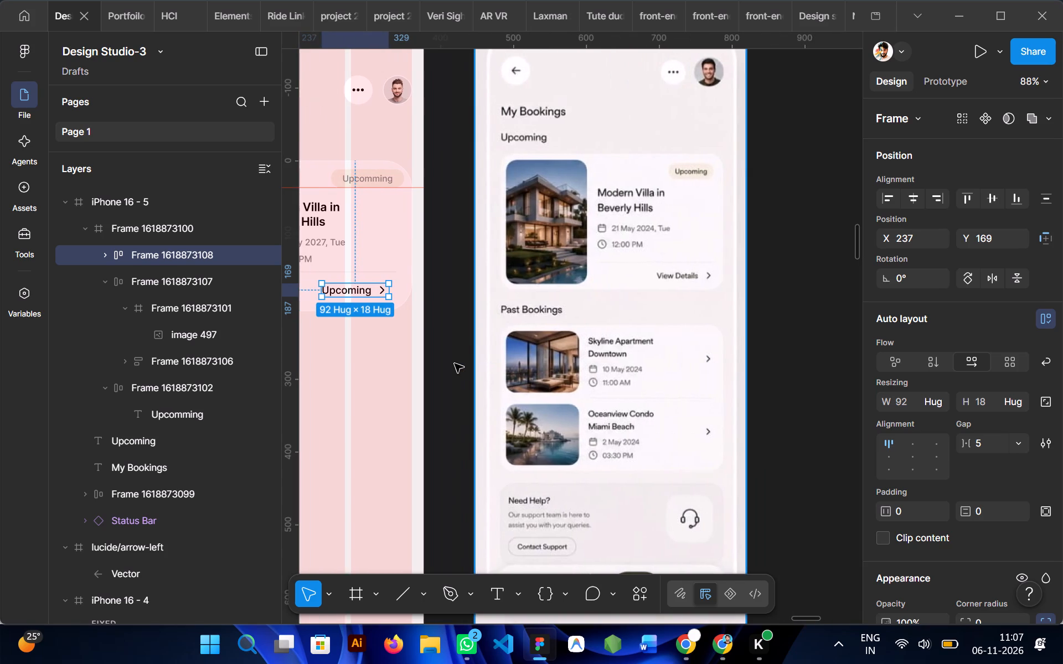
scroll(455, 364, right, 1)
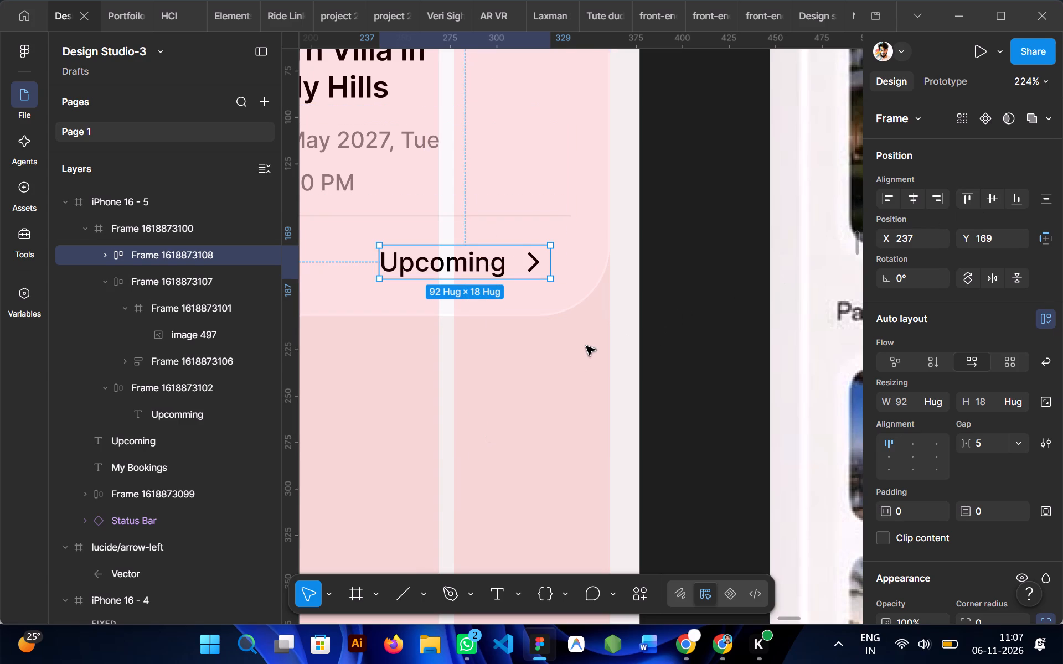
key(Down)
key(Down)
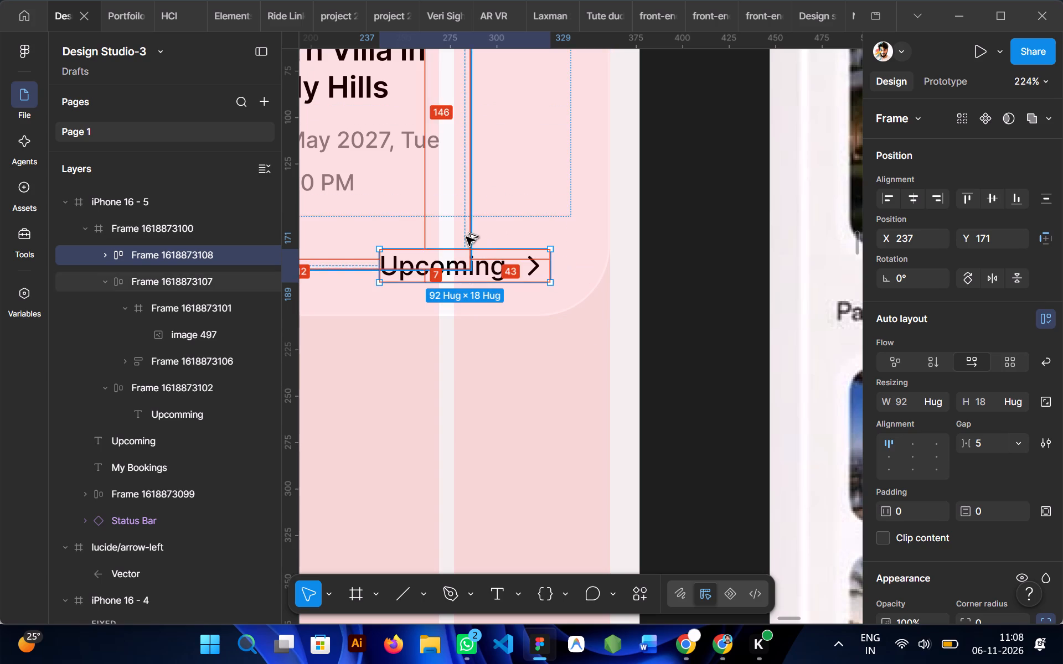
click(500, 271)
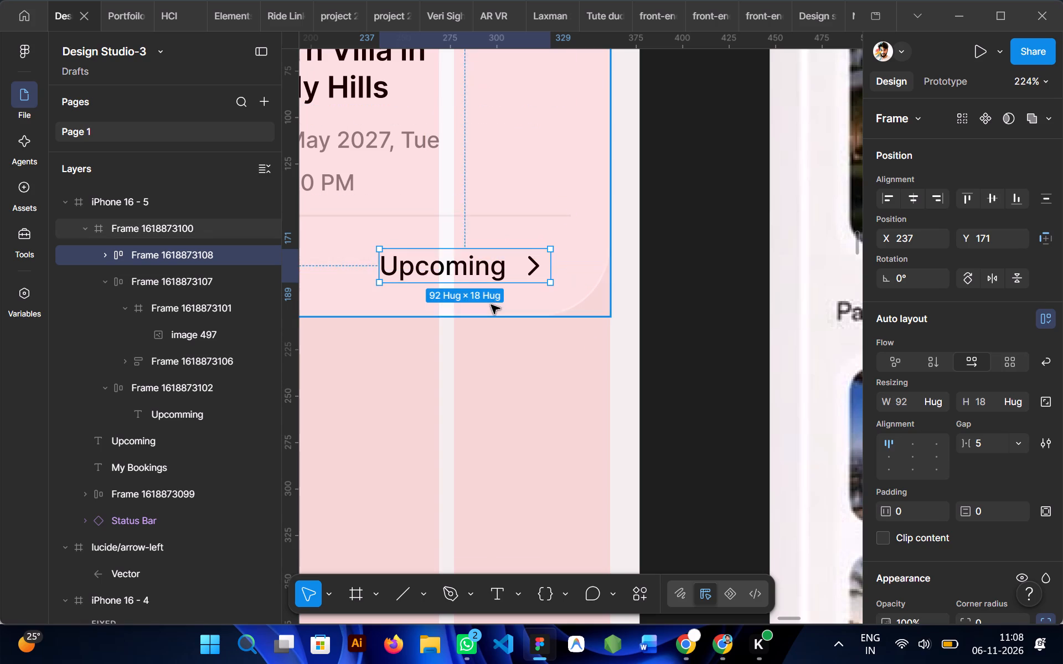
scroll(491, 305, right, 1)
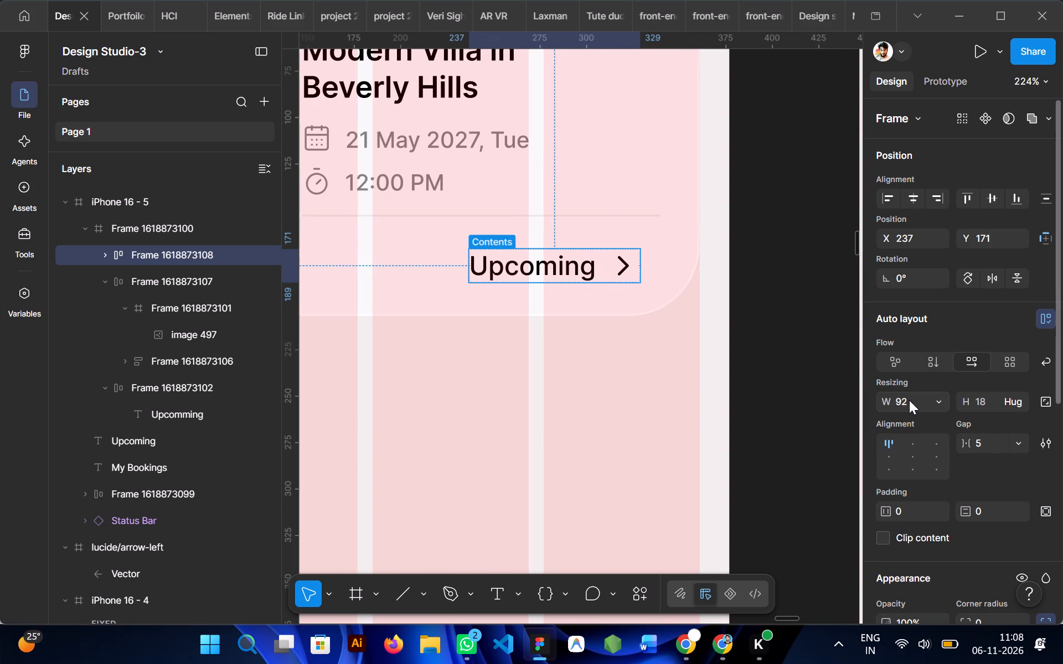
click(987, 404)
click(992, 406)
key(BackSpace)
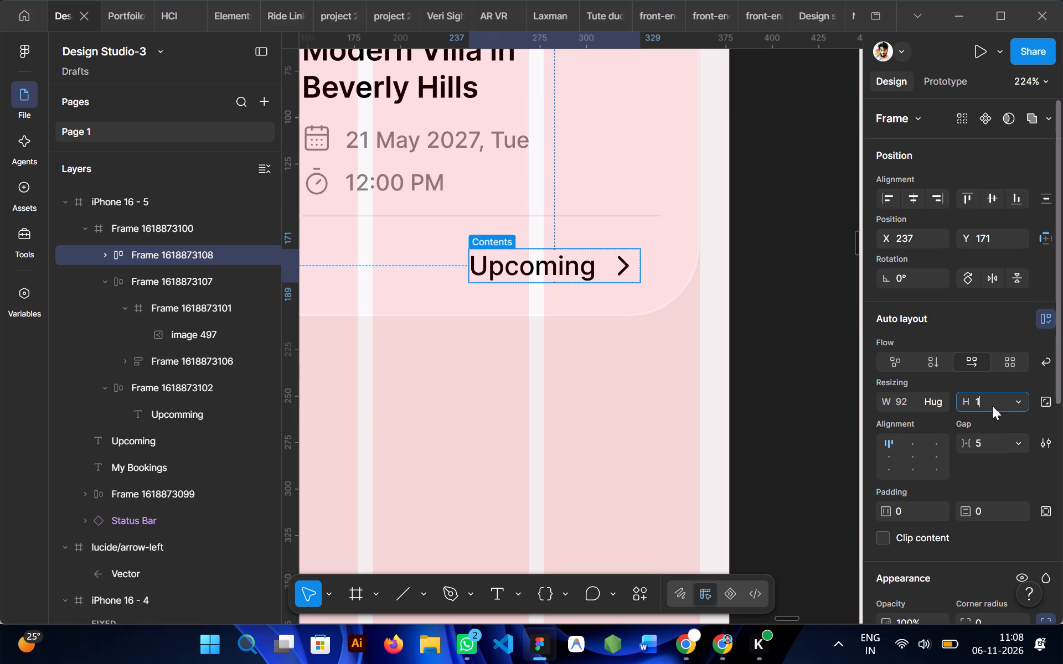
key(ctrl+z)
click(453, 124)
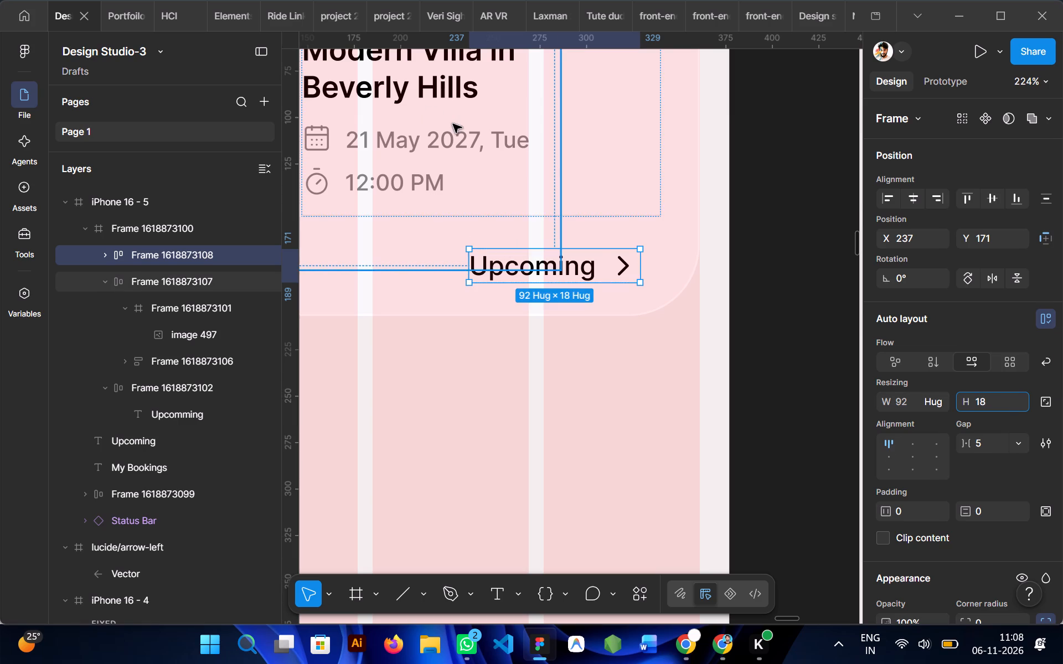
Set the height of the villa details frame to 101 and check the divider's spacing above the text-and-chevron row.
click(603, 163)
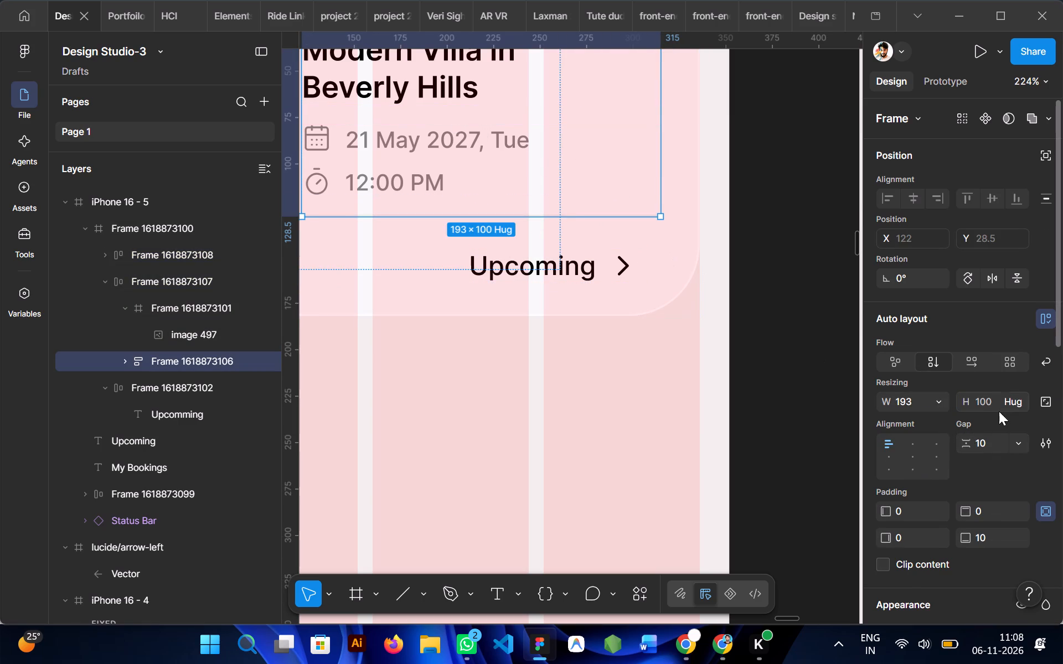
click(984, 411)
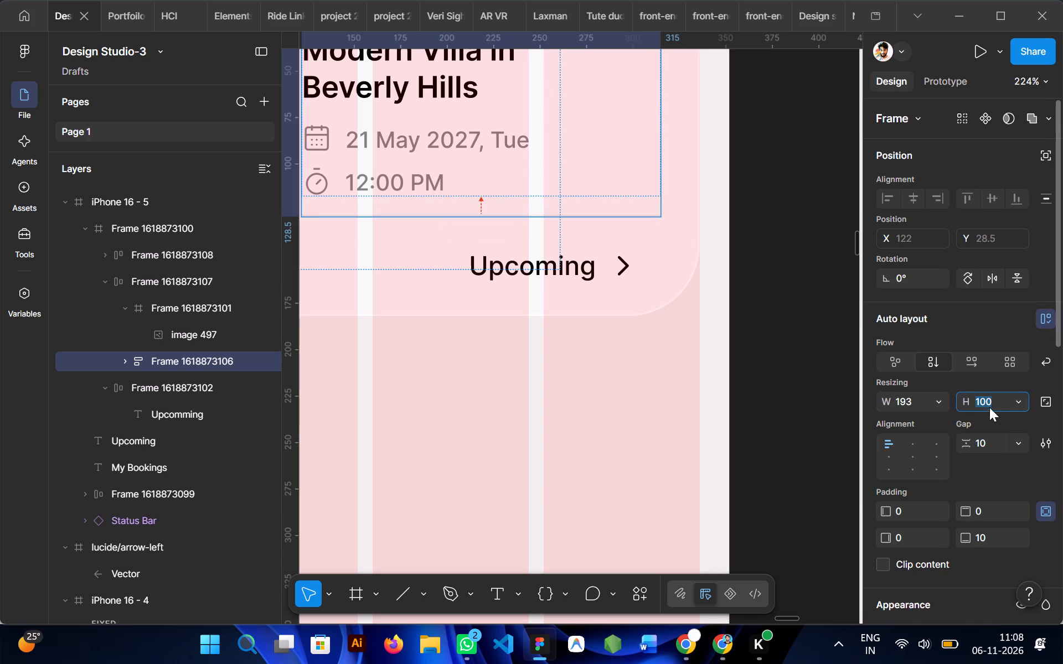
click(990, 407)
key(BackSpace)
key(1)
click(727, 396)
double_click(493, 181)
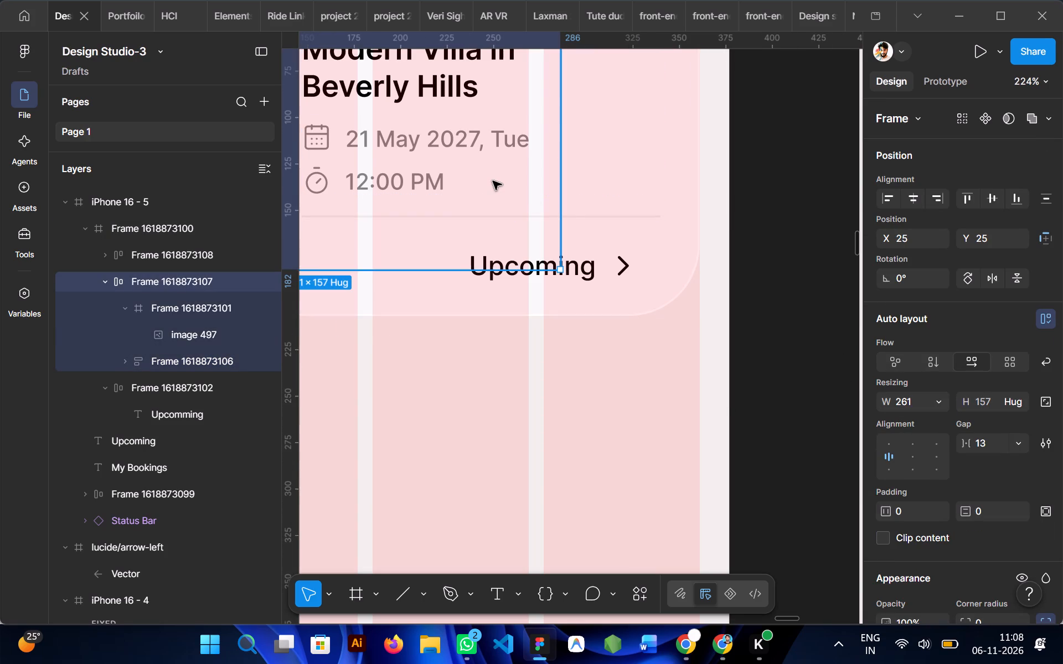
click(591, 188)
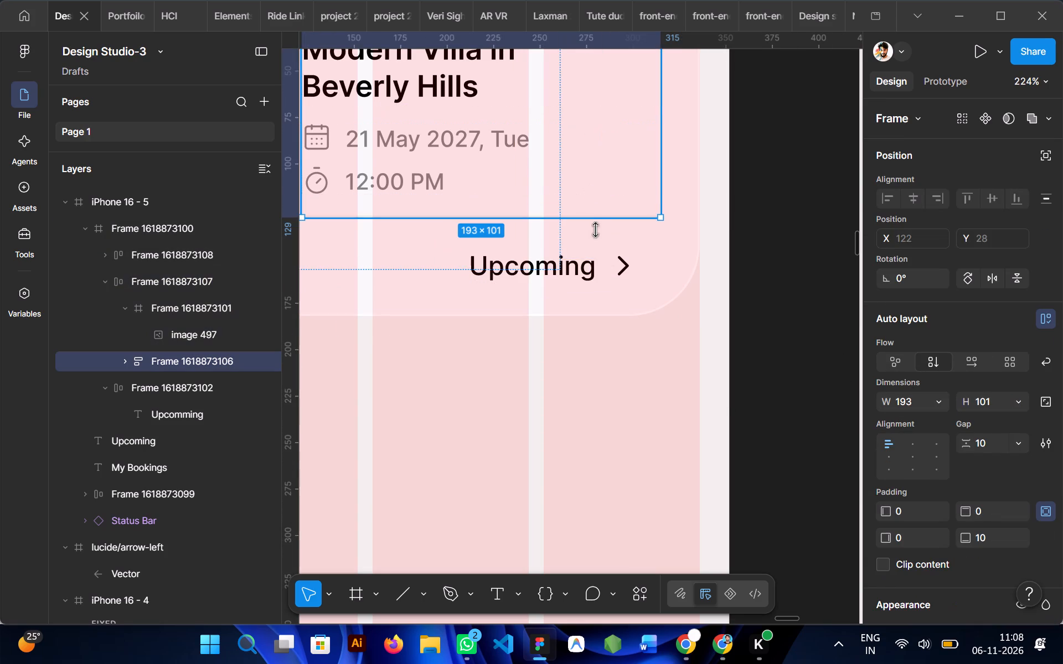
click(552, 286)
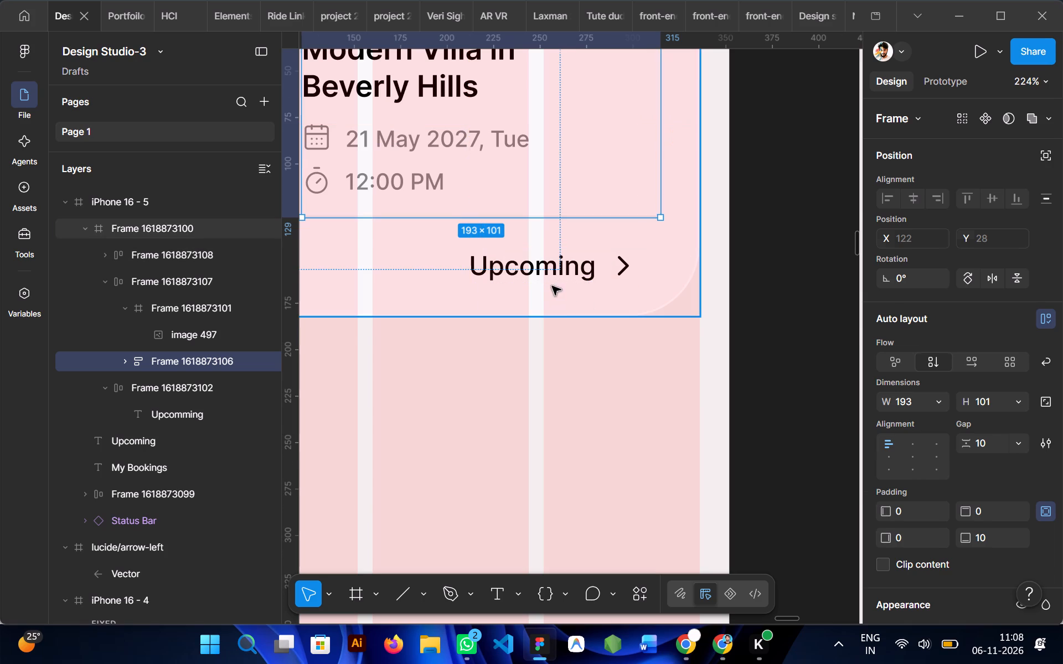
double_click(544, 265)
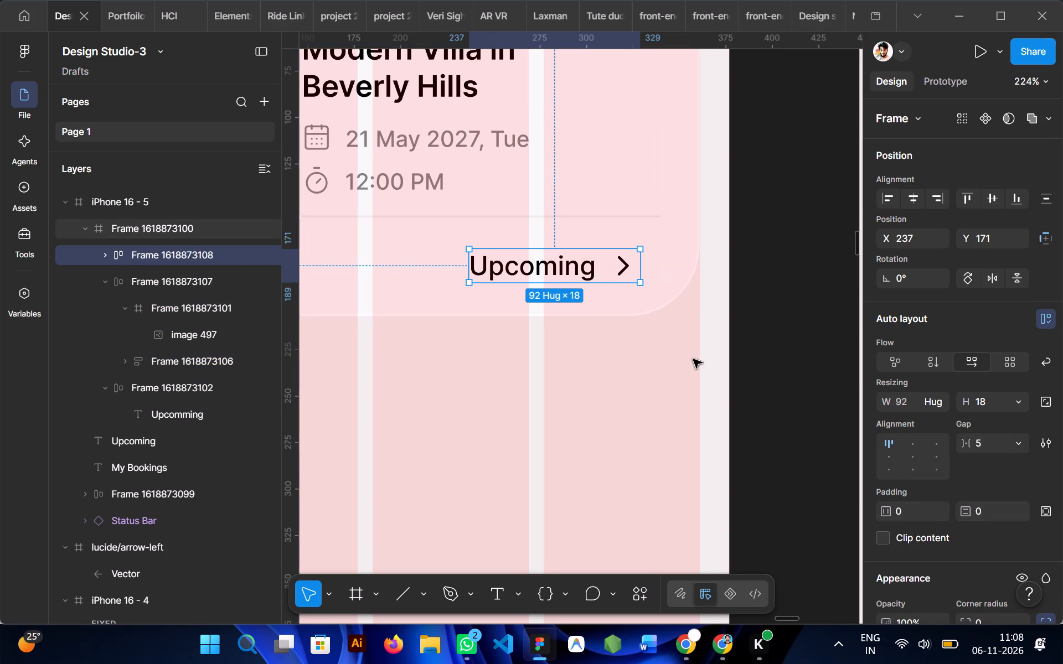
Set the height of the villa details frame to 102 and reselect the text-and-chevron row.
click(576, 178)
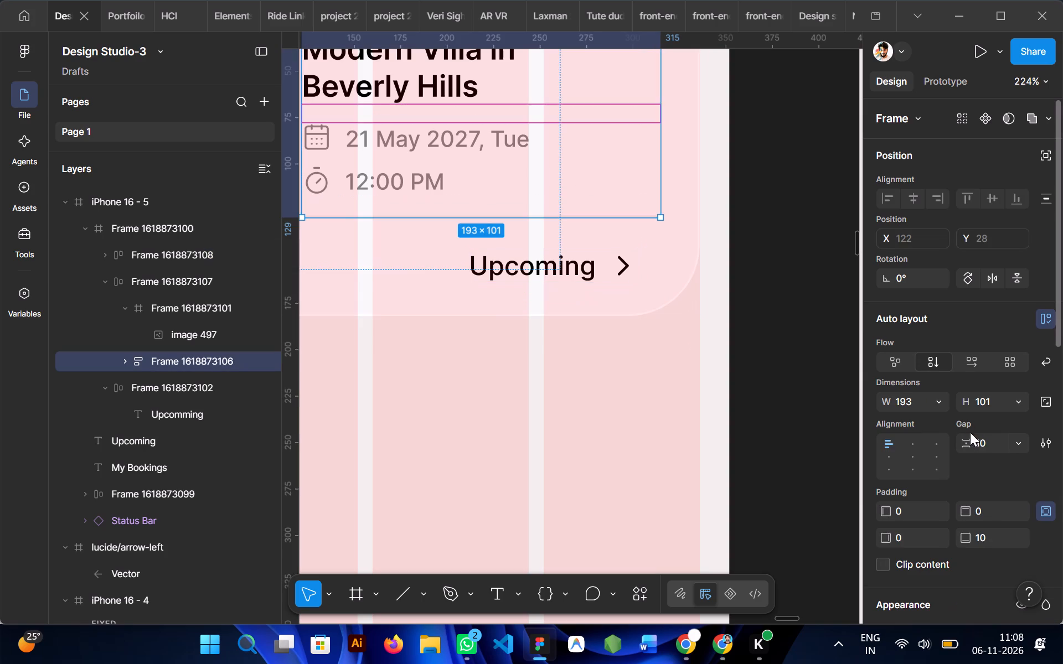
click(990, 399)
click(993, 404)
key(BackSpace)
key(2)
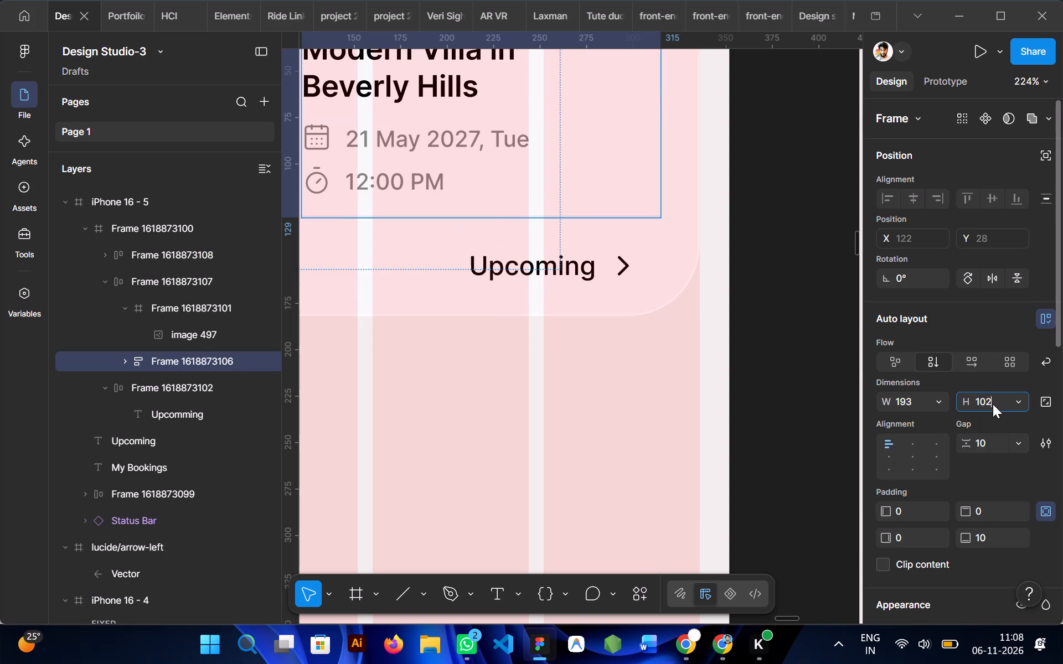
click(773, 340)
double_click(528, 266)
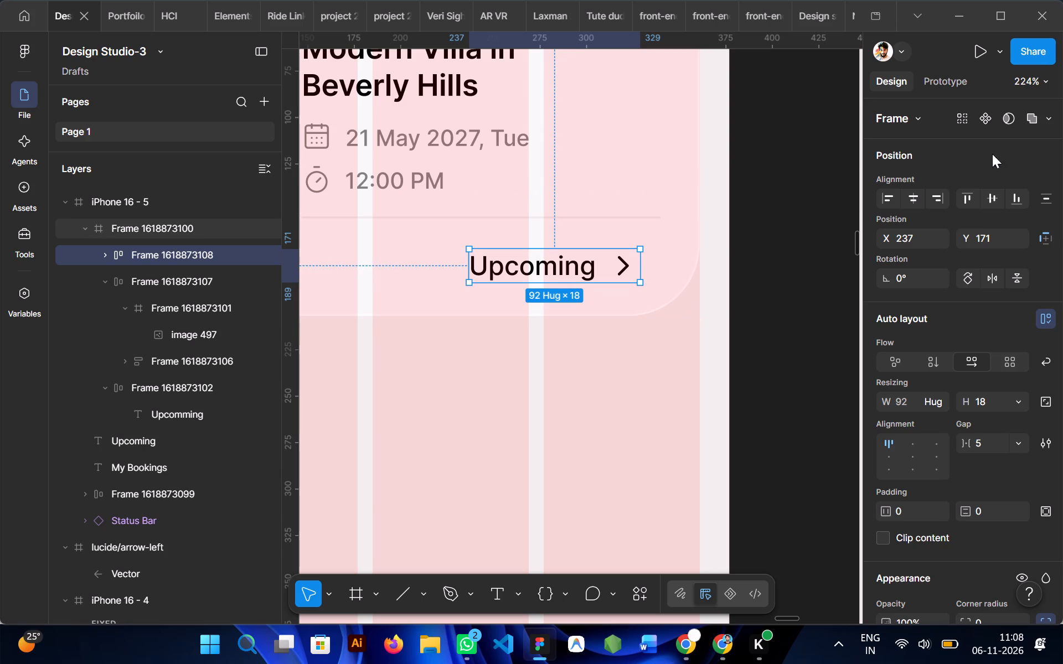
Lower the text-and-chevron row in the upcoming booking card to Y 172.
key(Down)
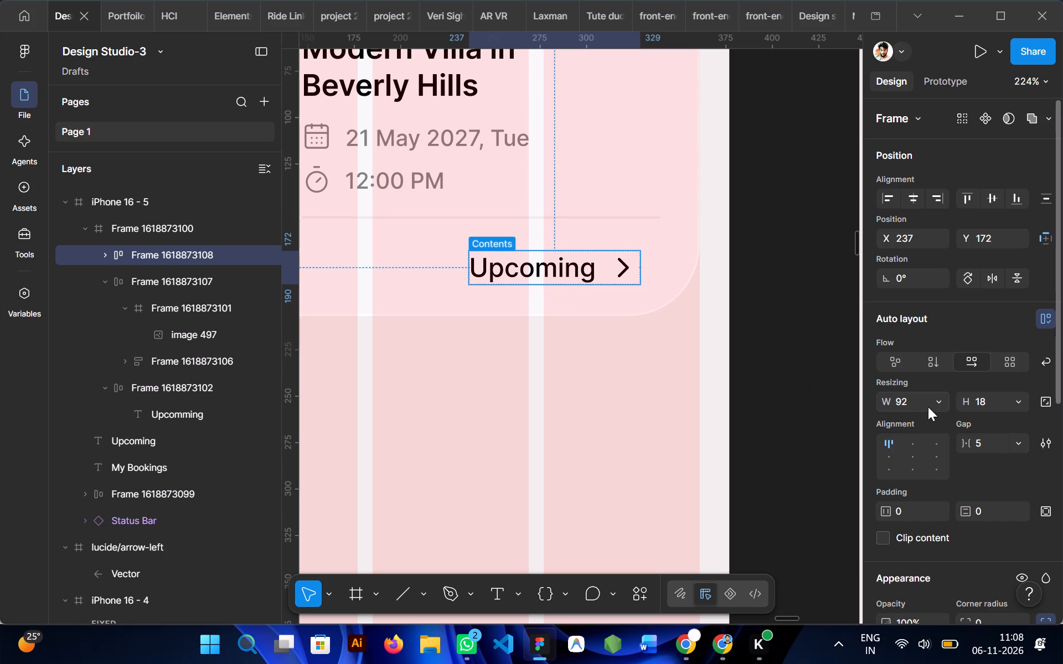
click(626, 351)
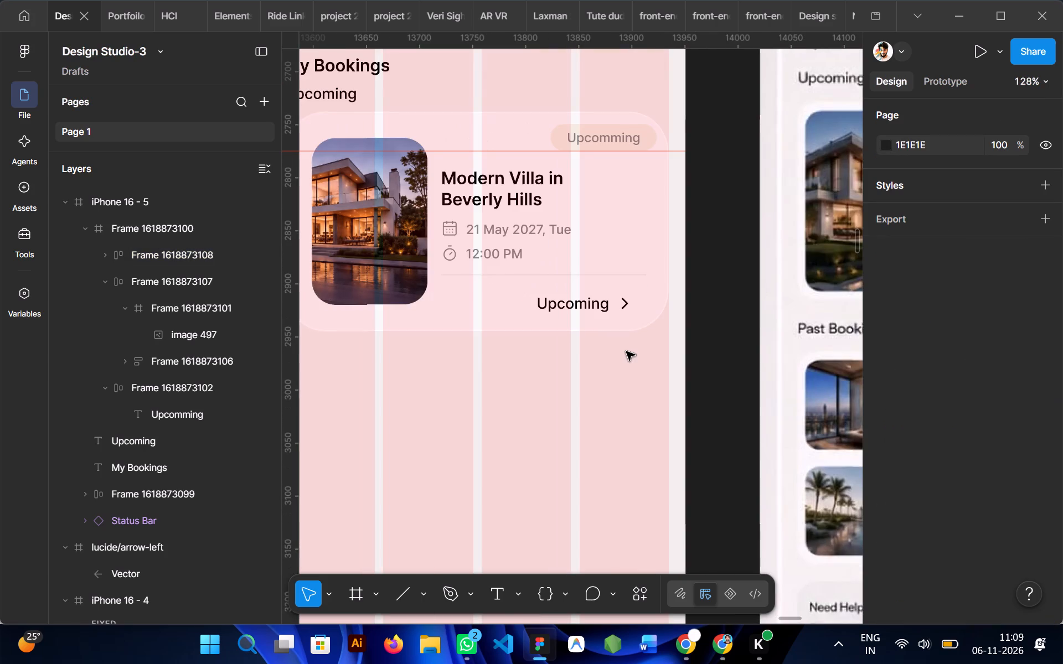
Add a vertical ruler guide to the iPhone 16 - 5 frame at X 366, near the card's right edge.
scroll(626, 351, right, 1)
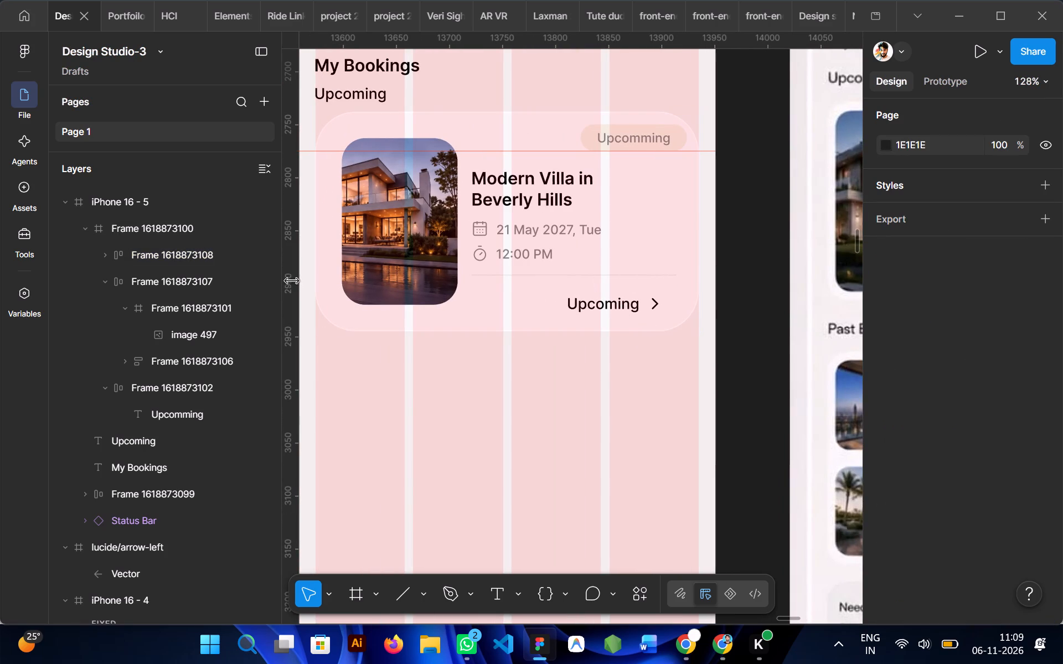
drag(291, 281, 678, 287)
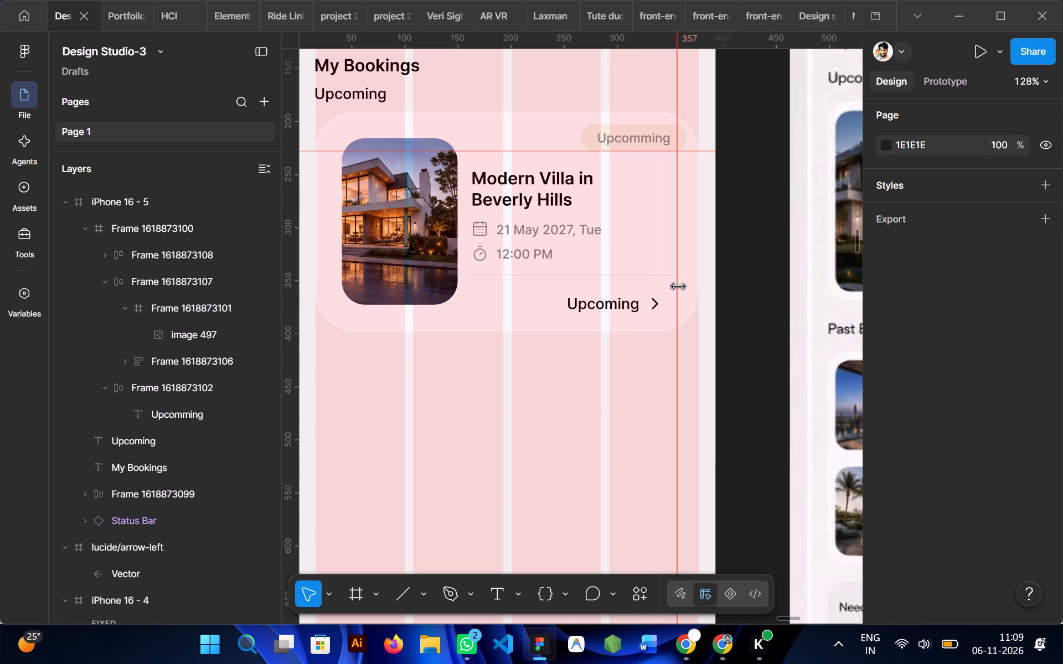
drag(678, 287, 687, 287)
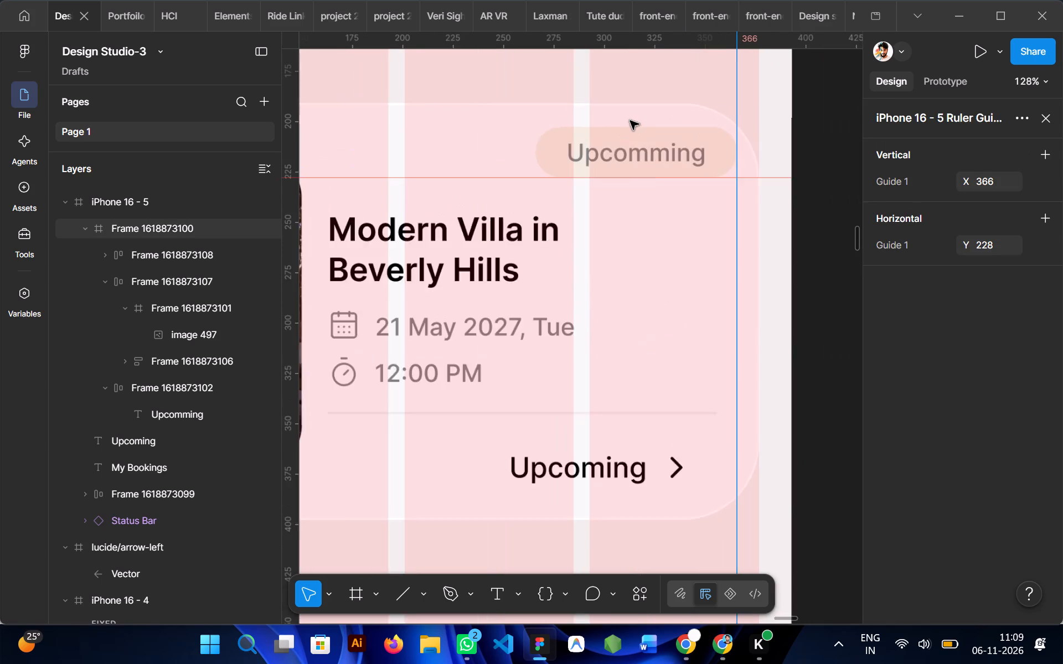
Shift the Upcomming badge left within the card to X 240.
double_click(648, 184)
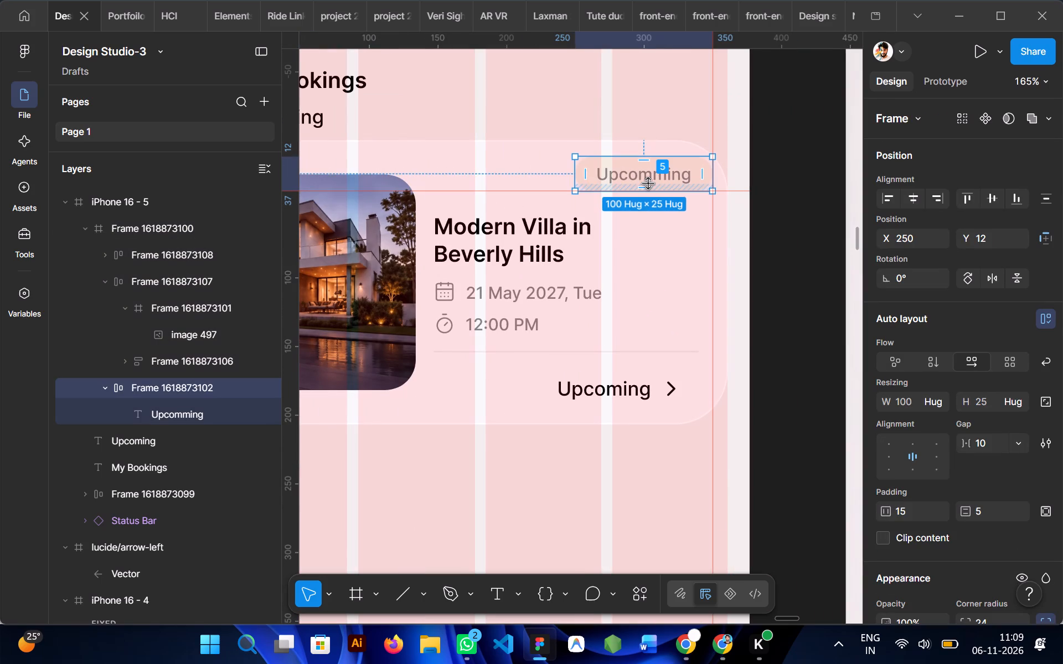
key(Left)
key(Left)
key(Left)
key(Left)
key(Left)
key(Left)
key(Left)
key(Left)
key(Left)
key(Left)
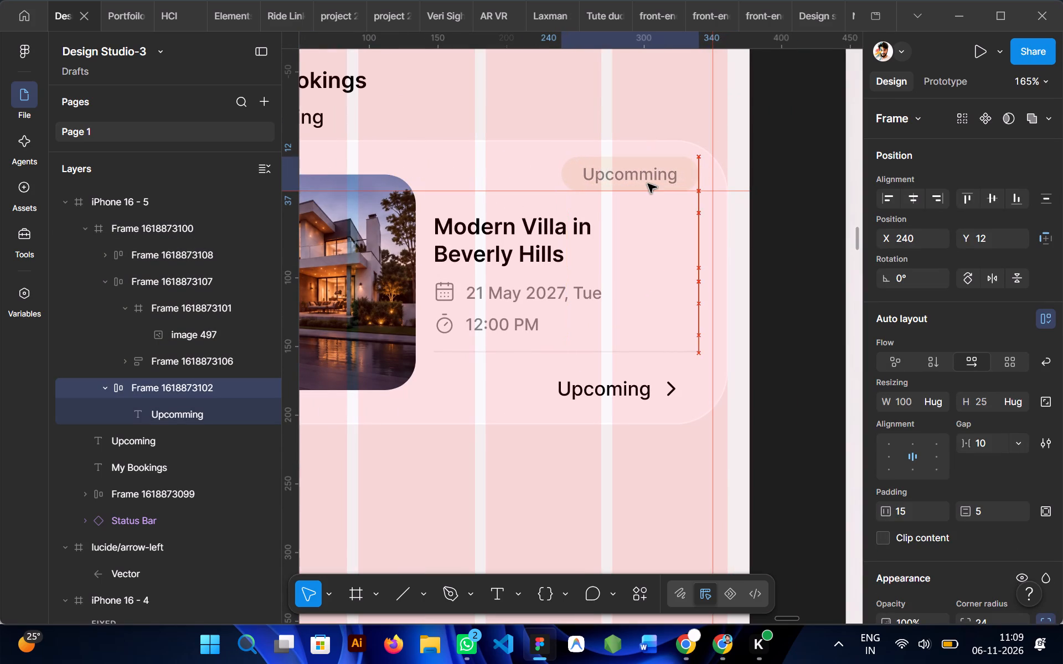
Check the badge's spacing to the card edges and lower the Upcomming badge to Y 25.
scroll(648, 184, right, 1)
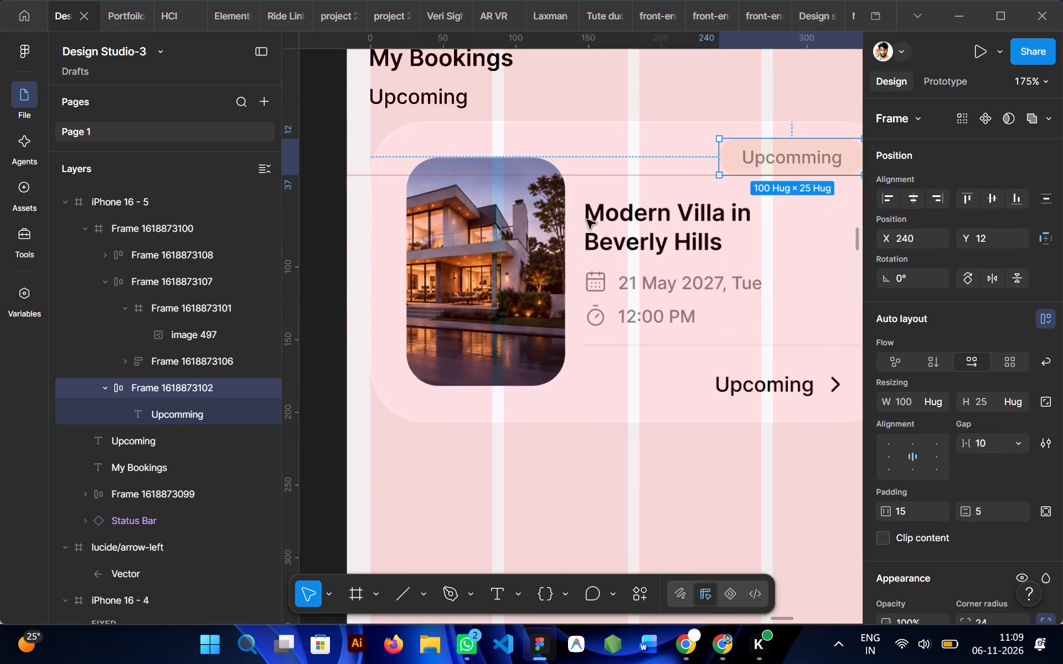
scroll(587, 220, left, 1)
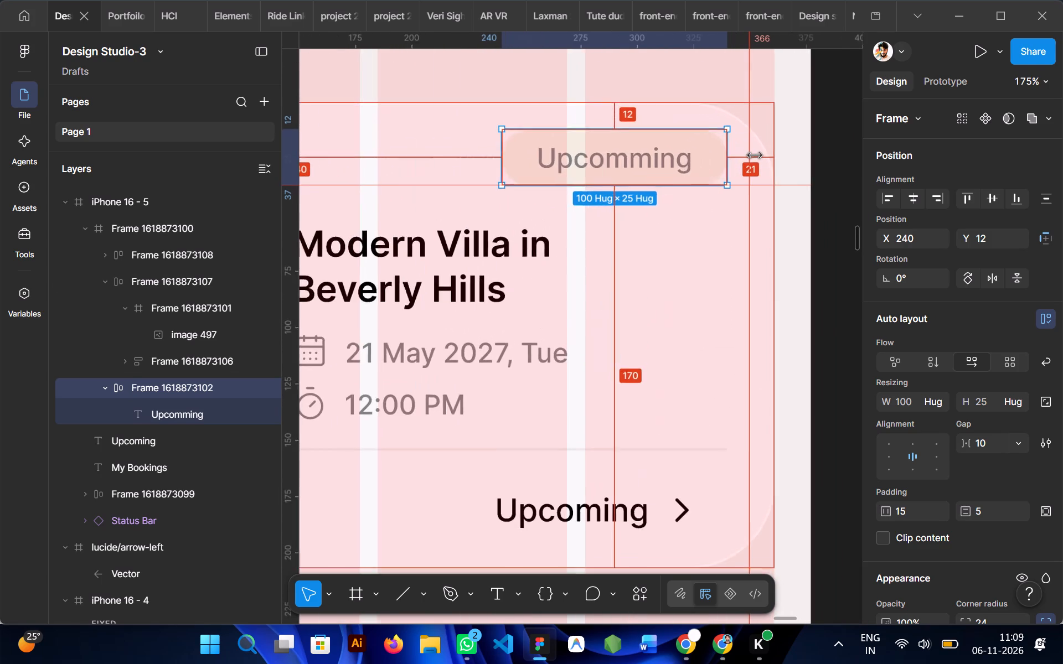
key(Down)
key(Down)
key(Down)
key(Down)
key(Down)
key(Down)
key(Down)
key(Down)
key(Down)
key(Down)
key(Down)
key(Down)
key(Down)
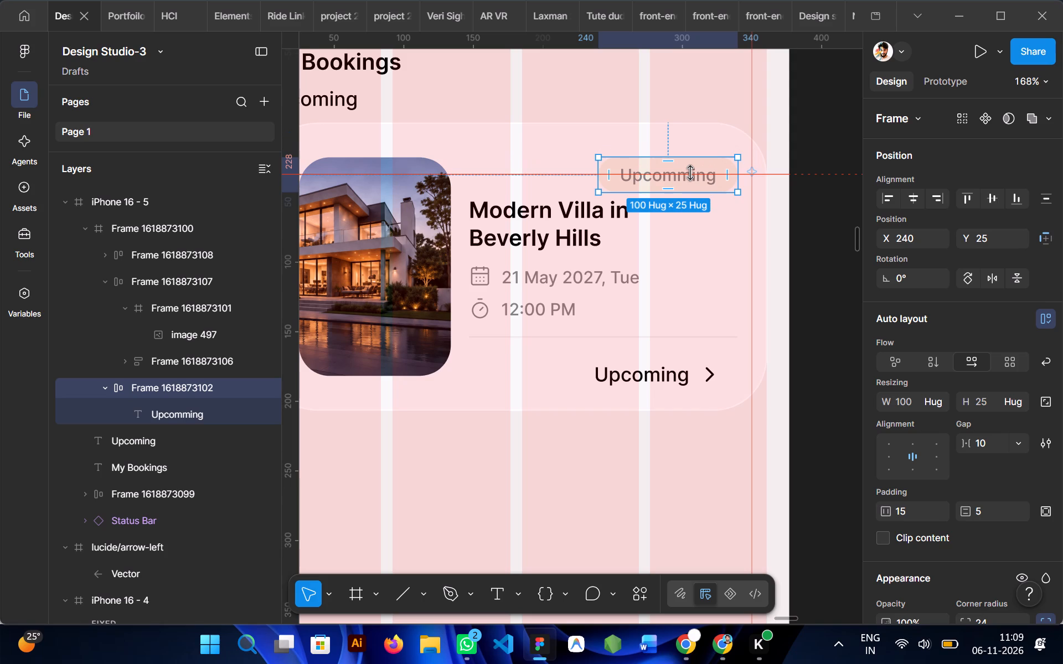
Preview the screen as a prototype and raise the Upcomming badge to Y 19.
key(shift+space)
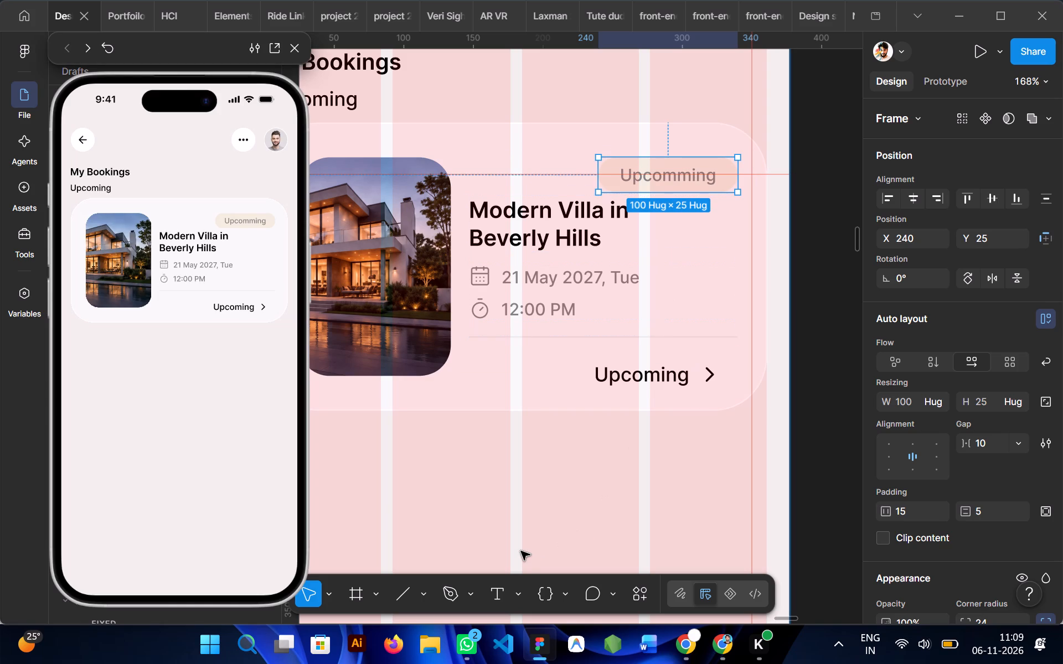
key(Up)
key(Up)
key(Up)
key(Up)
key(Up)
key(Up)
click(693, 167)
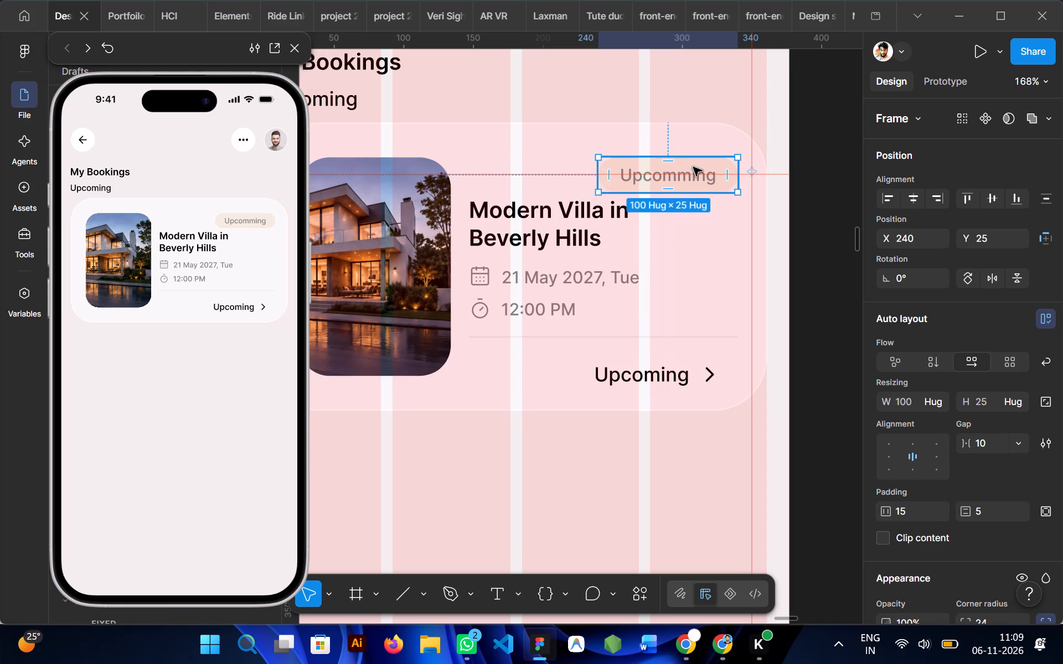
drag(693, 167, 694, 160)
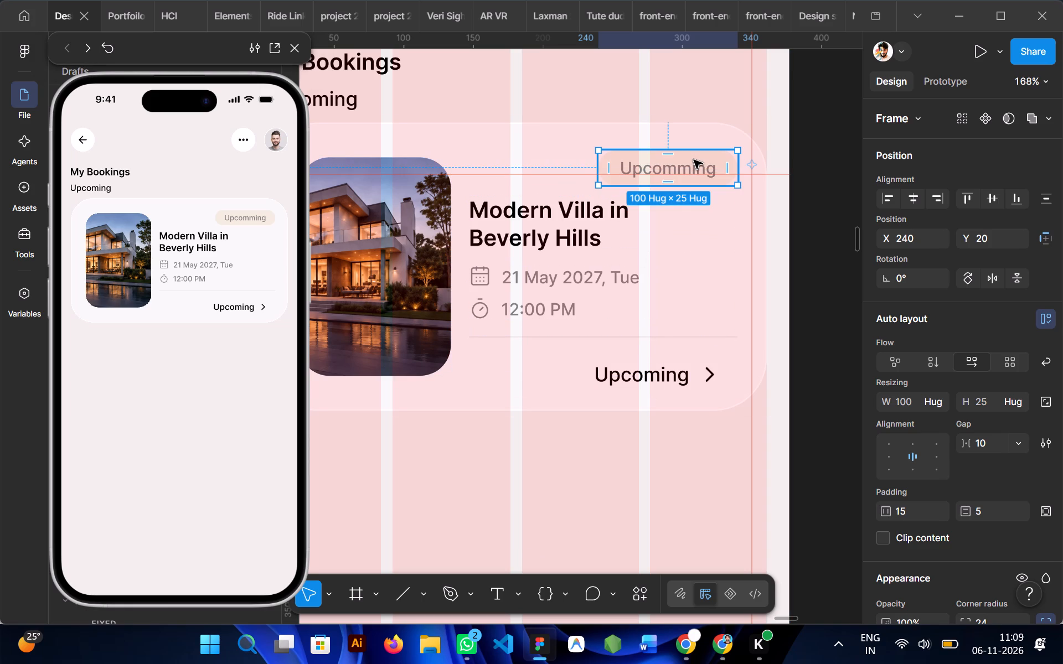
key(Up)
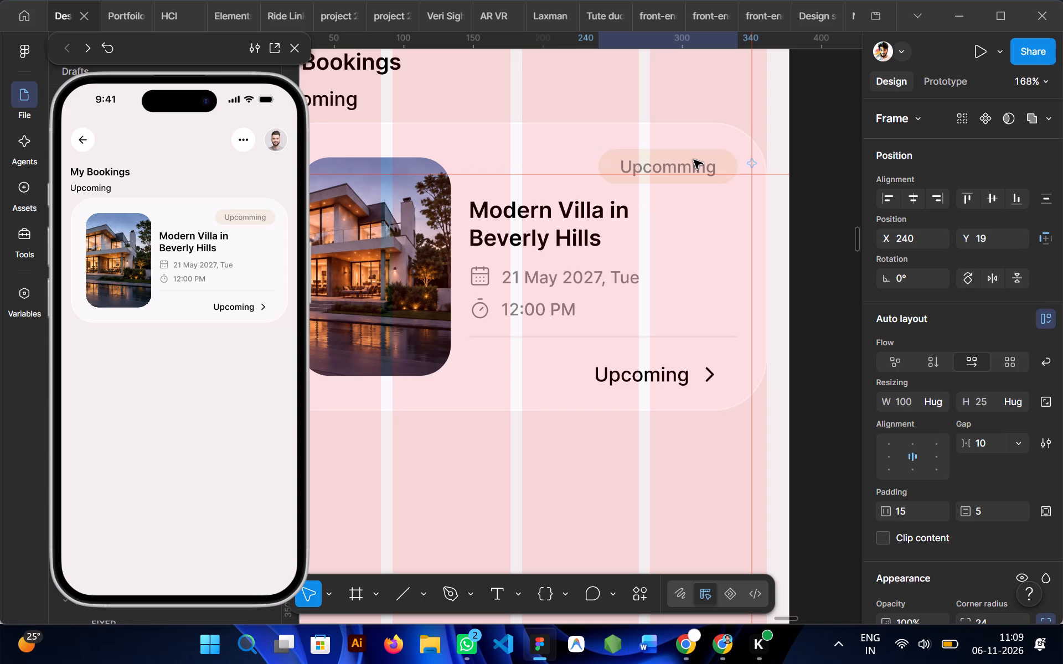
Move the vertical ruler guide to line up with the right edge of the Upcomming badge and divider.
click(679, 377)
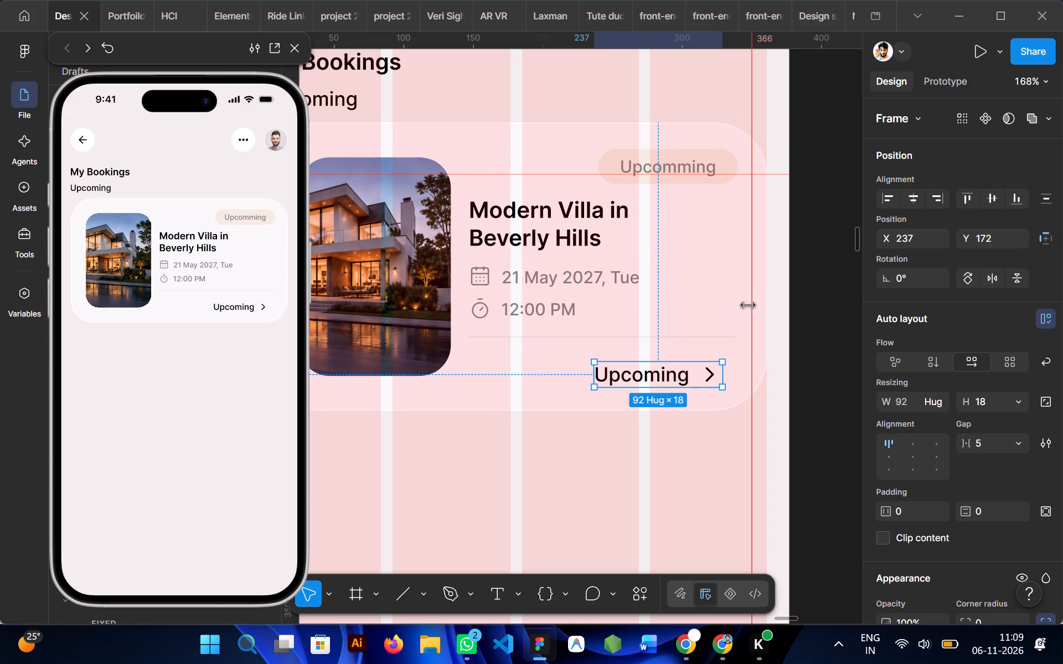
drag(748, 305, 737, 302)
Shift the text-and-chevron row right to X 252 so its chevron meets the guide, and close the preview.
double_click(648, 373)
key(Right)
key(Right)
key(Right)
key(Right)
key(Right)
key(Right)
key(Right)
key(Right)
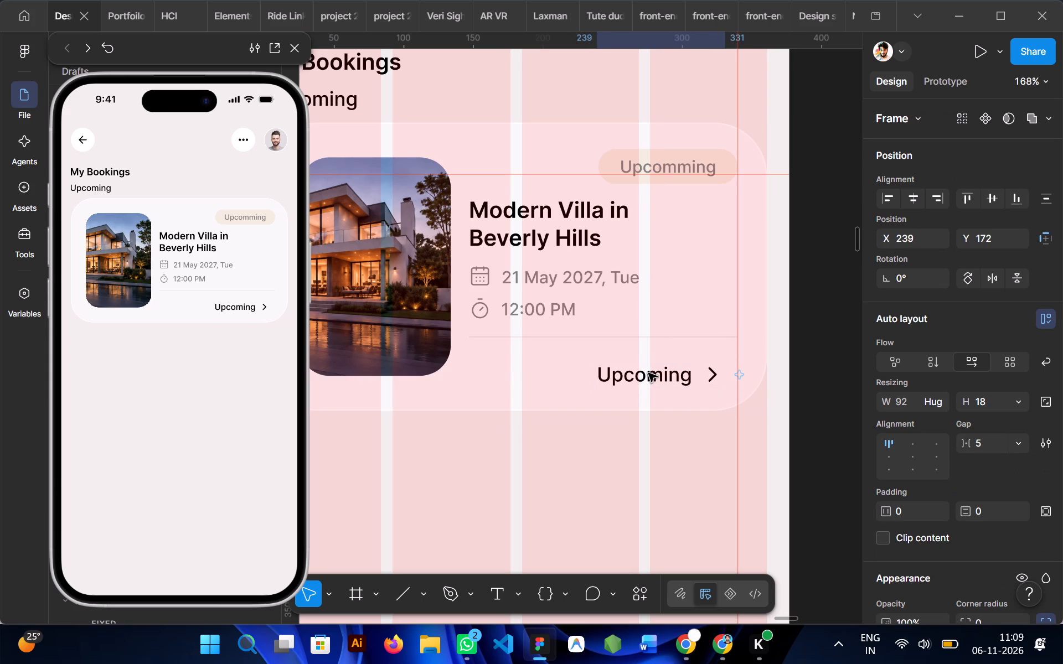
key(Right)
key(Right)
key(Right)
key(Right)
key(Right)
key(Right)
key(Right)
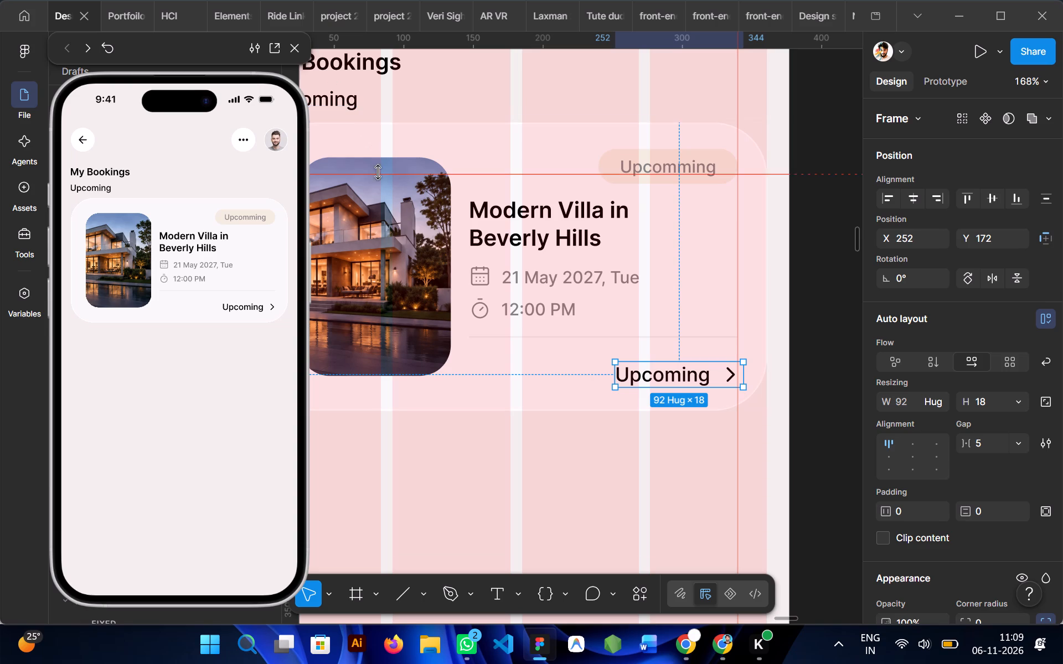
click(297, 48)
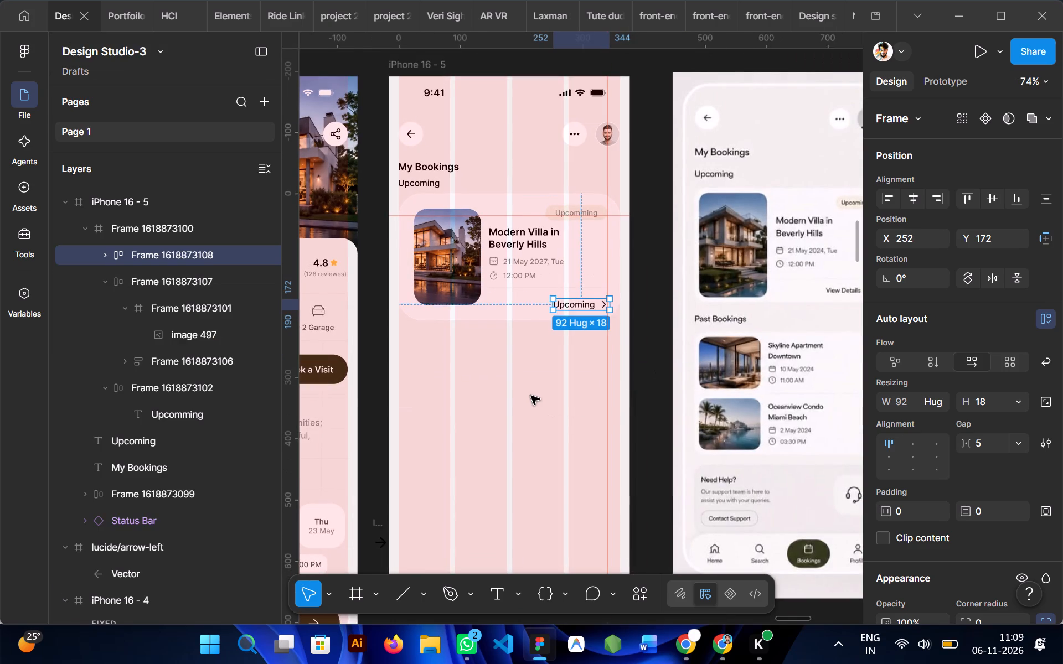
Duplicate the Upcoming section heading below the booking card, at about X 21, Y 432.
click(531, 395)
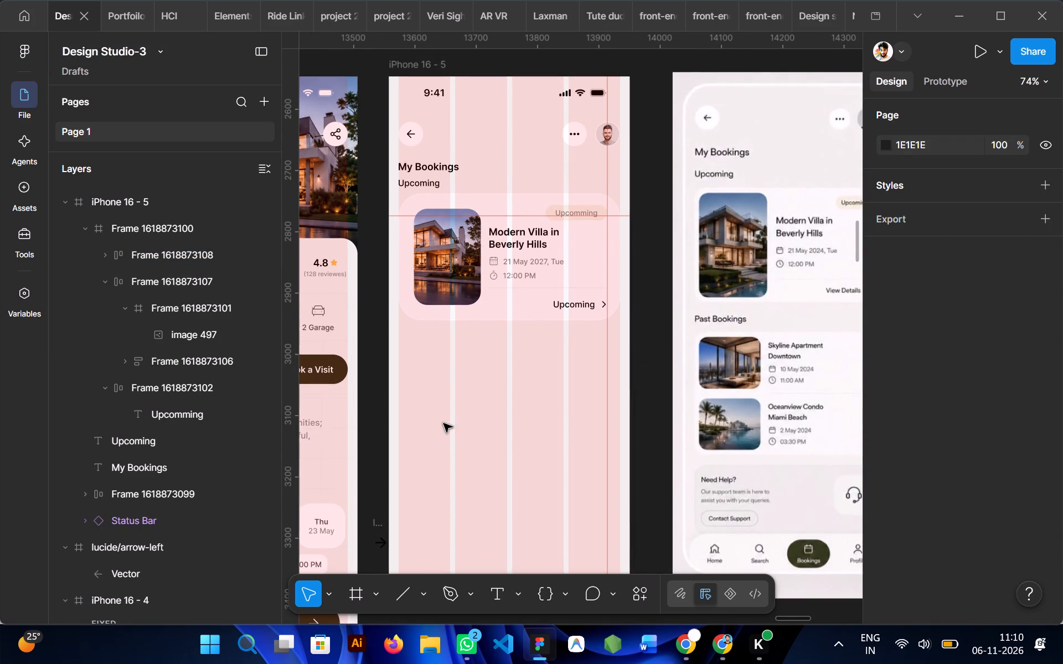
click(433, 168)
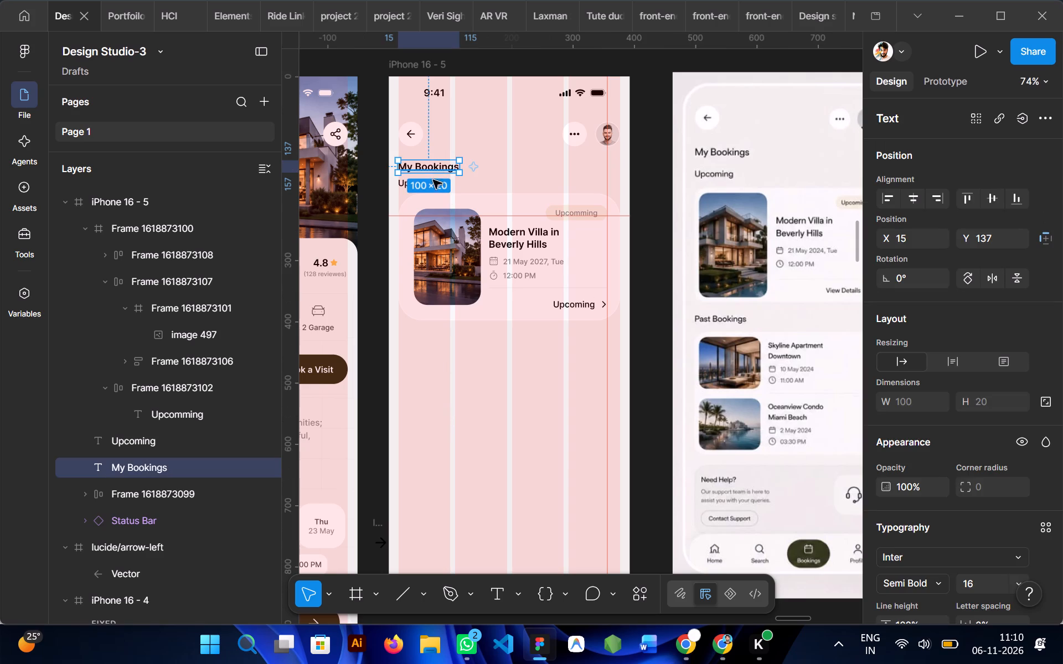
click(400, 192)
click(503, 175)
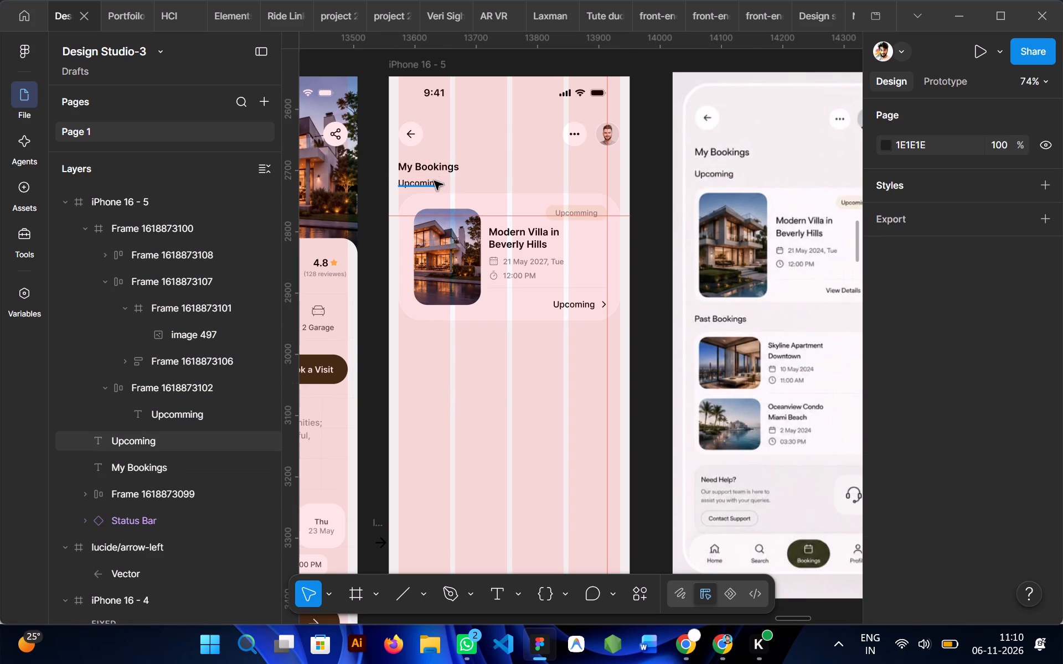
click(429, 184)
alt+drag(429, 184, 432, 347)
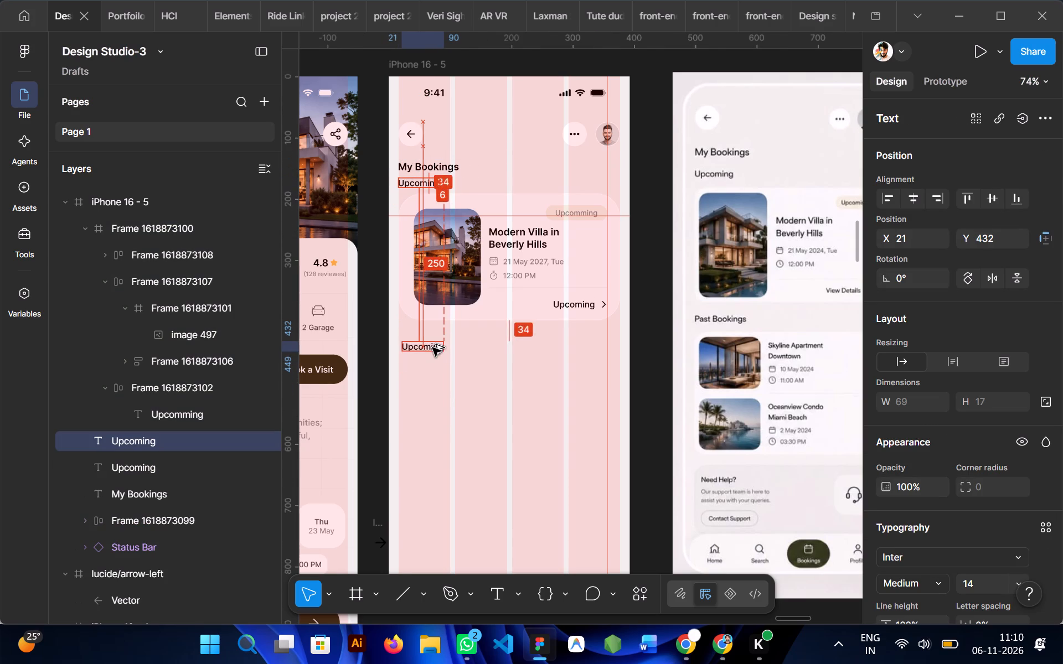
alt+drag(432, 347, 431, 347)
Change the duplicated heading's text to "Past Bookings".
double_click(431, 347)
text(Pasr)
key(BackSpace)
key(t)
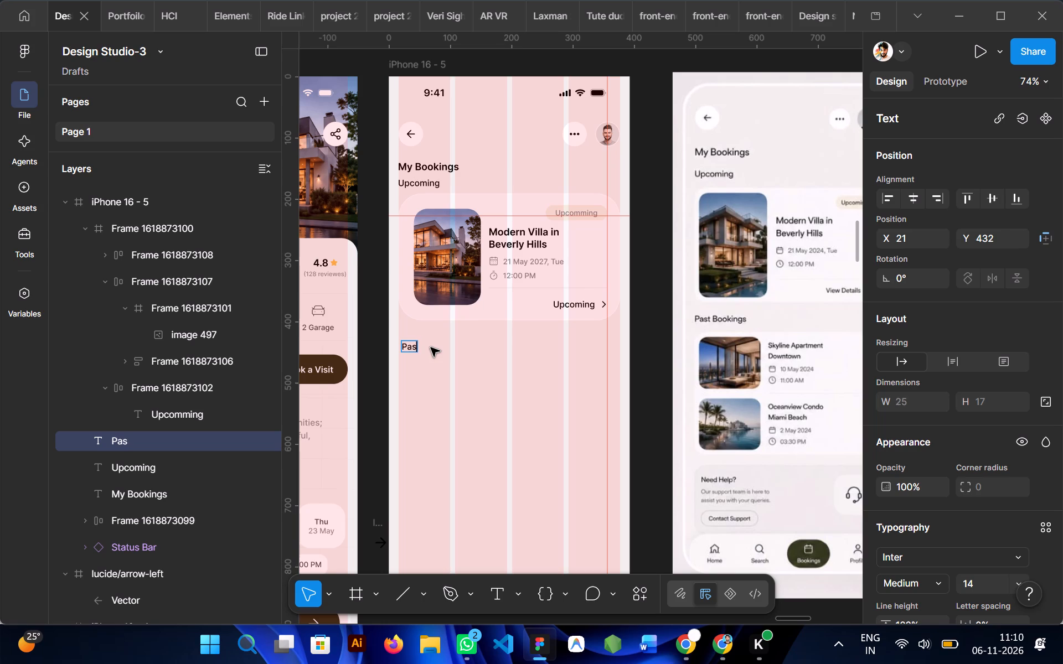
key(space)
text(Bookings)
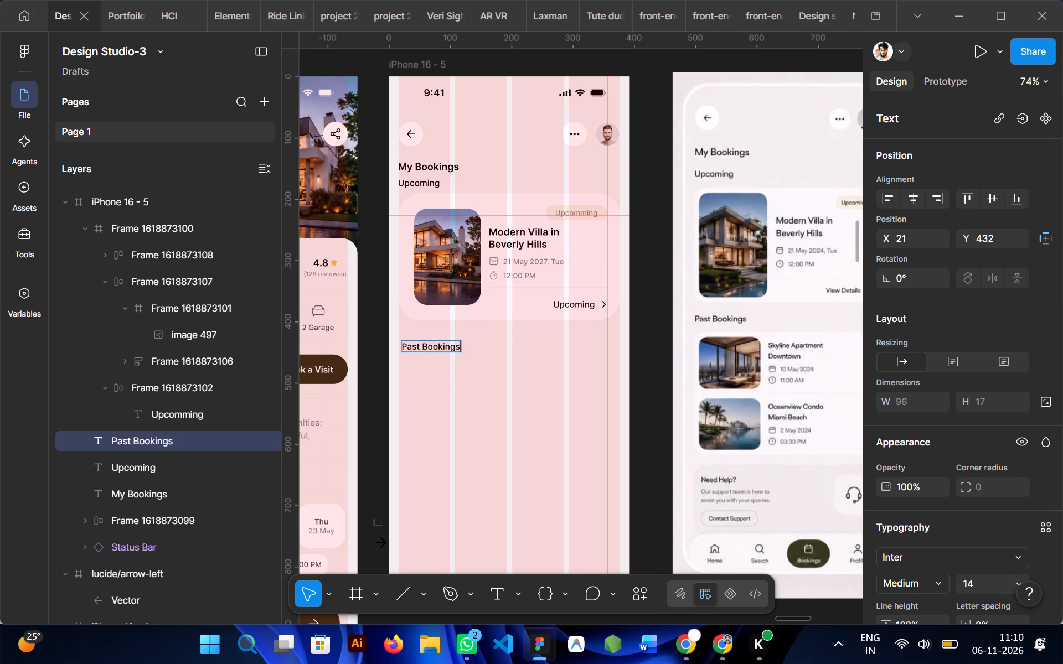
click(477, 421)
click(477, 421)
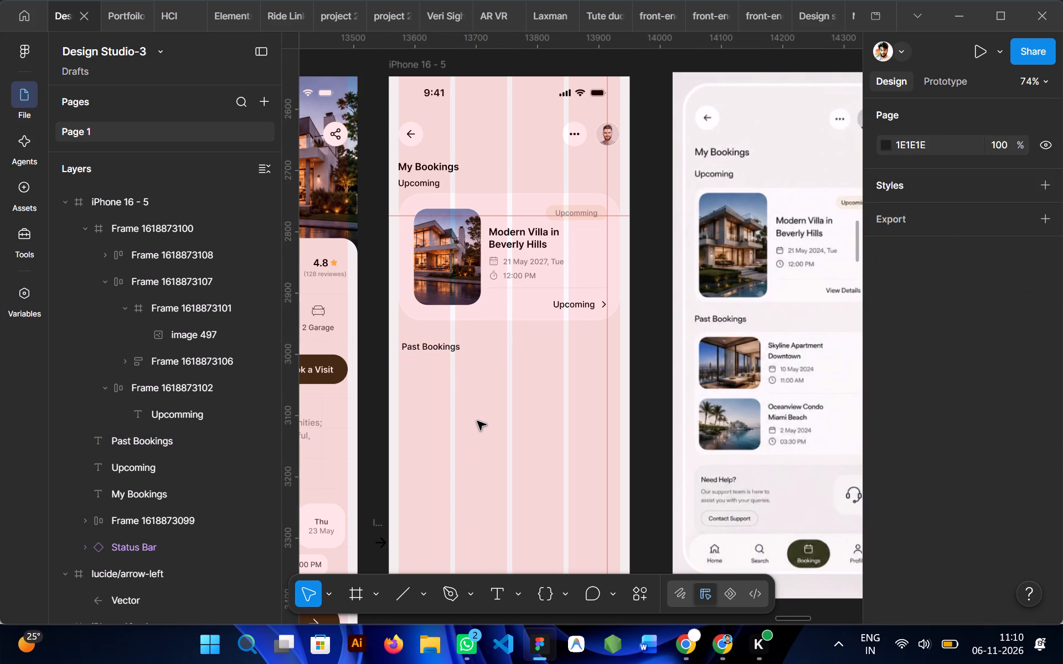
scroll(477, 421, left, 1)
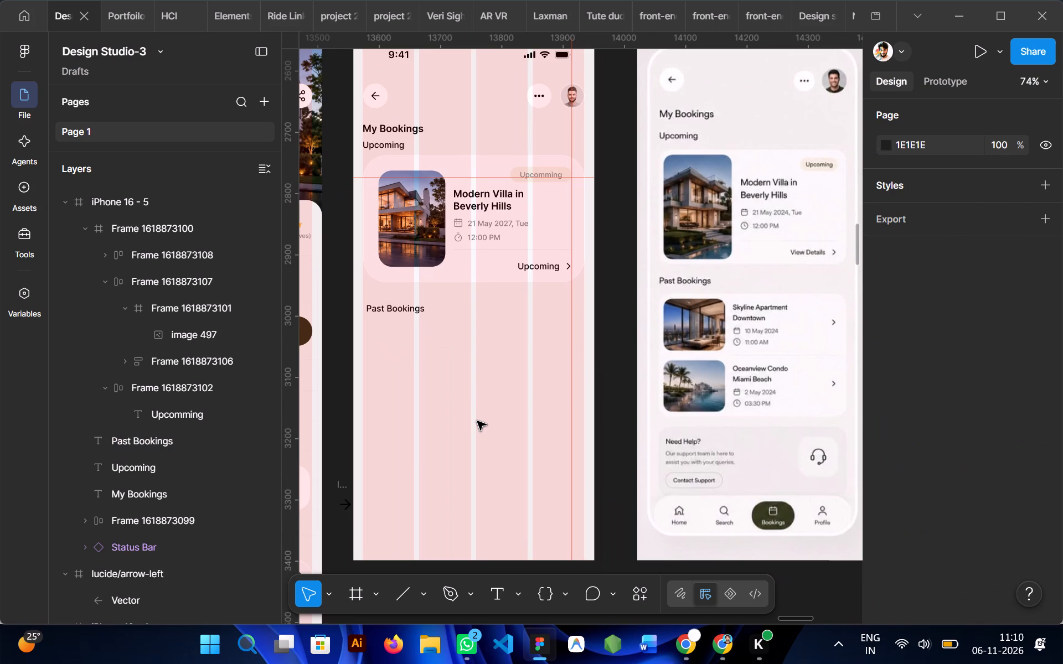